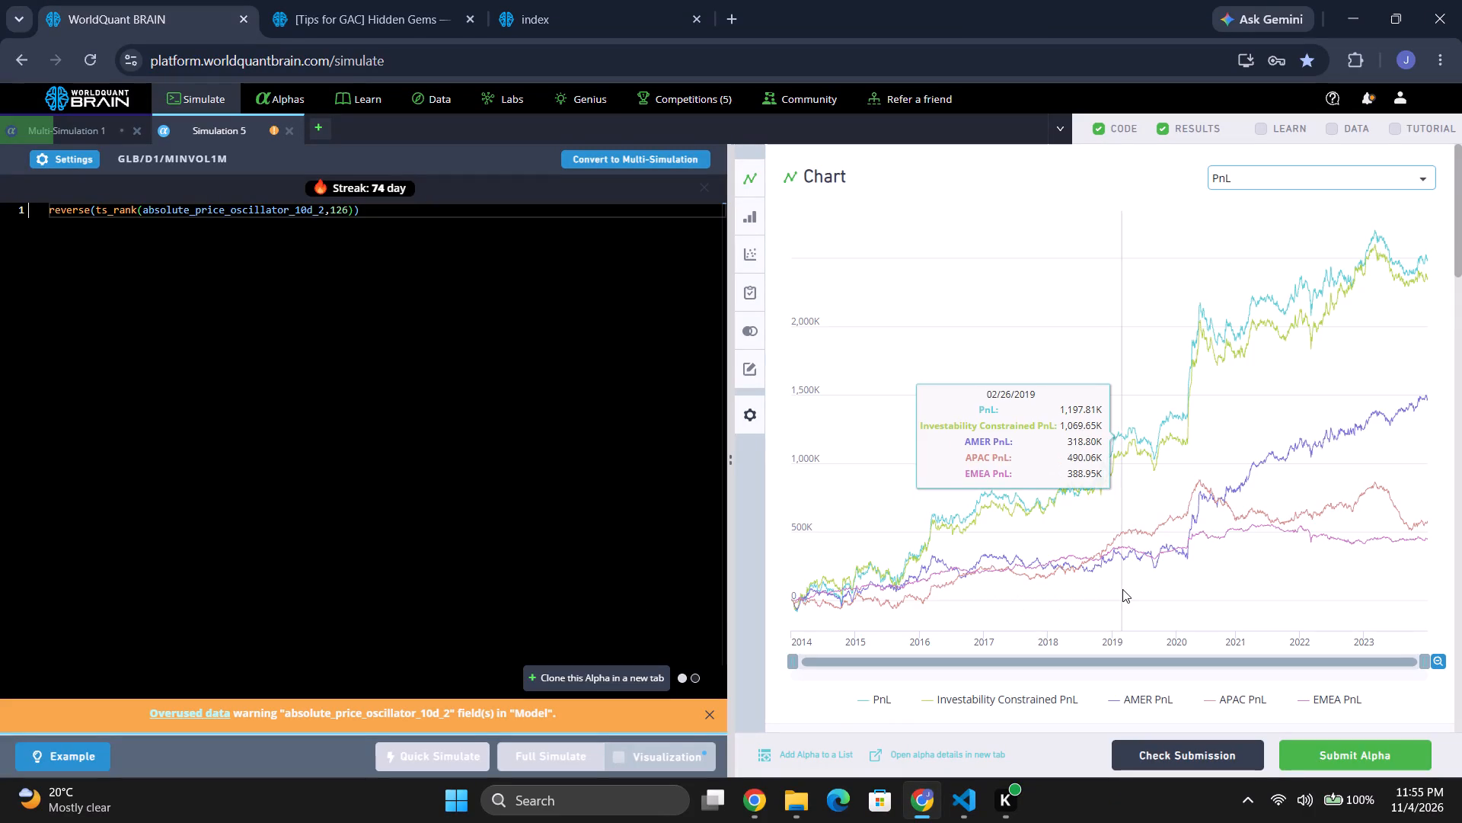
Append +ts_rank(star_val_dividend_projection_fy12,126) to the end of the reversed price oscillator expression in Simulation 5.
{"action": "scroll", "coordinate": [1123, 600], "scroll_direction": "down", "scroll_amount": 4}
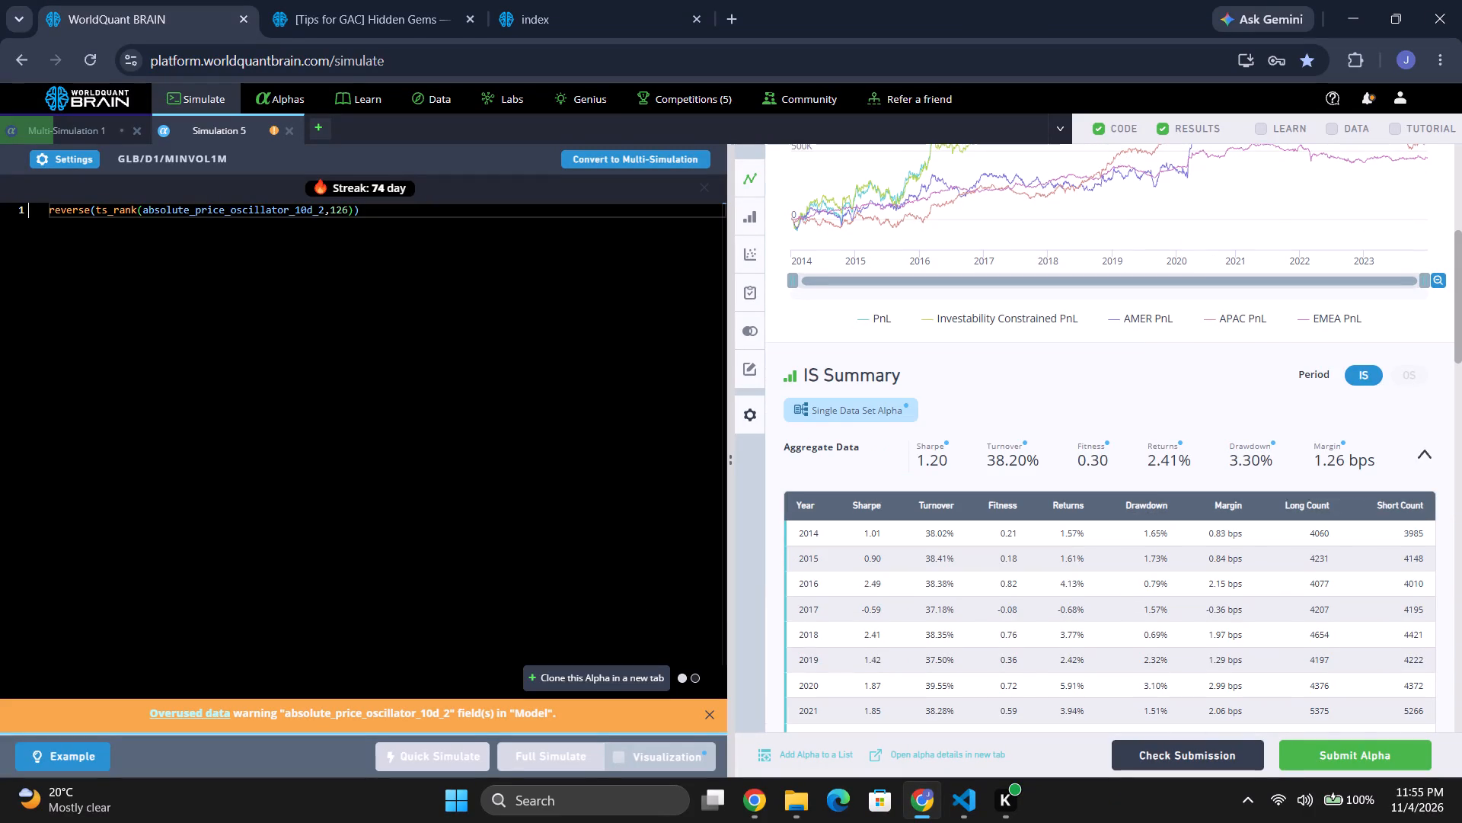
{"action": "left_click", "coordinate": [384, 226]}
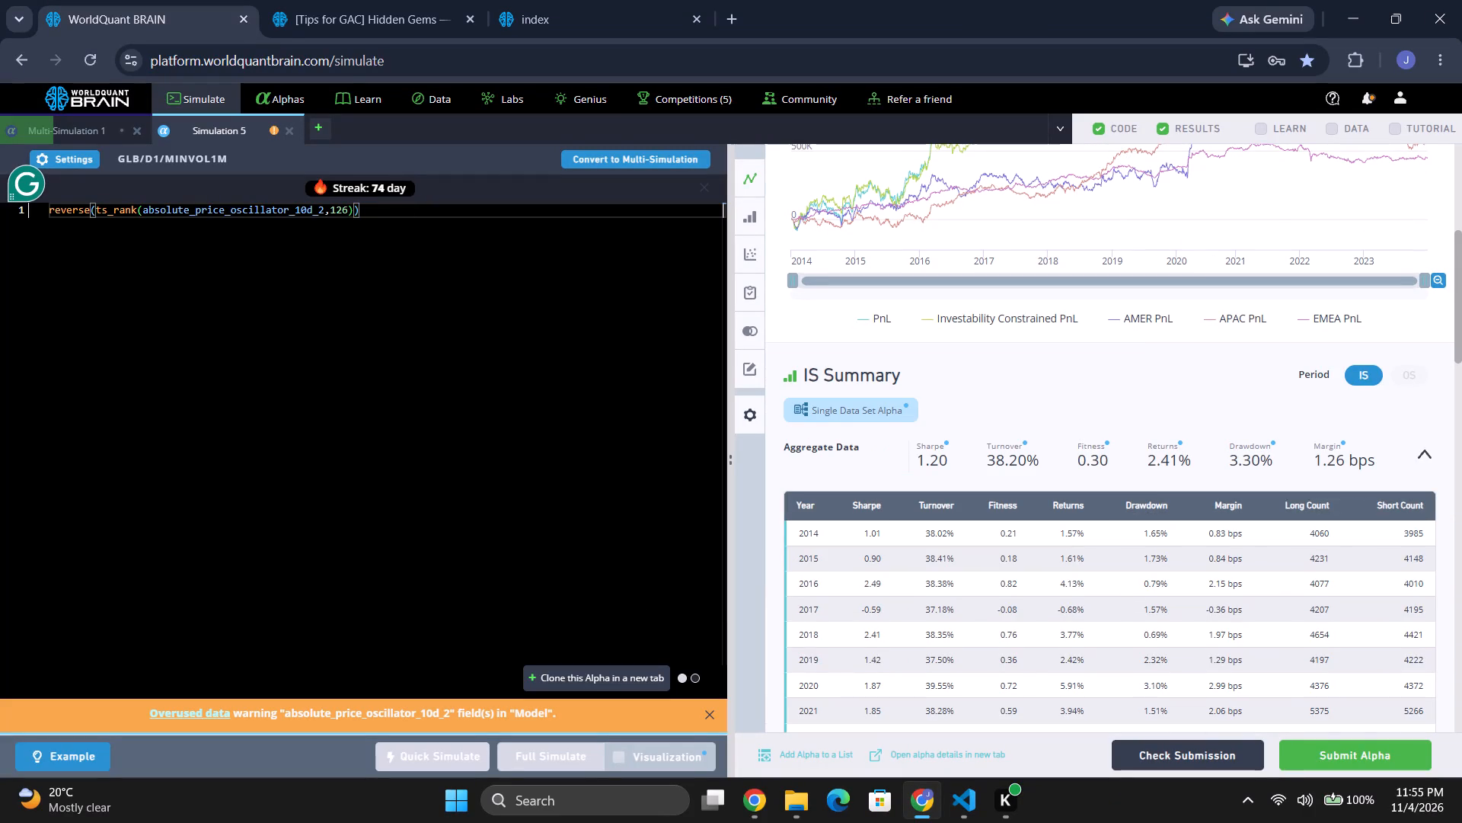
{"action": "key", "text": "shift+plus"}
{"action": "type", "text": "st"}
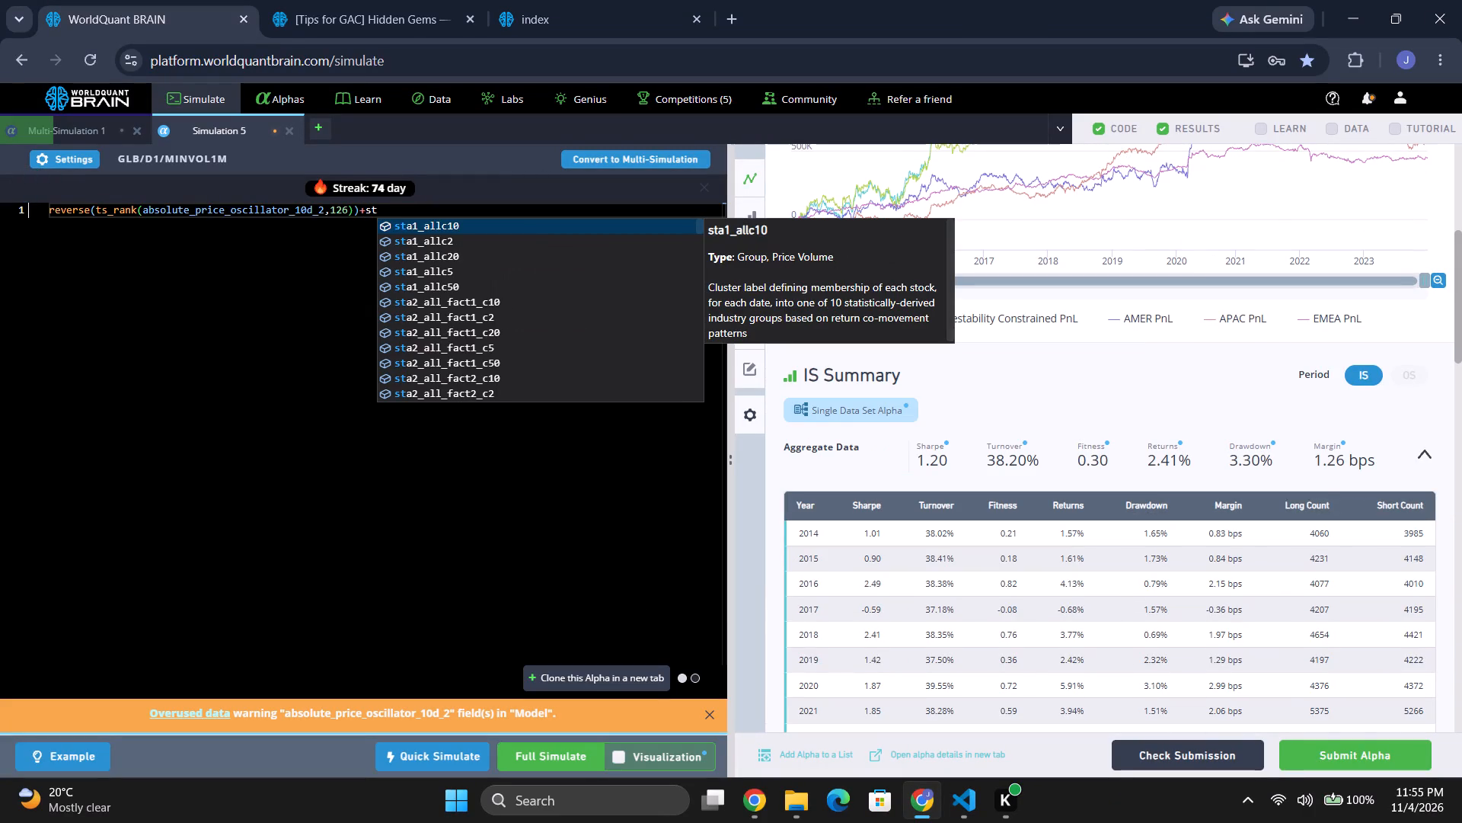
{"action": "key", "text": "BackSpace"}
{"action": "key", "text": "BackSpace"}
{"action": "type", "text": "trs\\\\"}
{"action": "key", "text": "BackSpace"}
{"action": "key", "text": "BackSpace"}
{"action": "key", "text": "BackSpace"}
{"action": "key", "text": "BackSpace"}
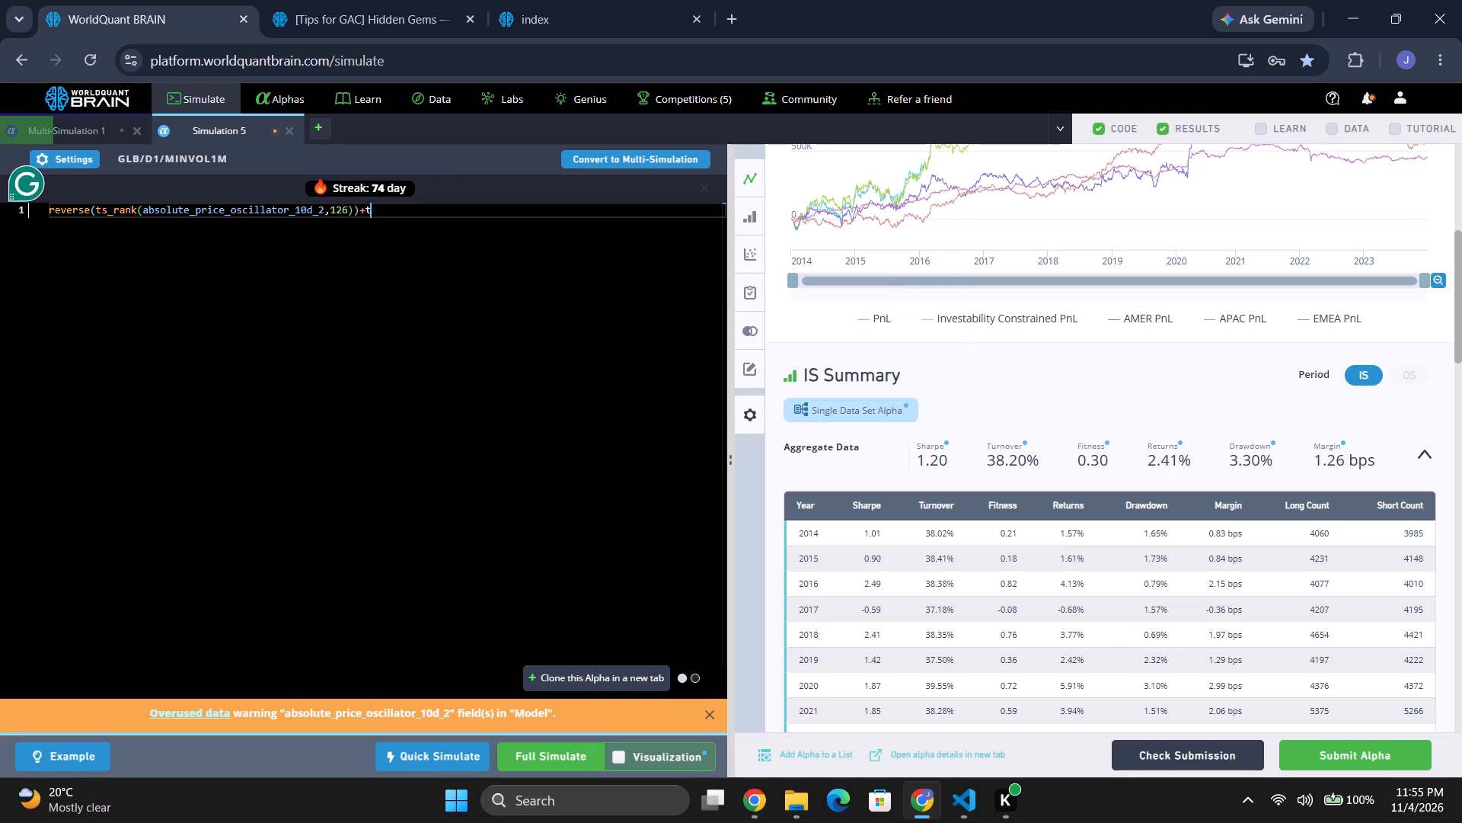
{"action": "type", "text": "sra"}
{"action": "key", "text": "Return"}
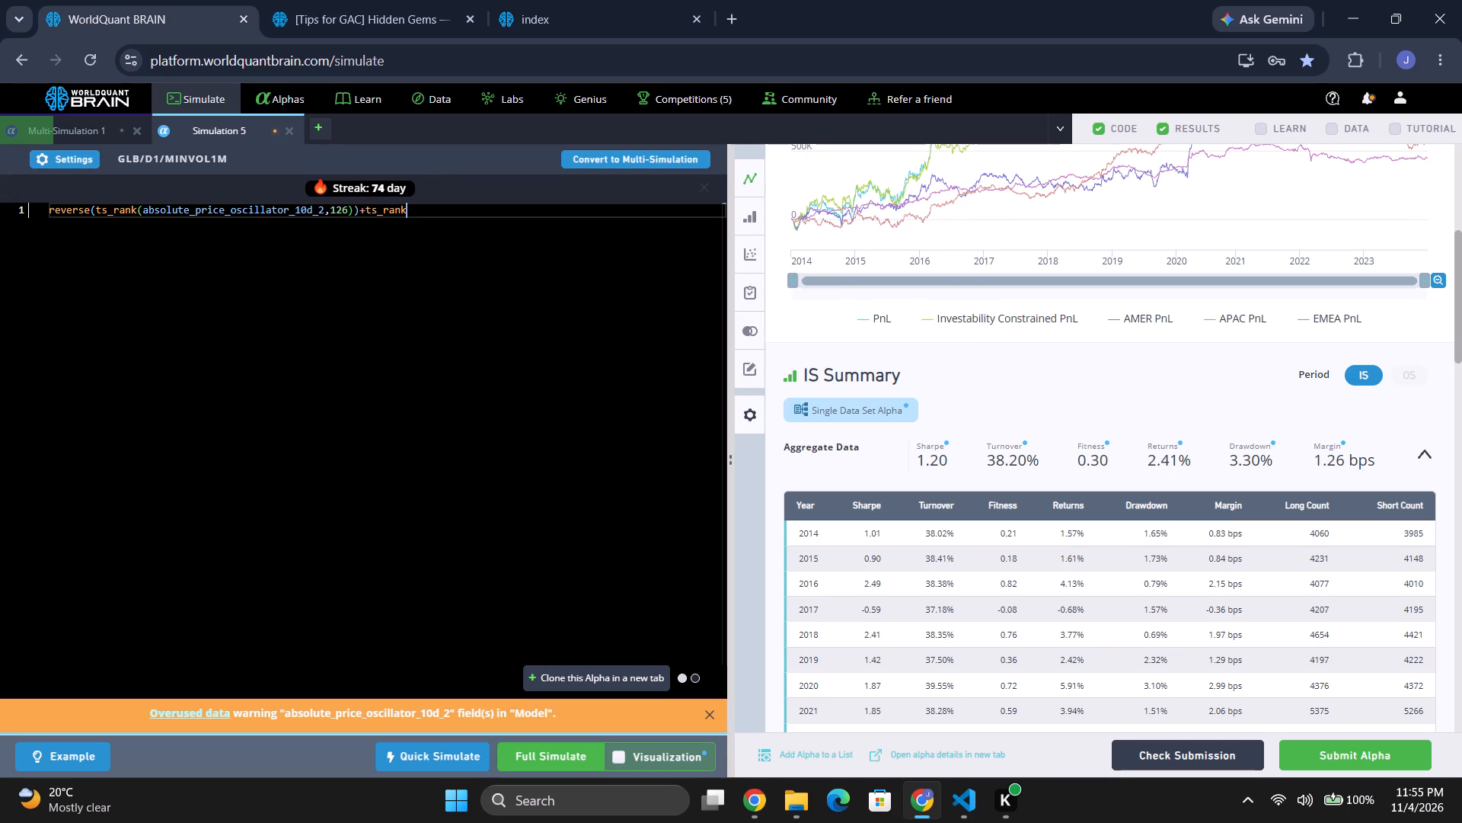
{"action": "type", "text": "(starva"}
{"action": "key", "text": "l"}
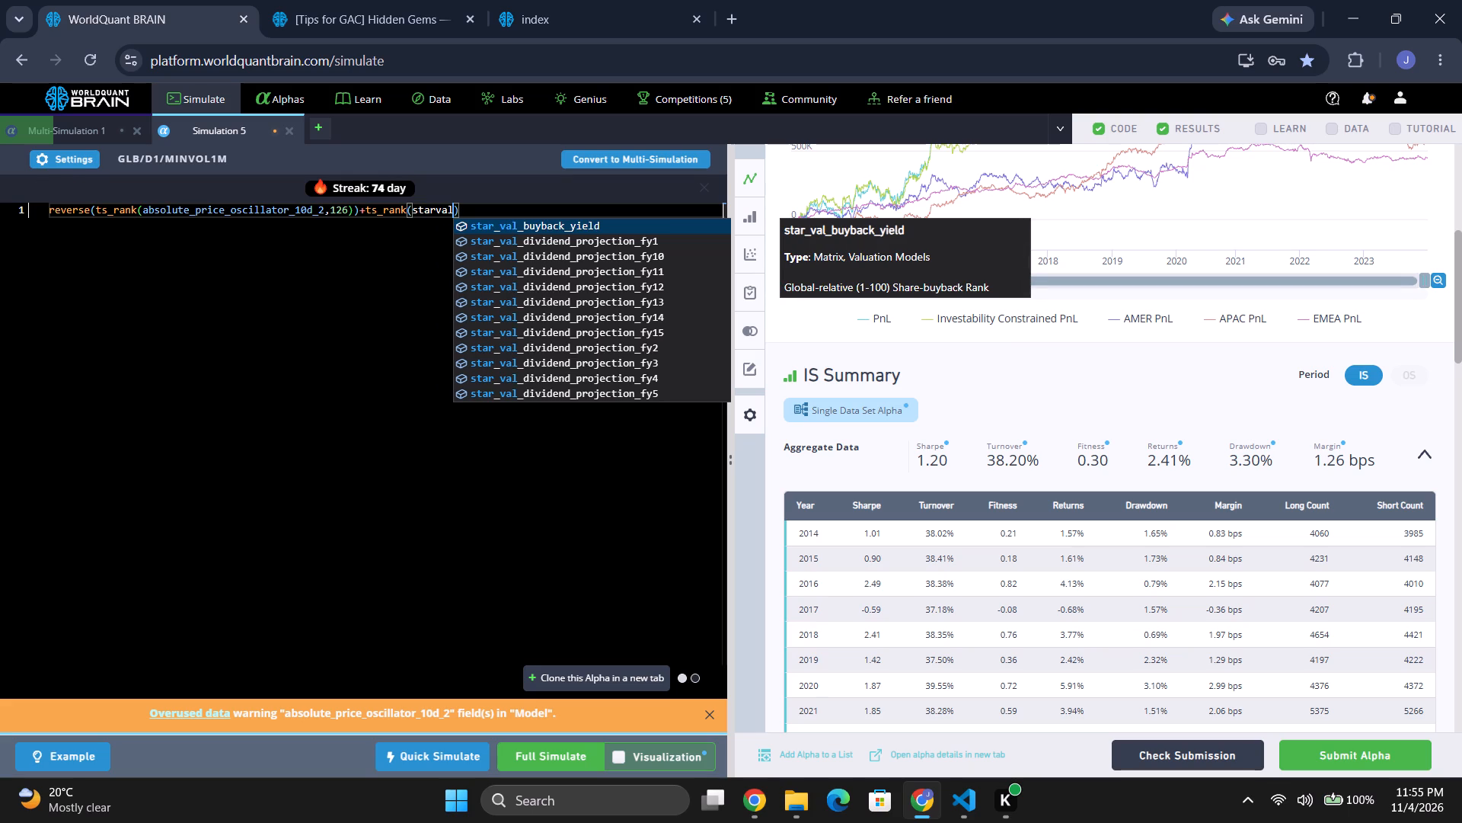
{"action": "left_click", "coordinate": [643, 288]}
{"action": "type", "text": ",126"}
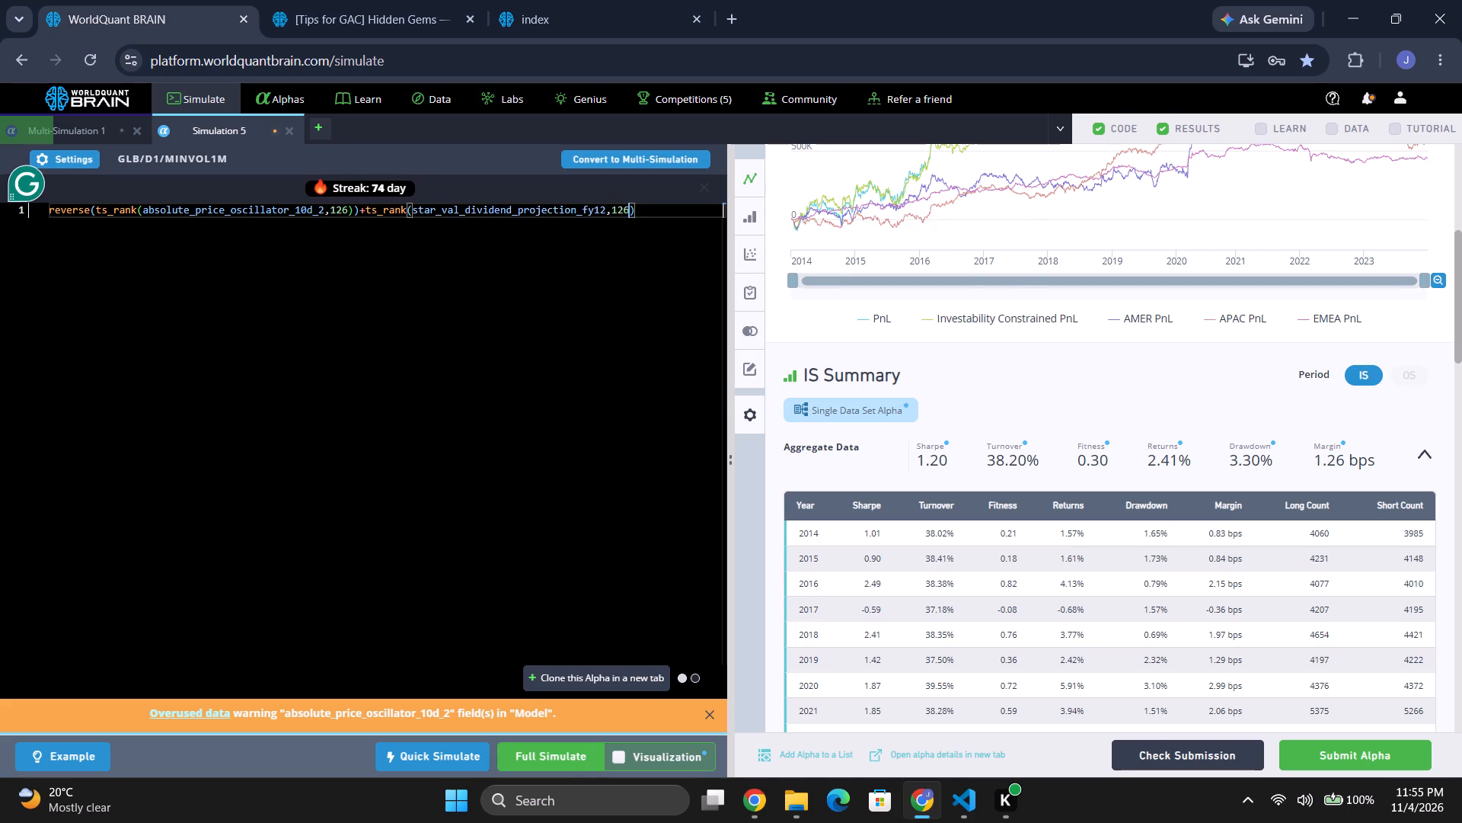
Run a full simulation of the extended alpha expression.
{"action": "left_click", "coordinate": [564, 745]}
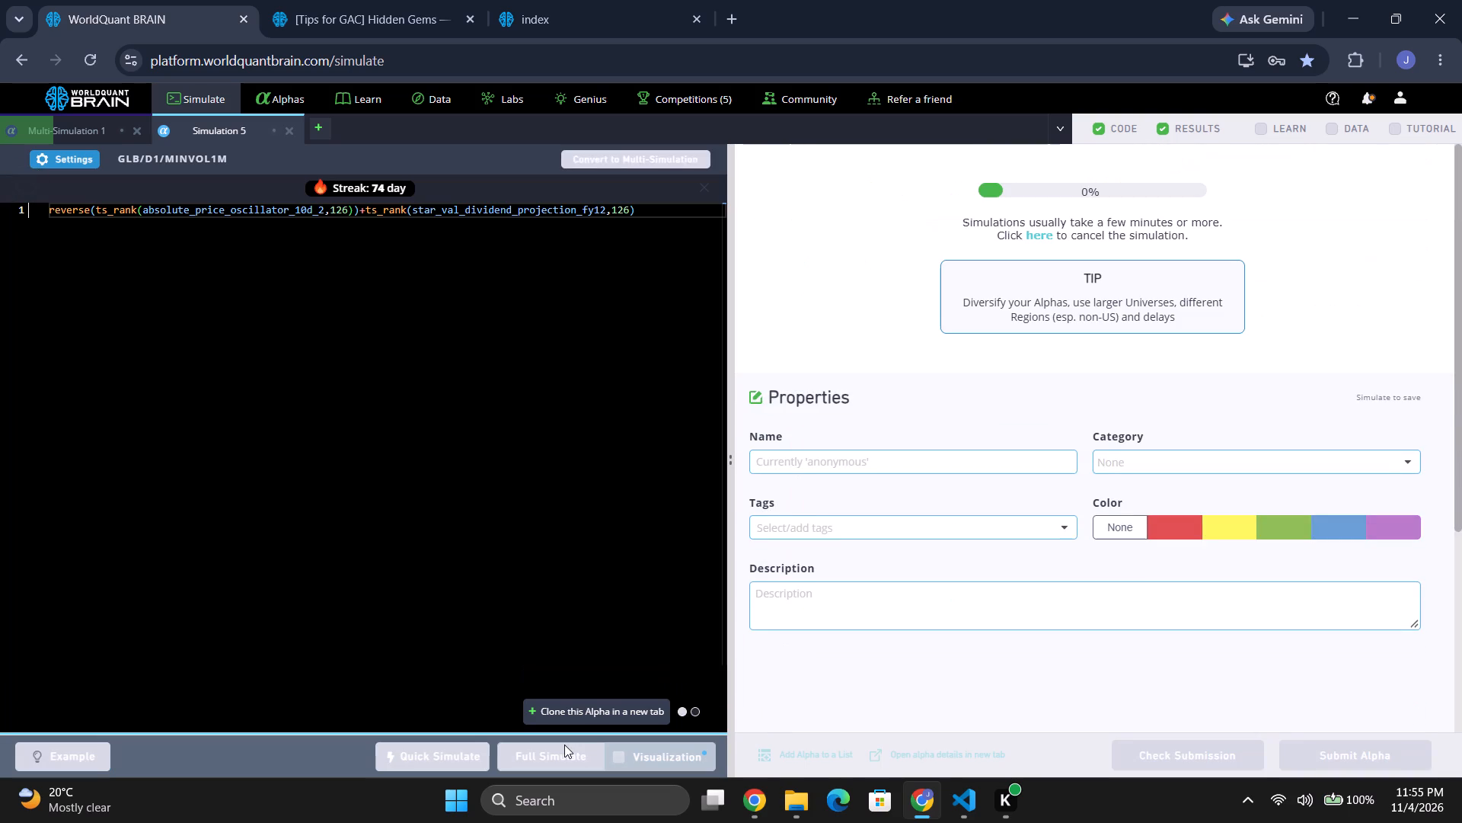
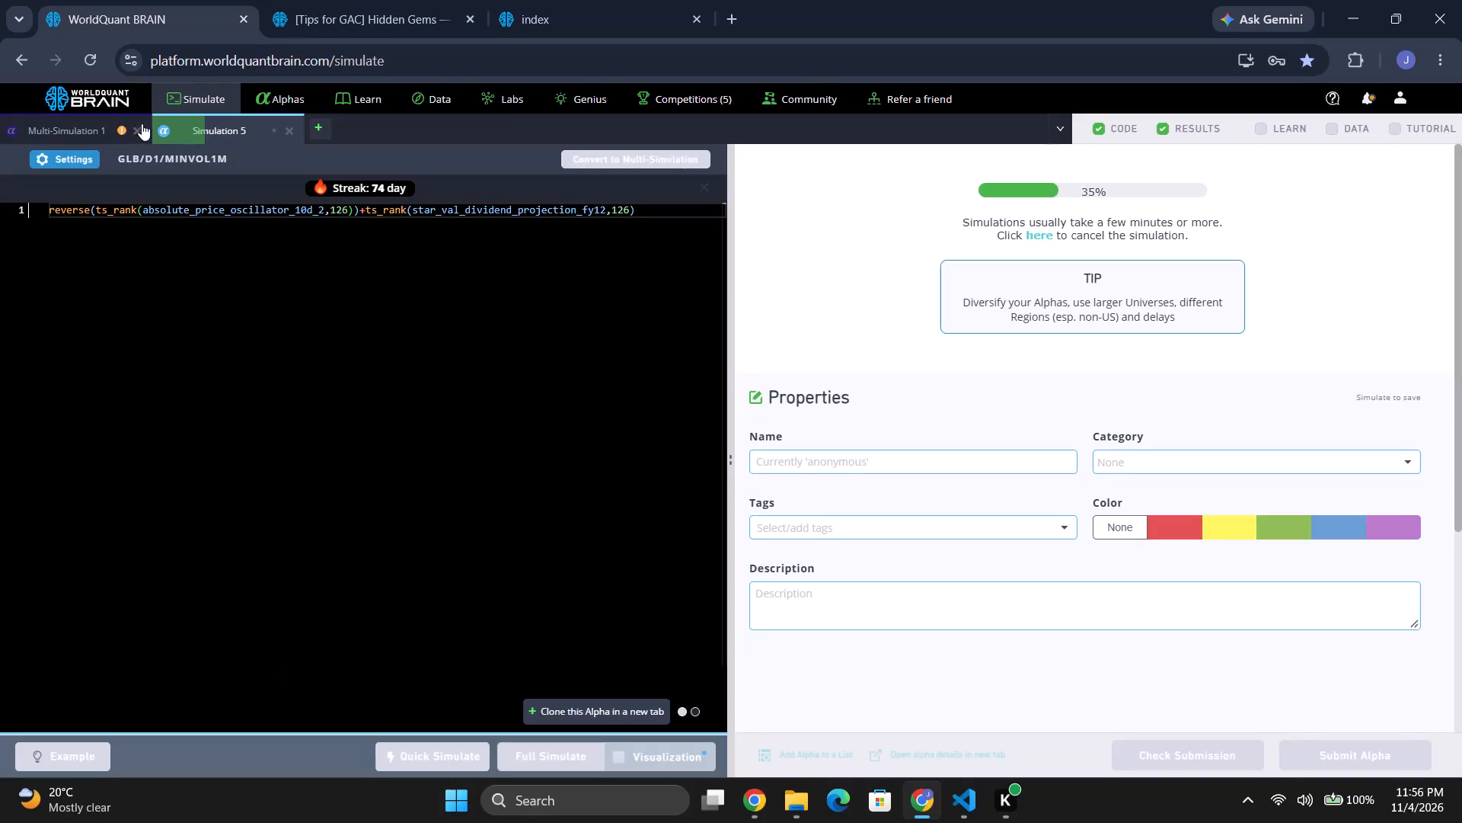
Check the IS testing warnings of Simulation 1B in Multi-Simulation 1 and set its ts_decay_linear window to 10.
{"action": "left_click", "coordinate": [109, 120]}
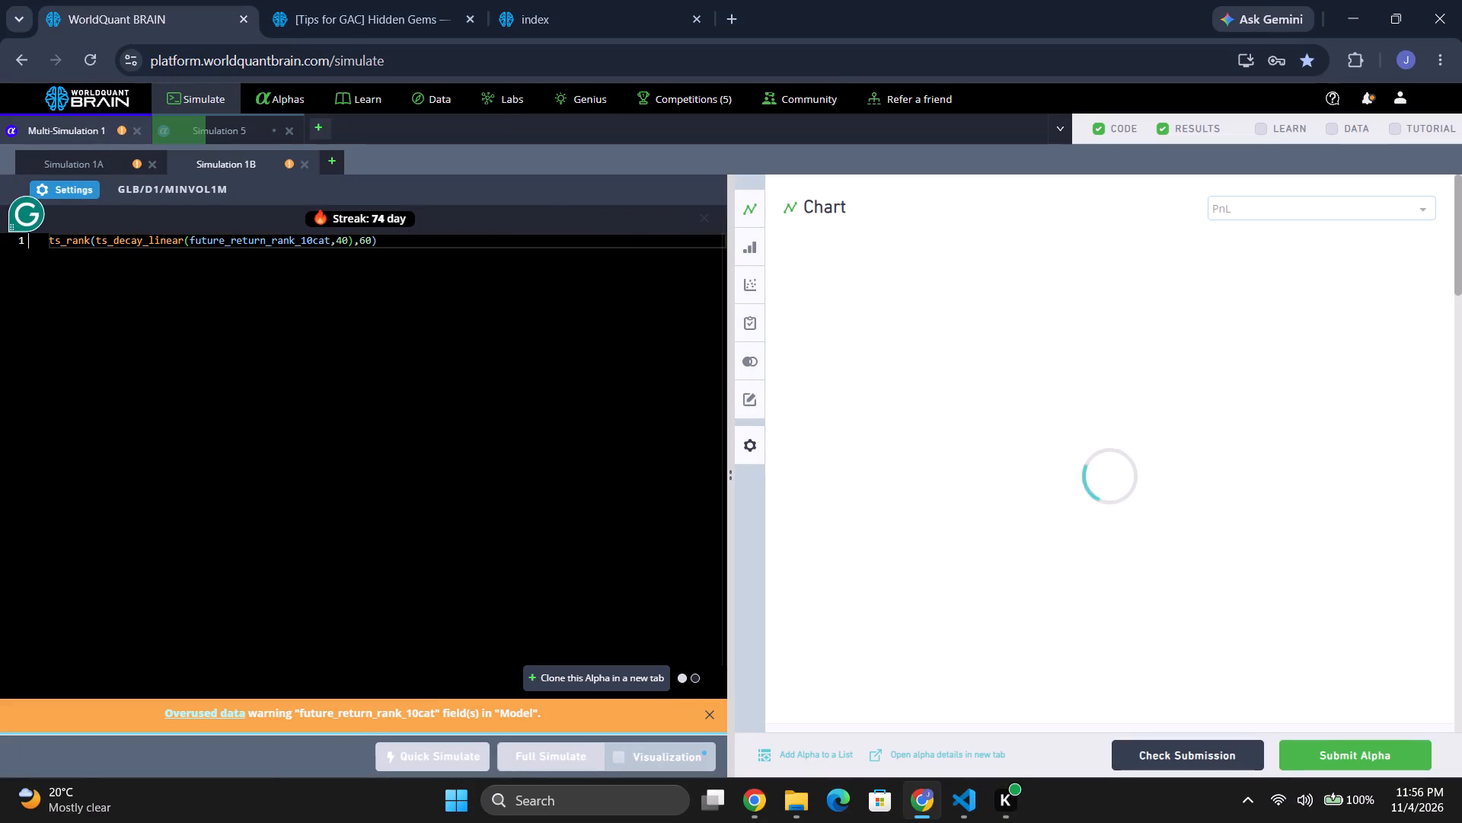
{"action": "scroll", "coordinate": [1090, 465], "scroll_direction": "down", "scroll_amount": 5}
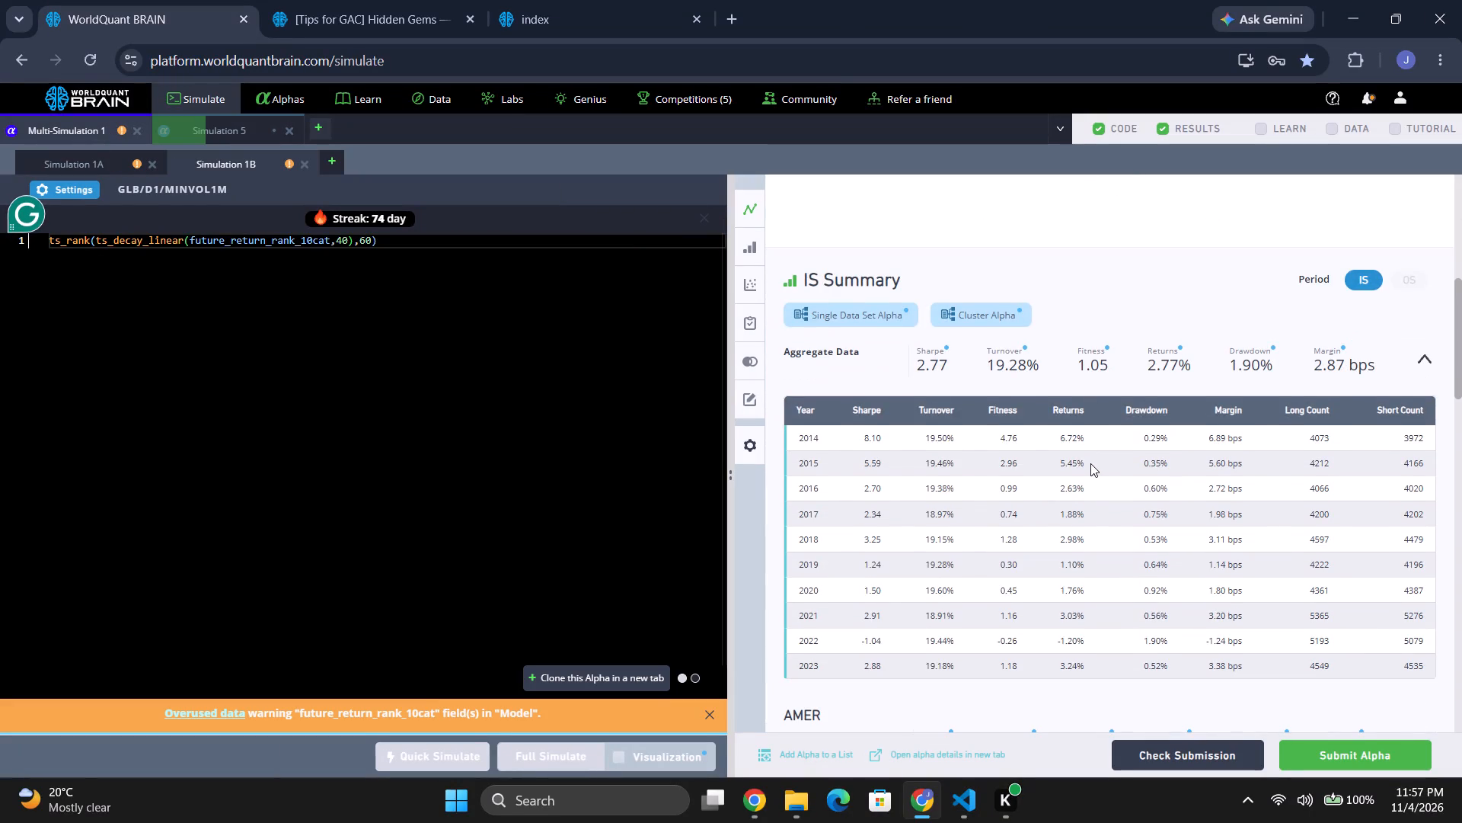
{"action": "scroll", "coordinate": [1091, 464], "scroll_direction": "down", "scroll_amount": 9}
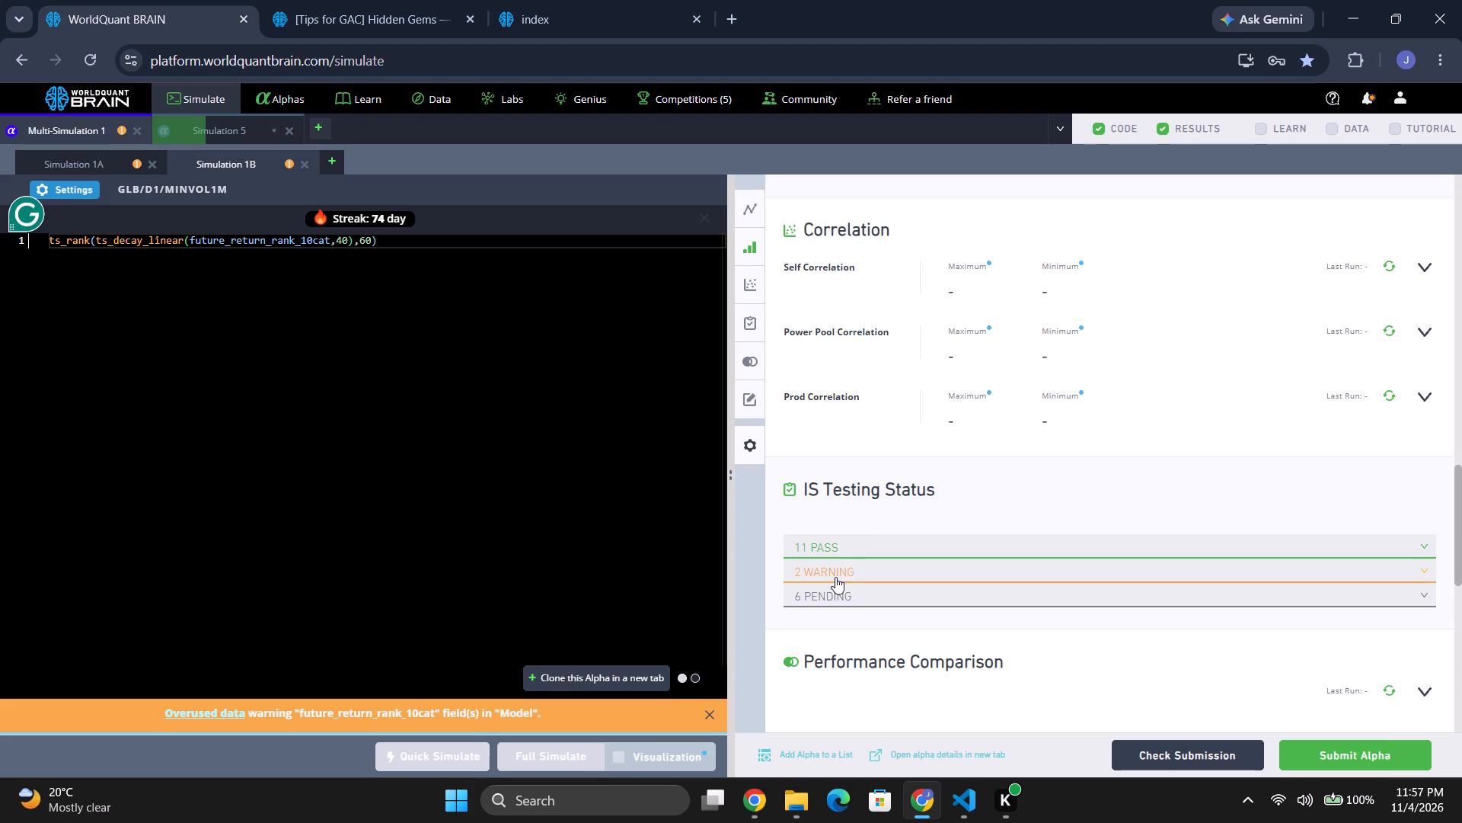
{"action": "left_click", "coordinate": [834, 577]}
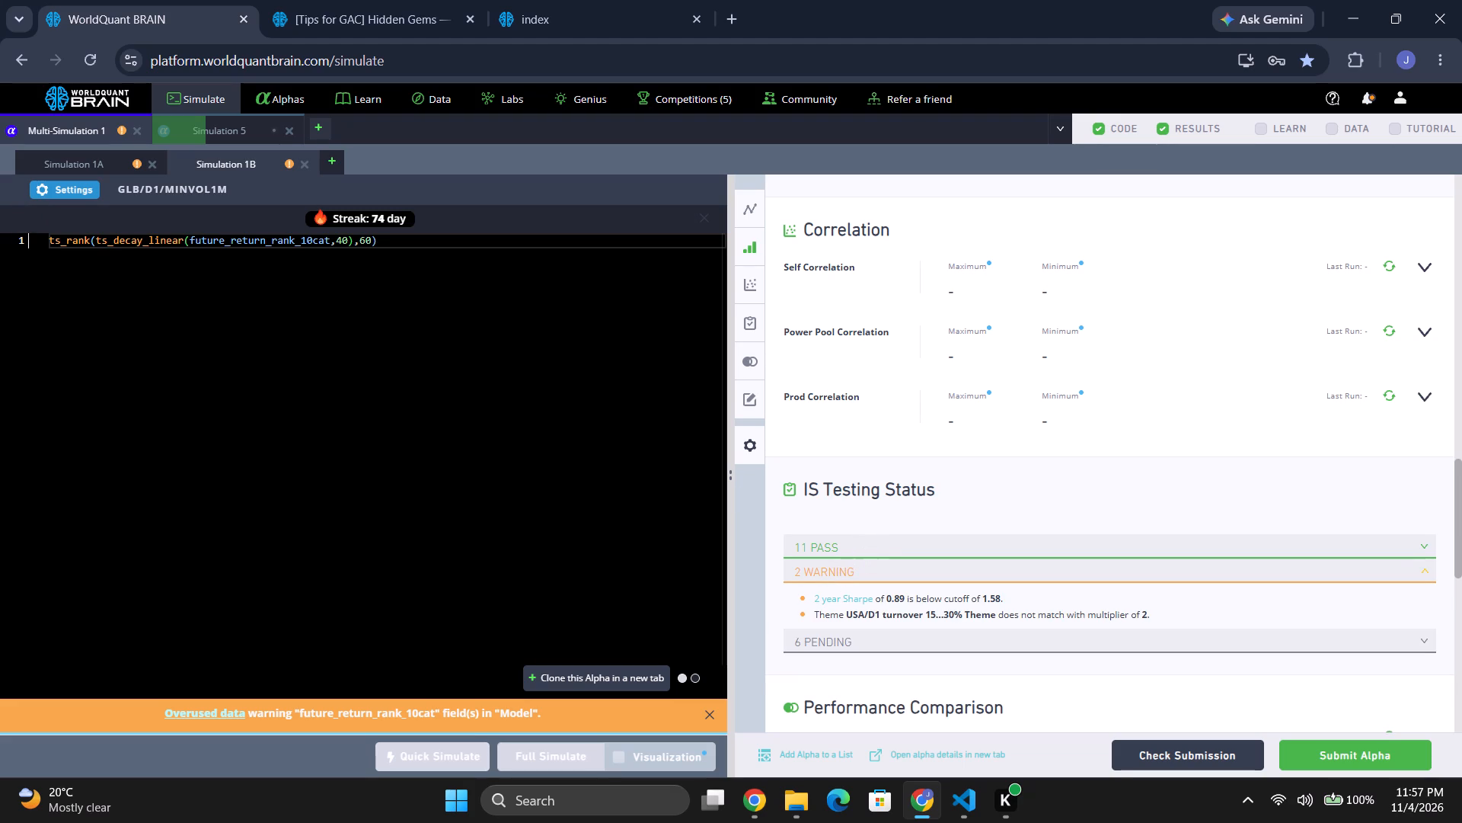
{"action": "left_click", "coordinate": [365, 237]}
{"action": "double_click", "coordinate": [337, 242]}
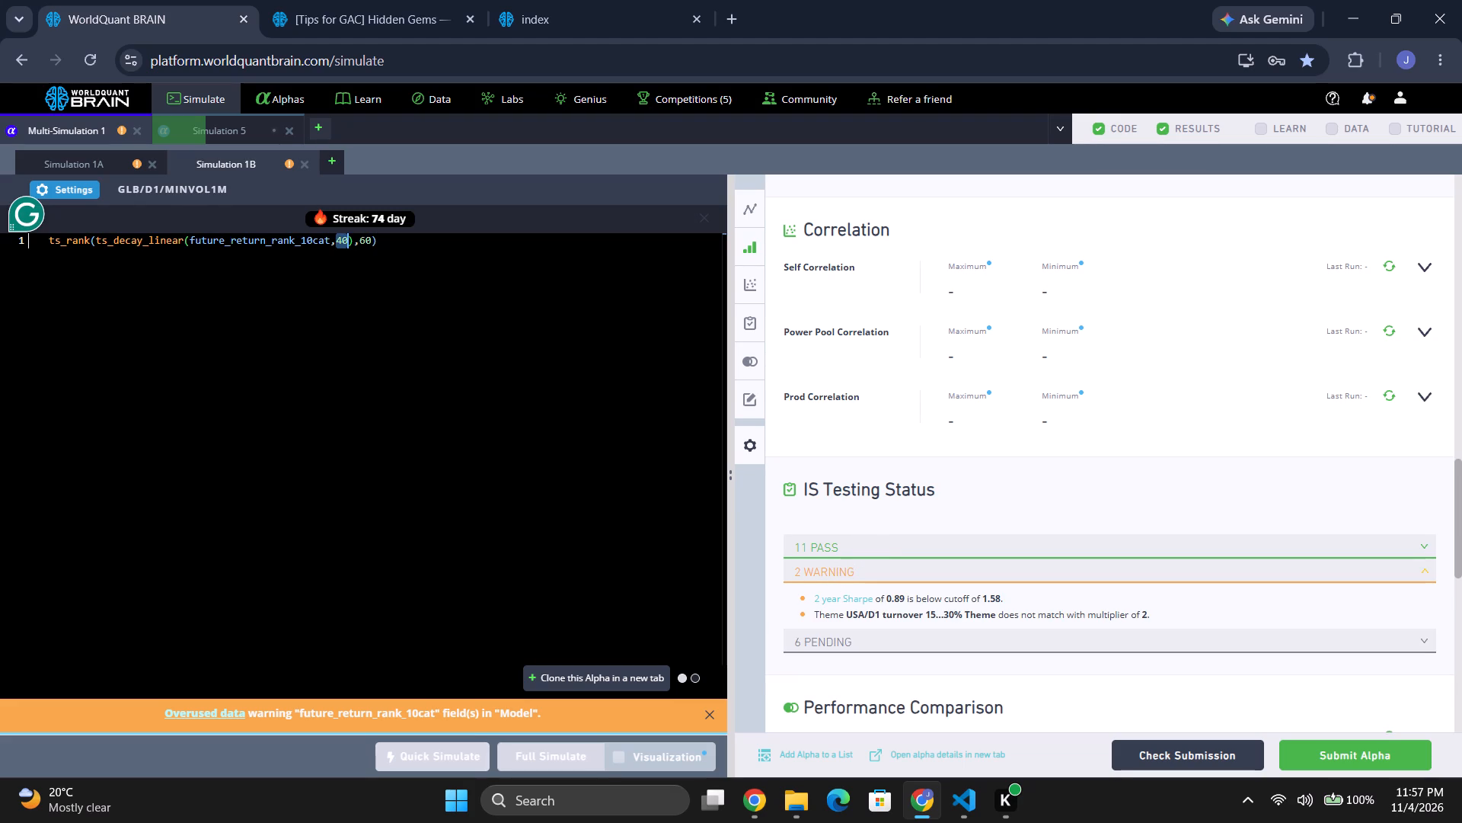
{"action": "type", "text": "10"}
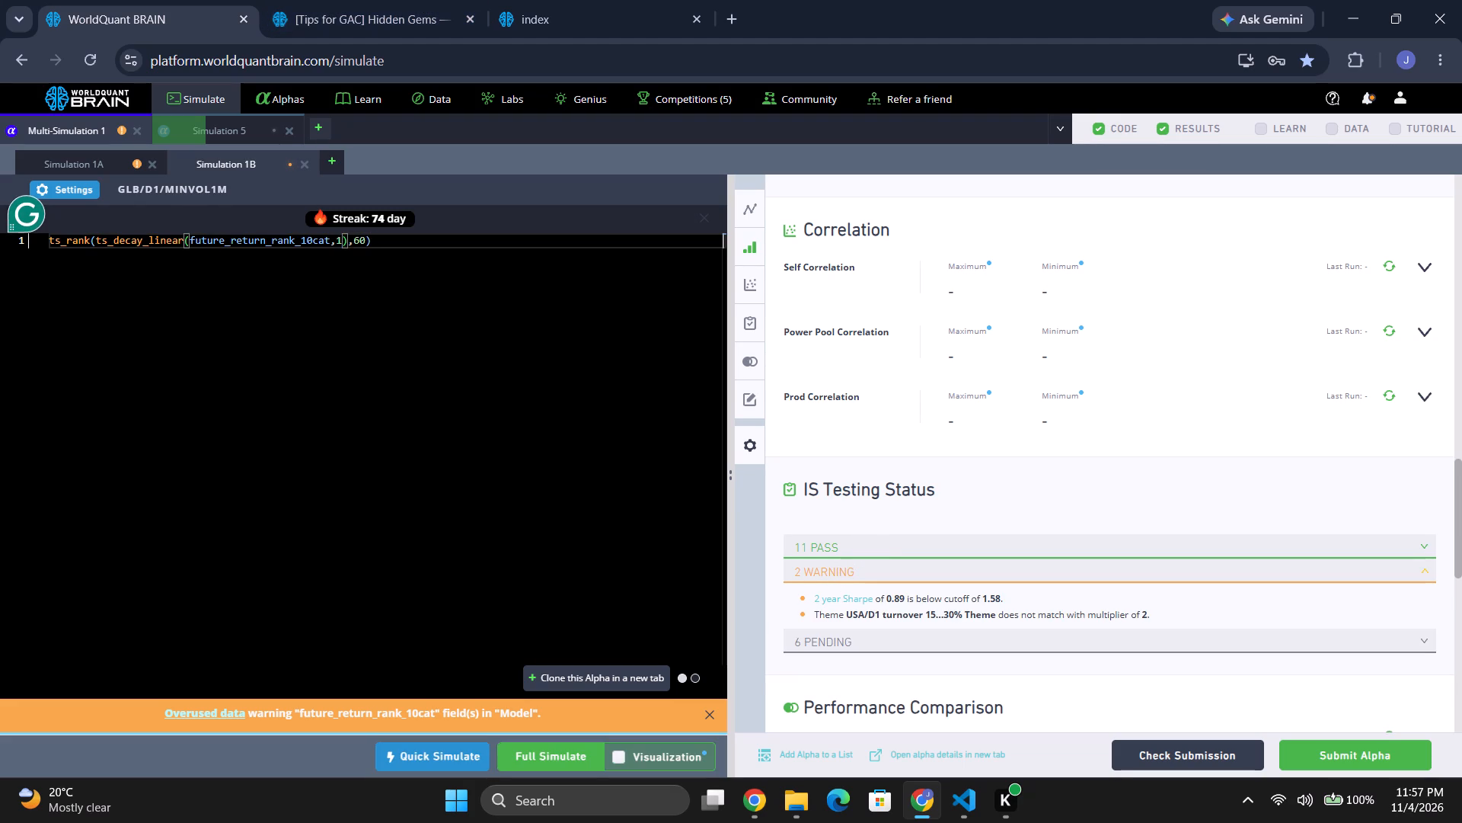
Check Simulation 1A's passed and failed IS tests and replace ts_decay_exp_window with ts_backfill in its expression.
{"action": "left_click", "coordinate": [113, 161]}
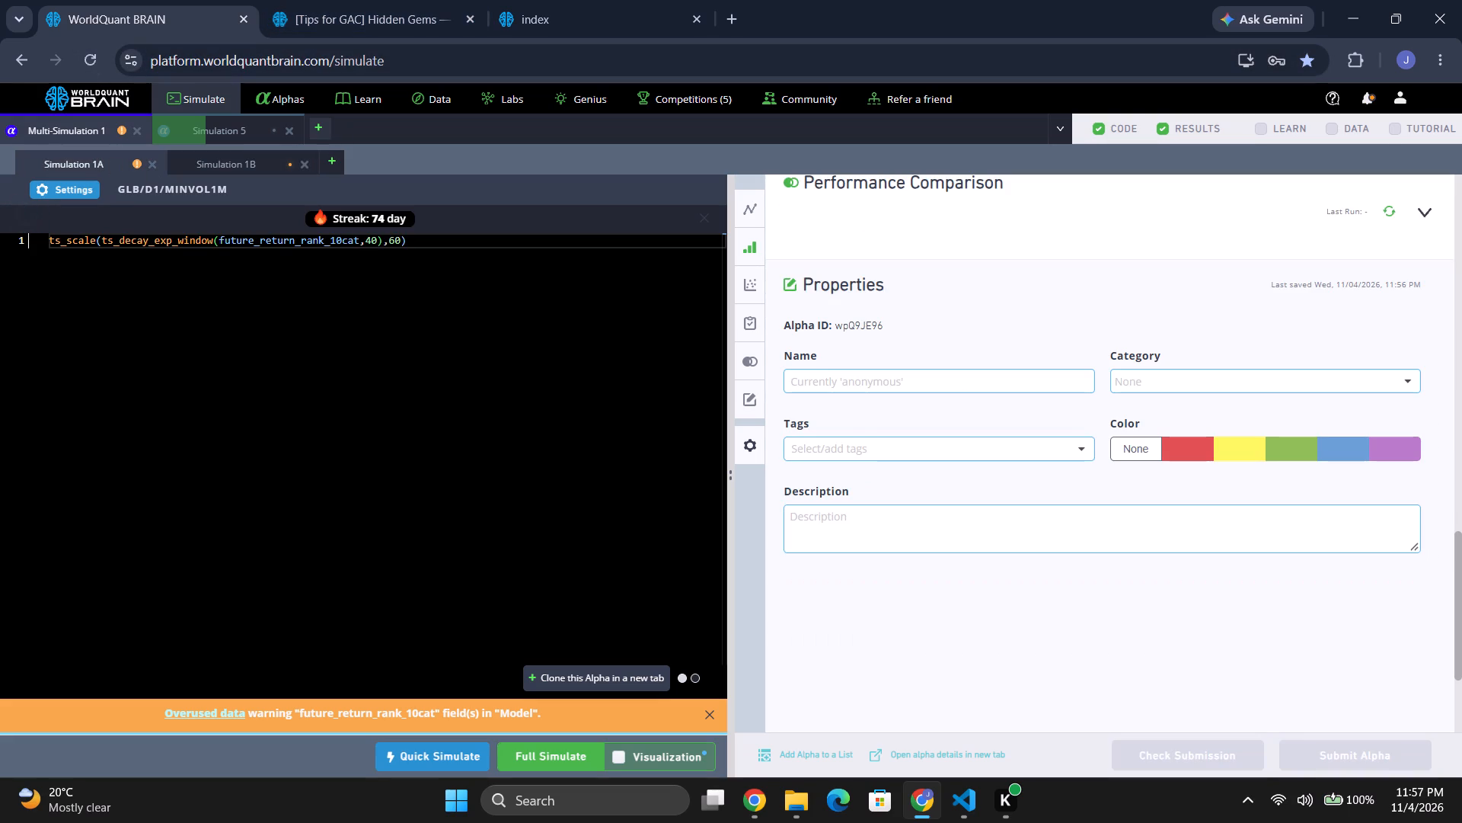
{"action": "scroll", "coordinate": [835, 382], "scroll_direction": "up", "scroll_amount": 6}
{"action": "left_click", "coordinate": [825, 613]}
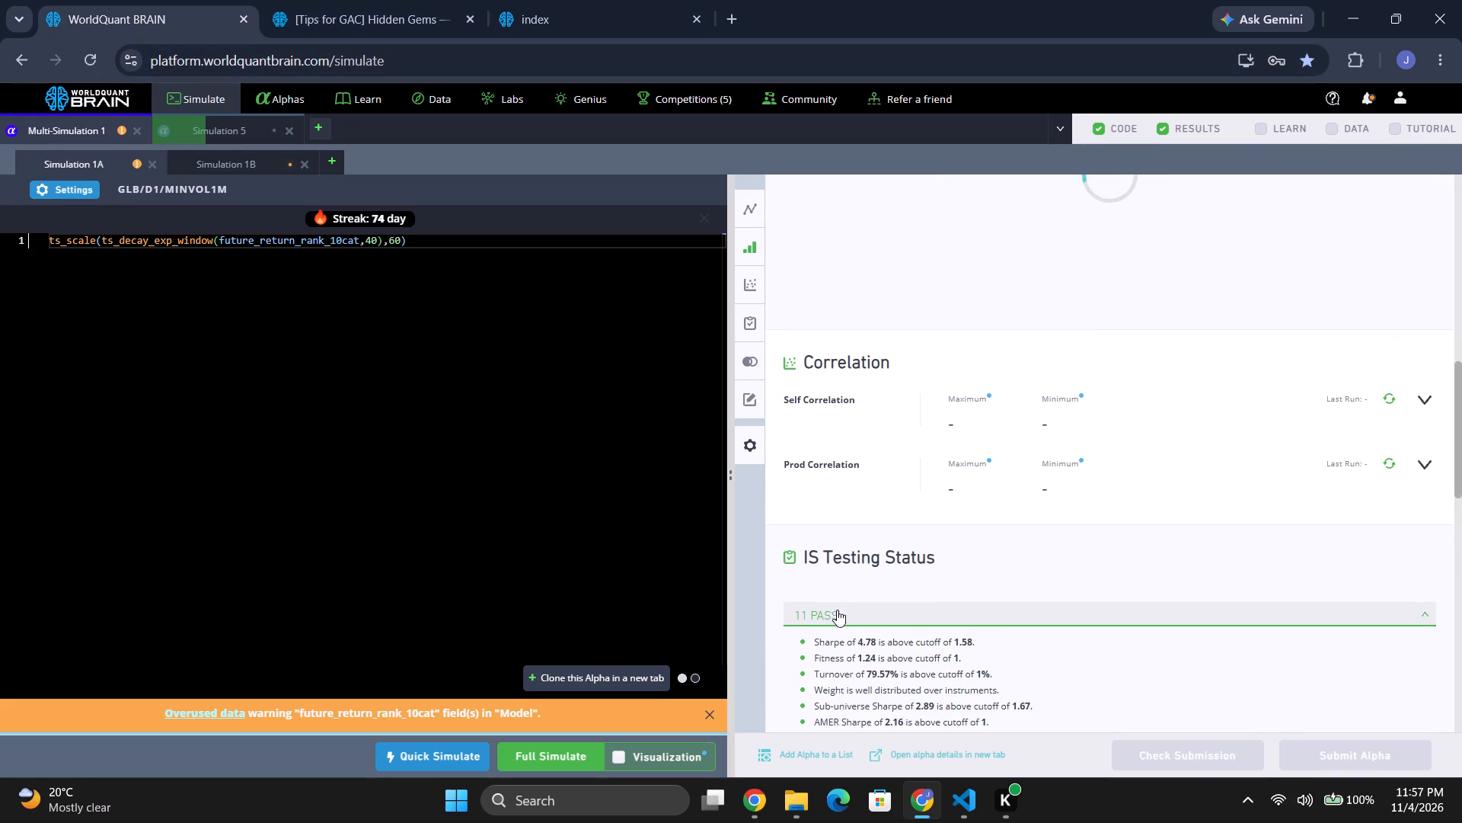
{"action": "scroll", "coordinate": [872, 578], "scroll_direction": "down", "scroll_amount": 3}
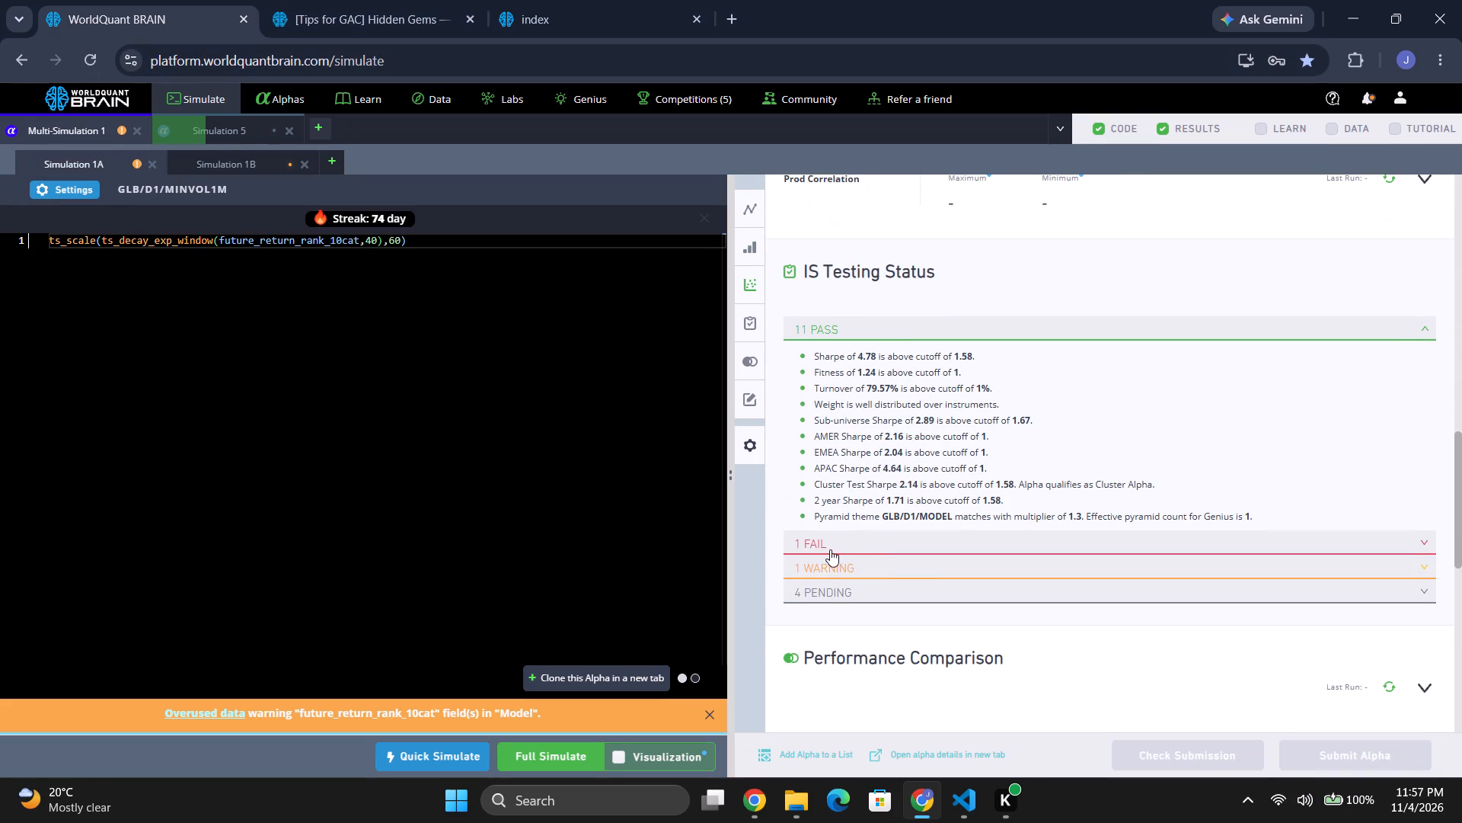
{"action": "left_click", "coordinate": [829, 543]}
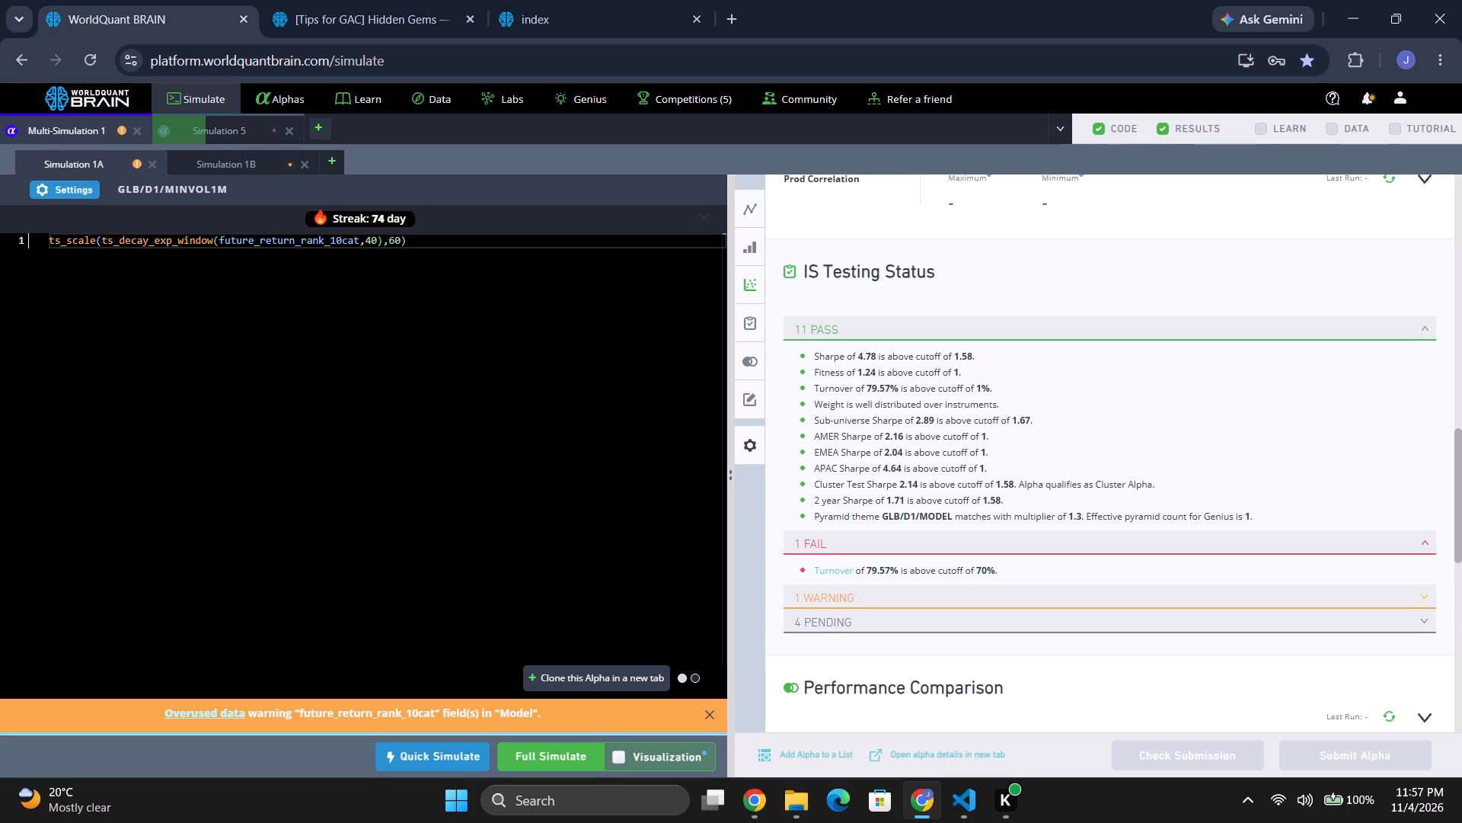
{"action": "left_click_drag", "start_coordinate": [212, 241], "coordinate": [182, 242]}
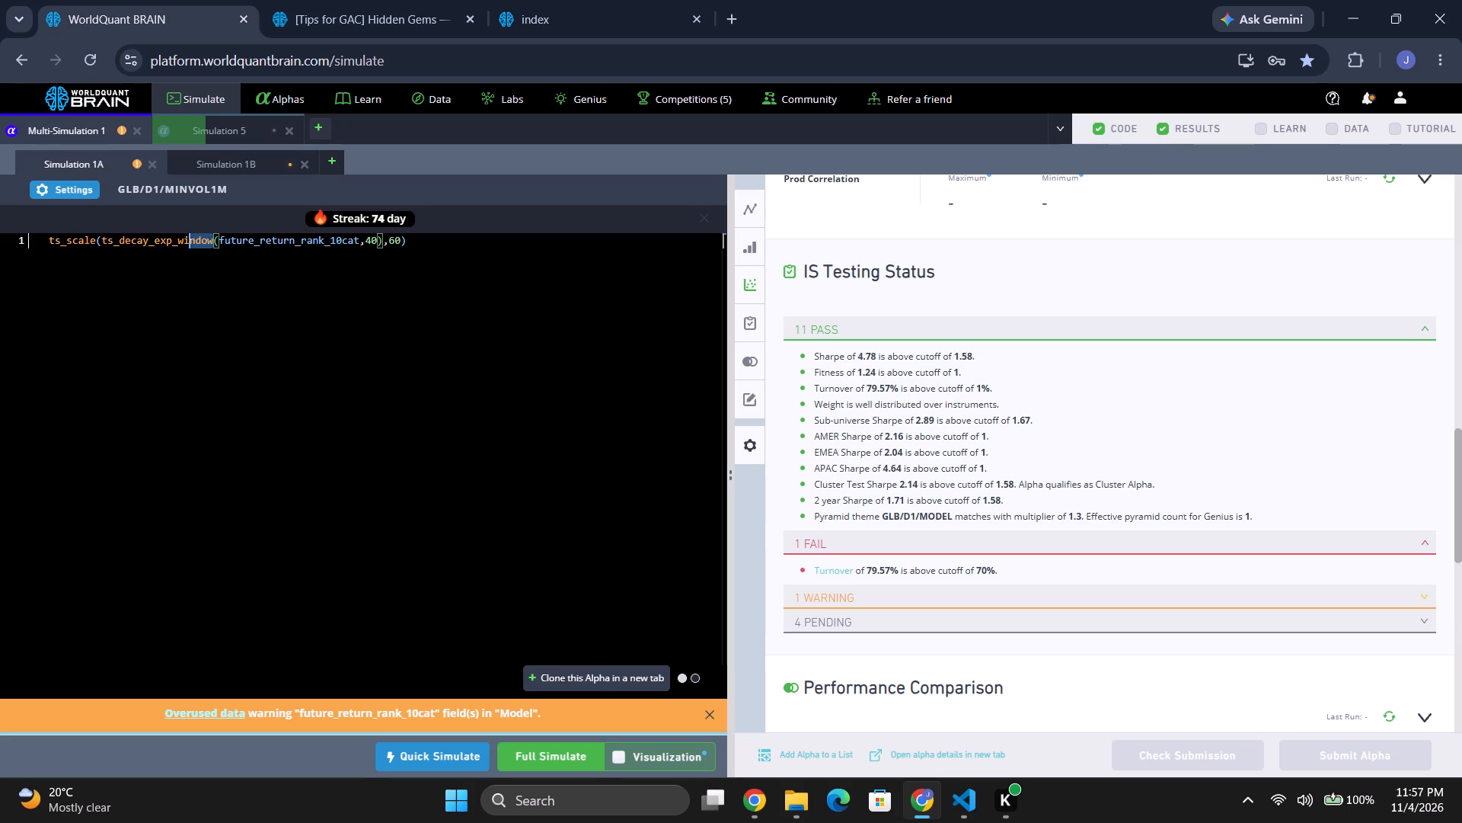
{"action": "left_click_drag", "start_coordinate": [182, 242], "coordinate": [171, 242]}
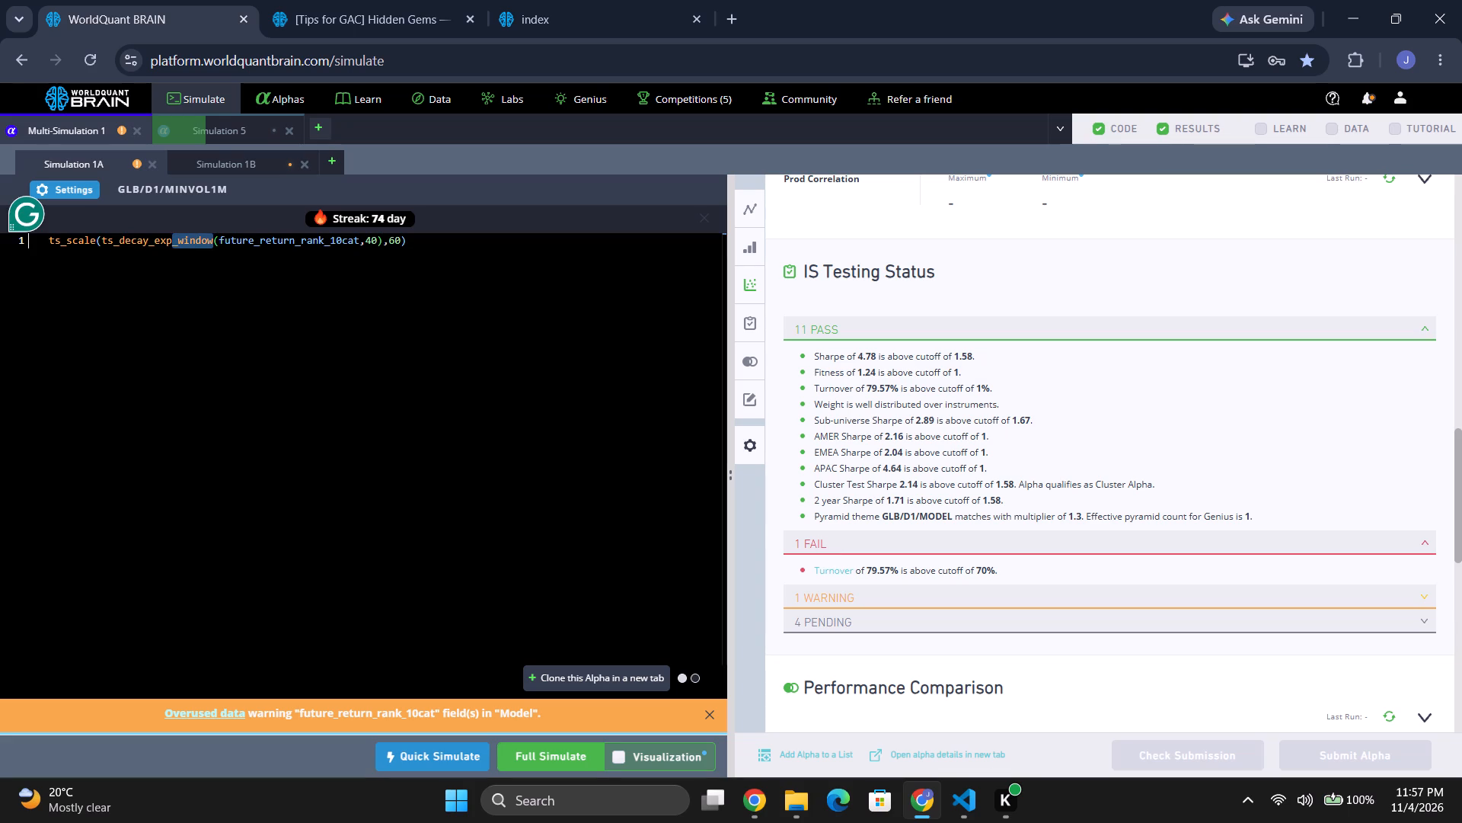
{"action": "left_click_drag", "start_coordinate": [171, 242], "coordinate": [132, 242]}
{"action": "left_click_drag", "start_coordinate": [132, 242], "coordinate": [121, 236]}
{"action": "key", "text": "b"}
{"action": "left_click", "coordinate": [183, 253]}
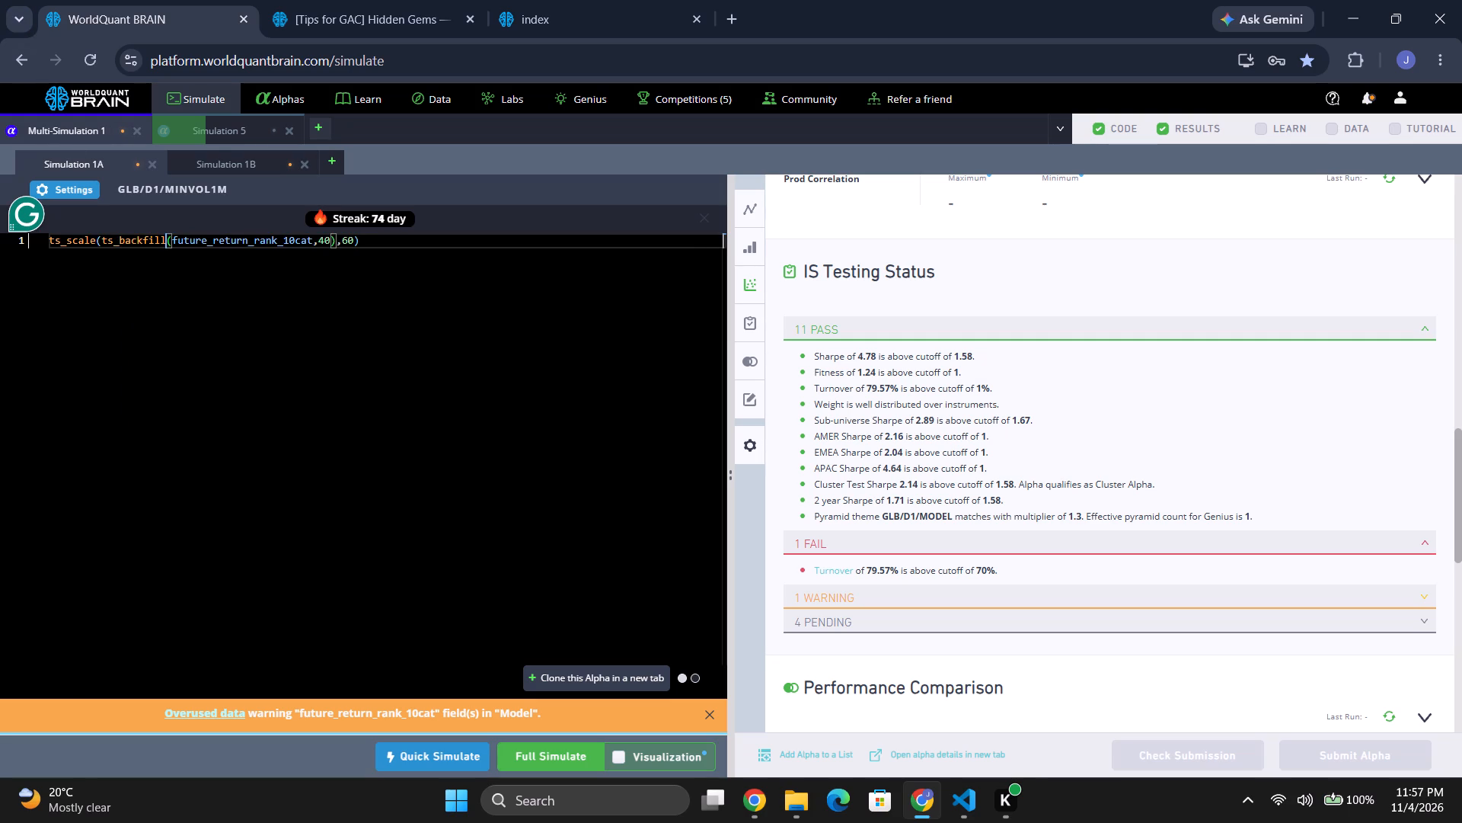
Replace the outer ts_scale operator with ts_zscore in Simulation 1A's expression.
{"action": "left_click_drag", "start_coordinate": [95, 236], "coordinate": [72, 238]}
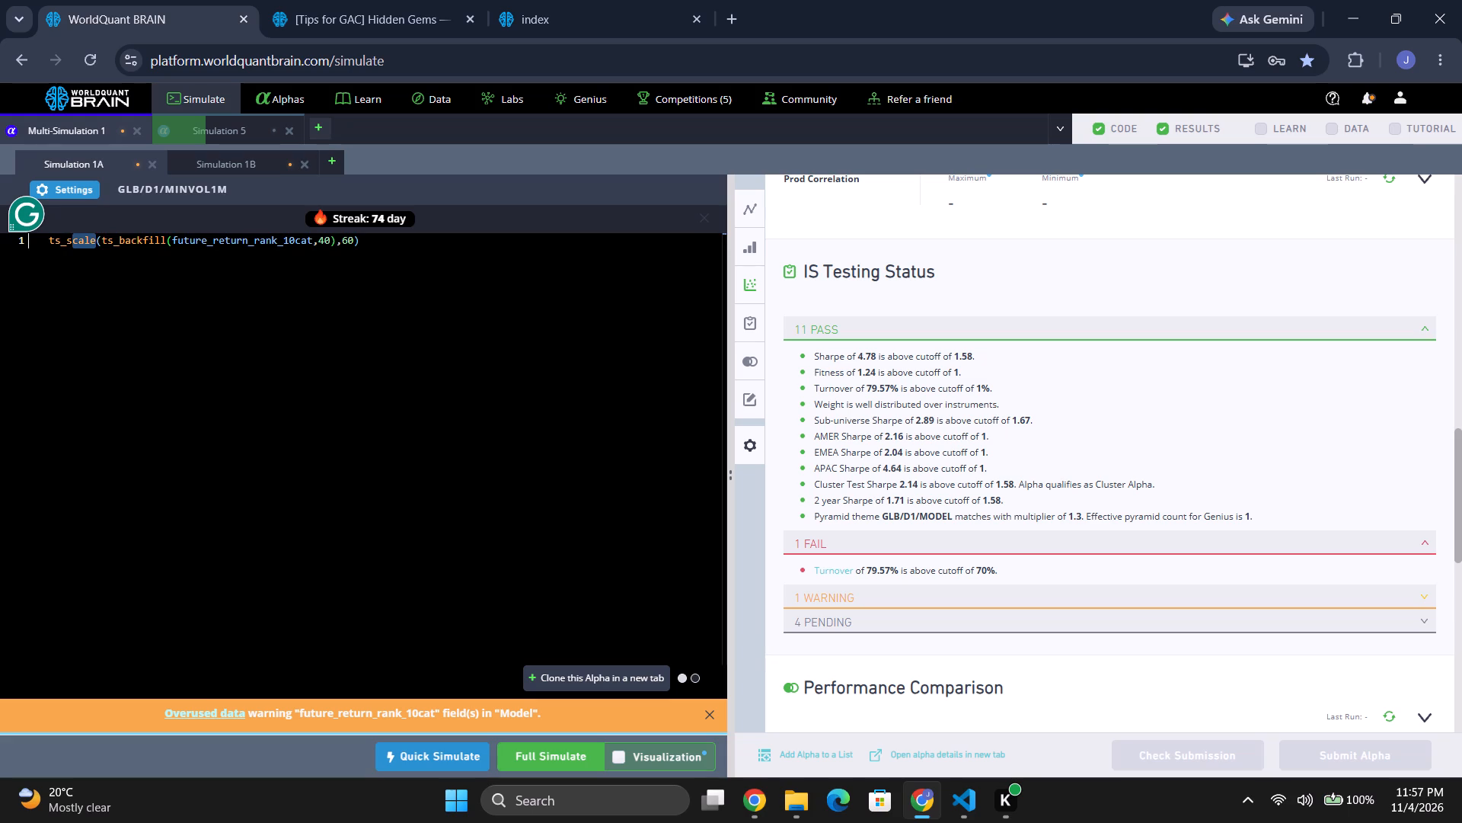
{"action": "left_click_drag", "start_coordinate": [72, 238], "coordinate": [69, 238]}
{"action": "key", "text": "BackSpace"}
{"action": "key", "text": "BackSpace"}
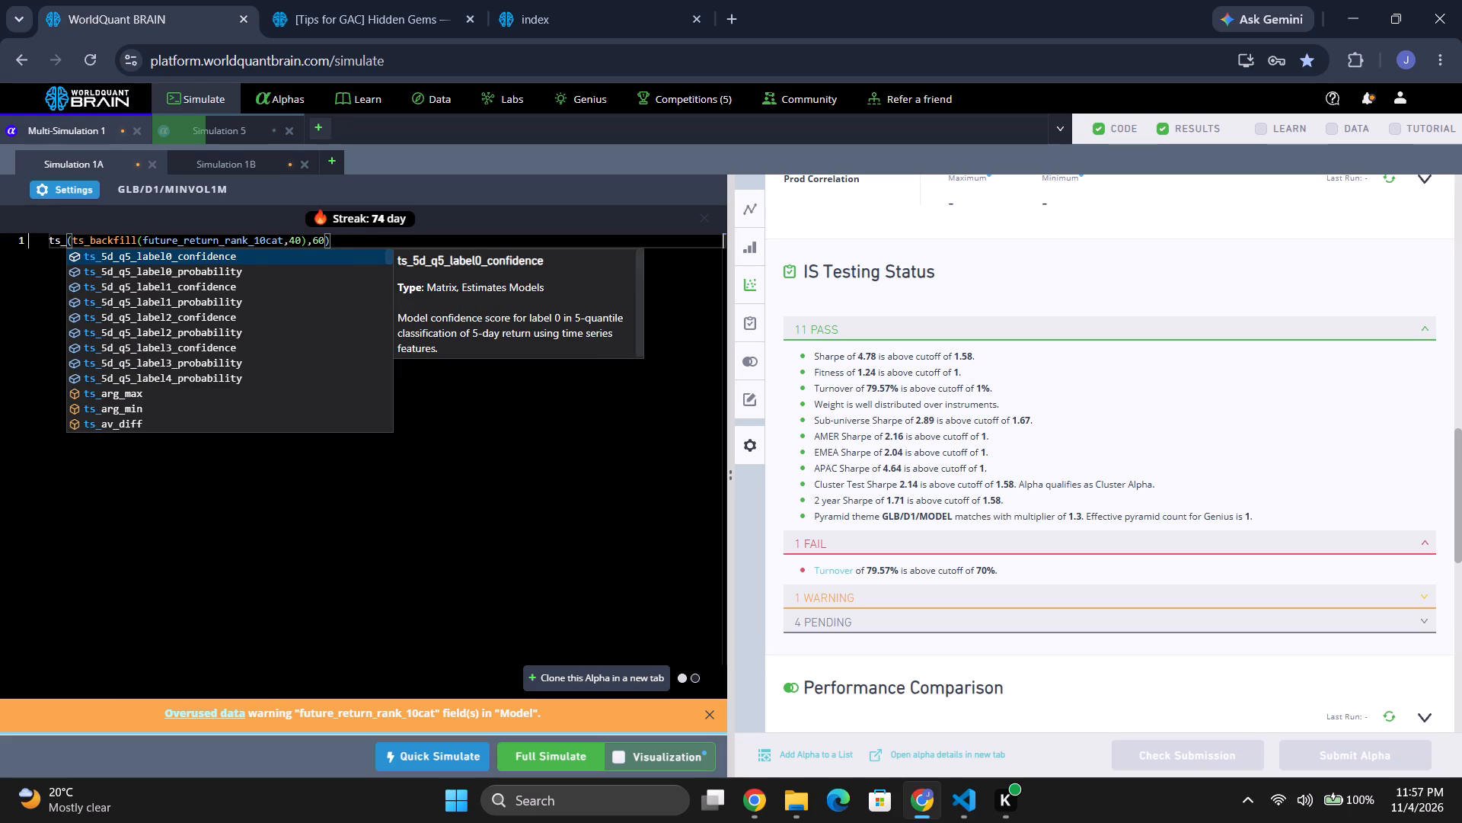
{"action": "key", "text": "z"}
{"action": "left_click", "coordinate": [109, 256]}
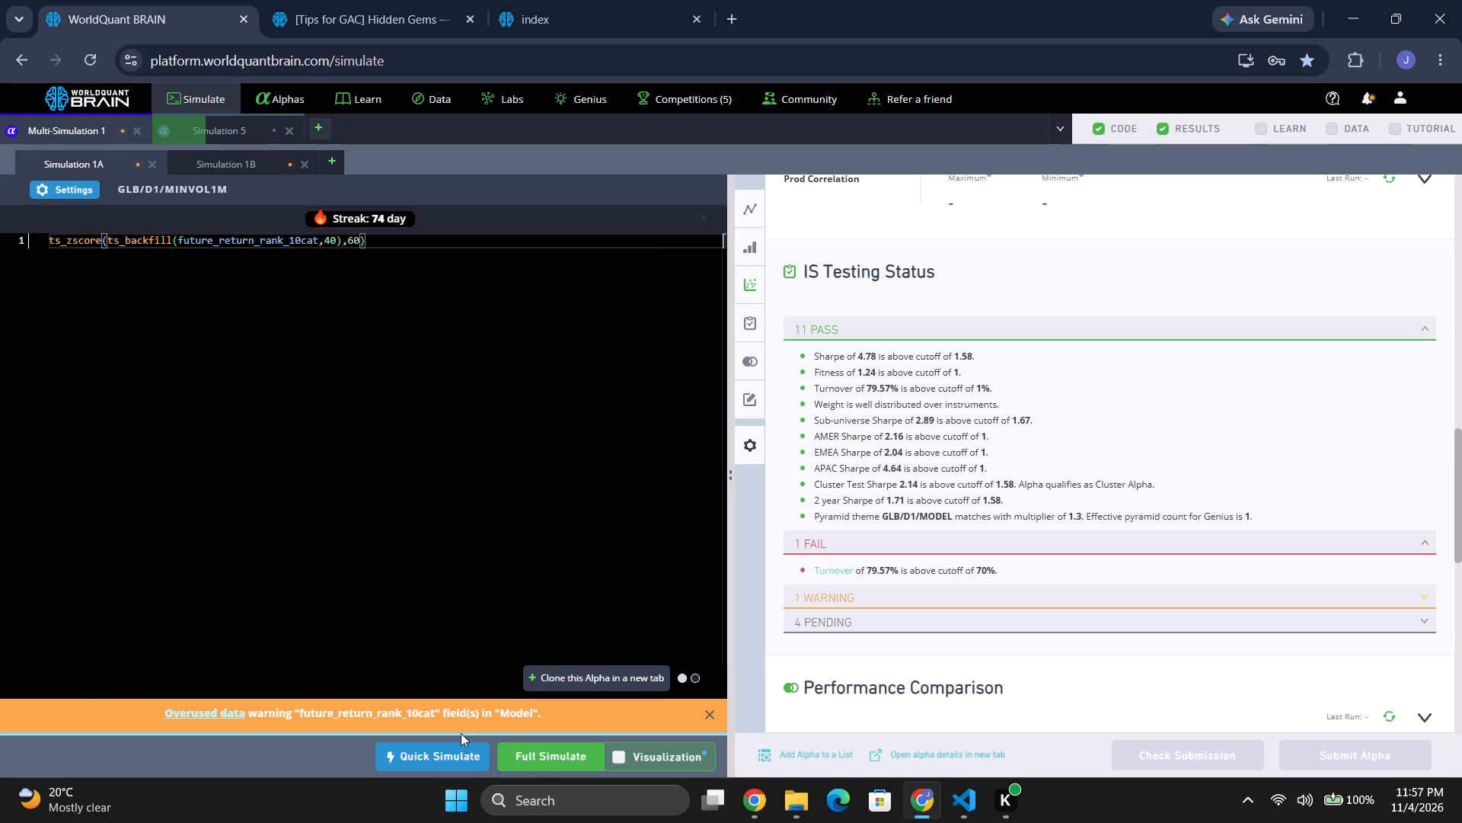
Run a full simulation of the edited Multi-Simulation 1 alphas.
{"action": "left_click", "coordinate": [540, 757]}
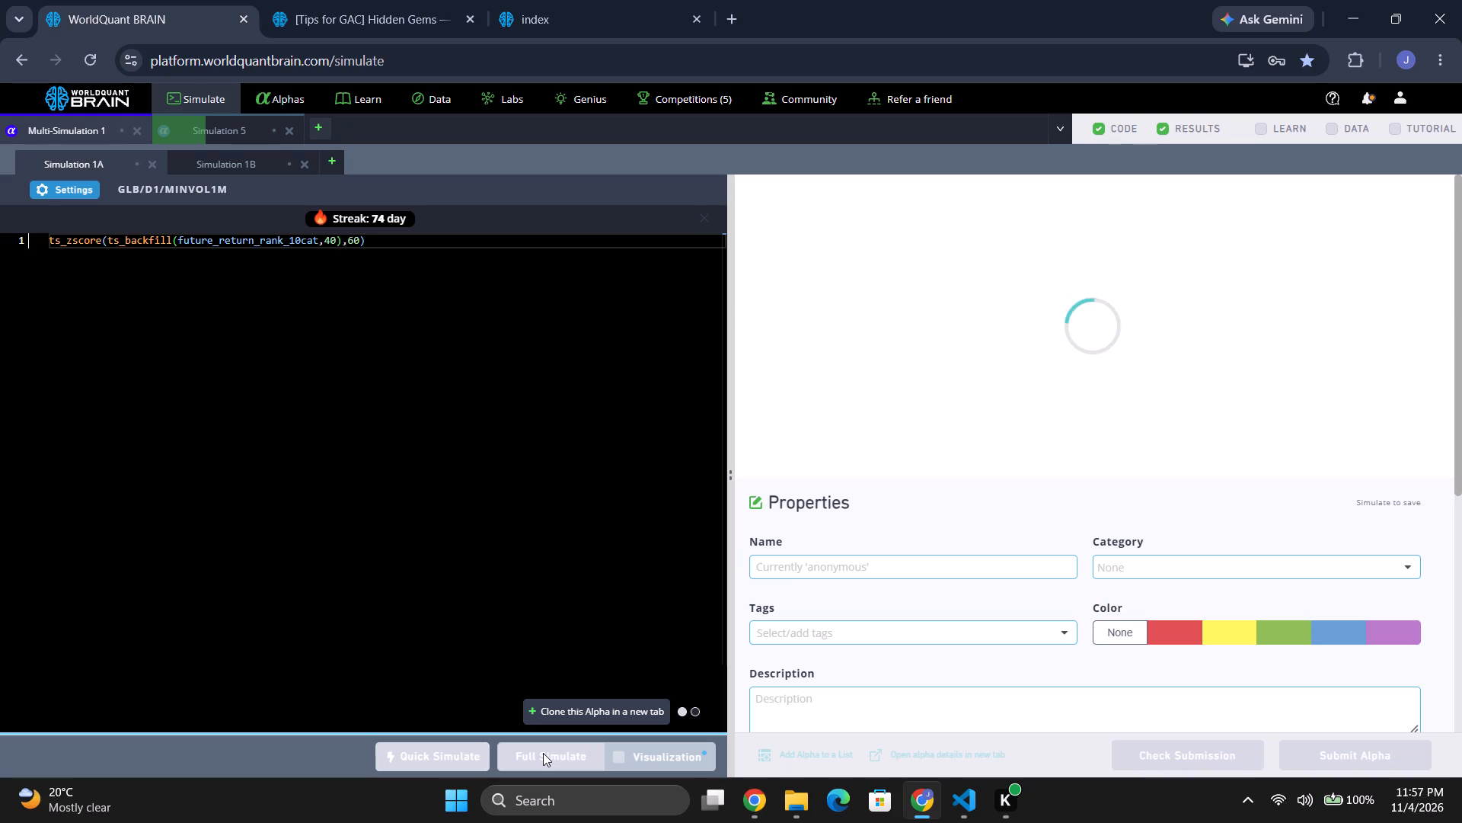
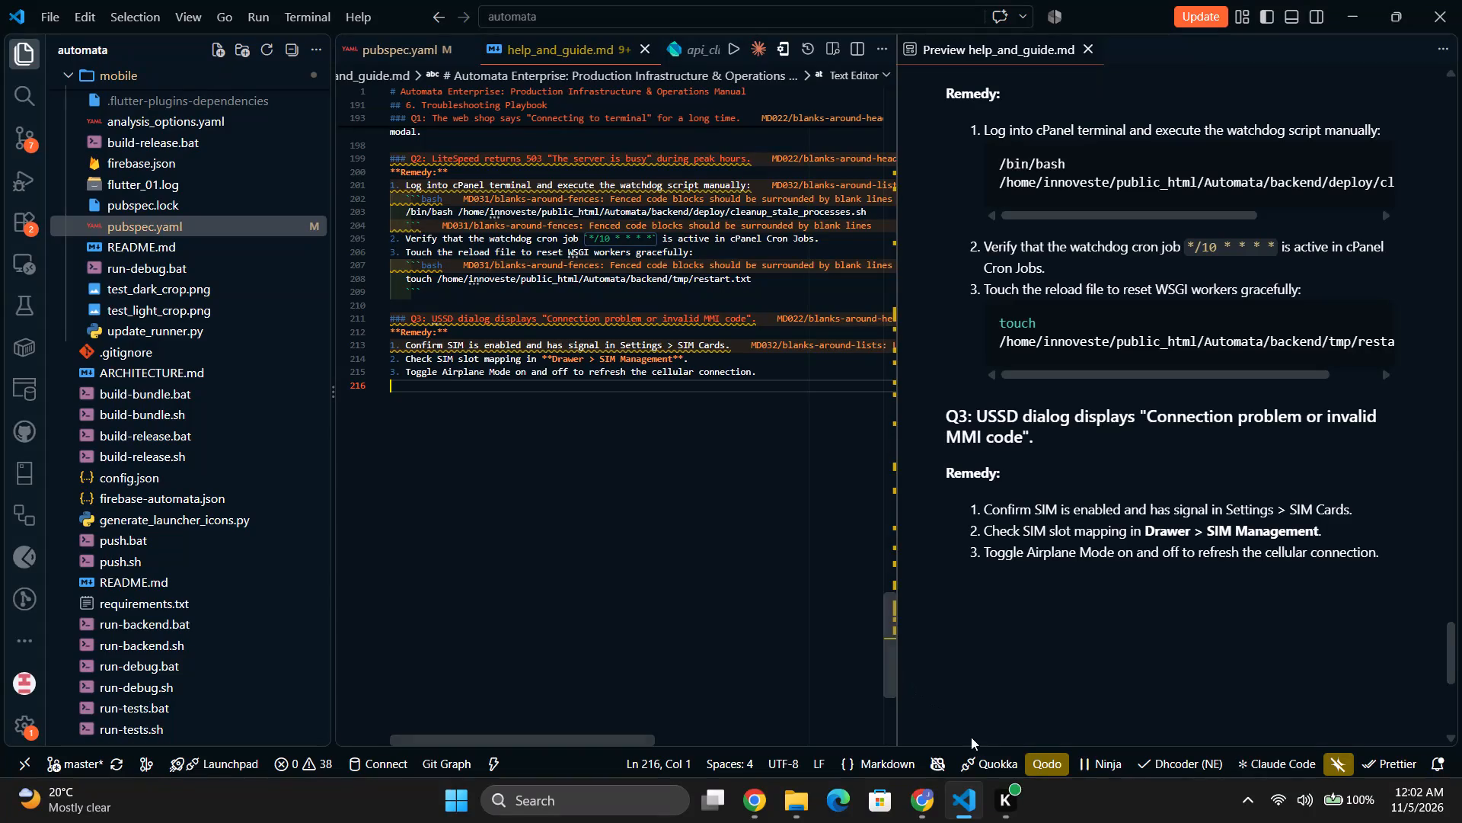
Switch to Chrome and review the chart and IS Summary of Simulation 5.
{"action": "left_click", "coordinate": [920, 802]}
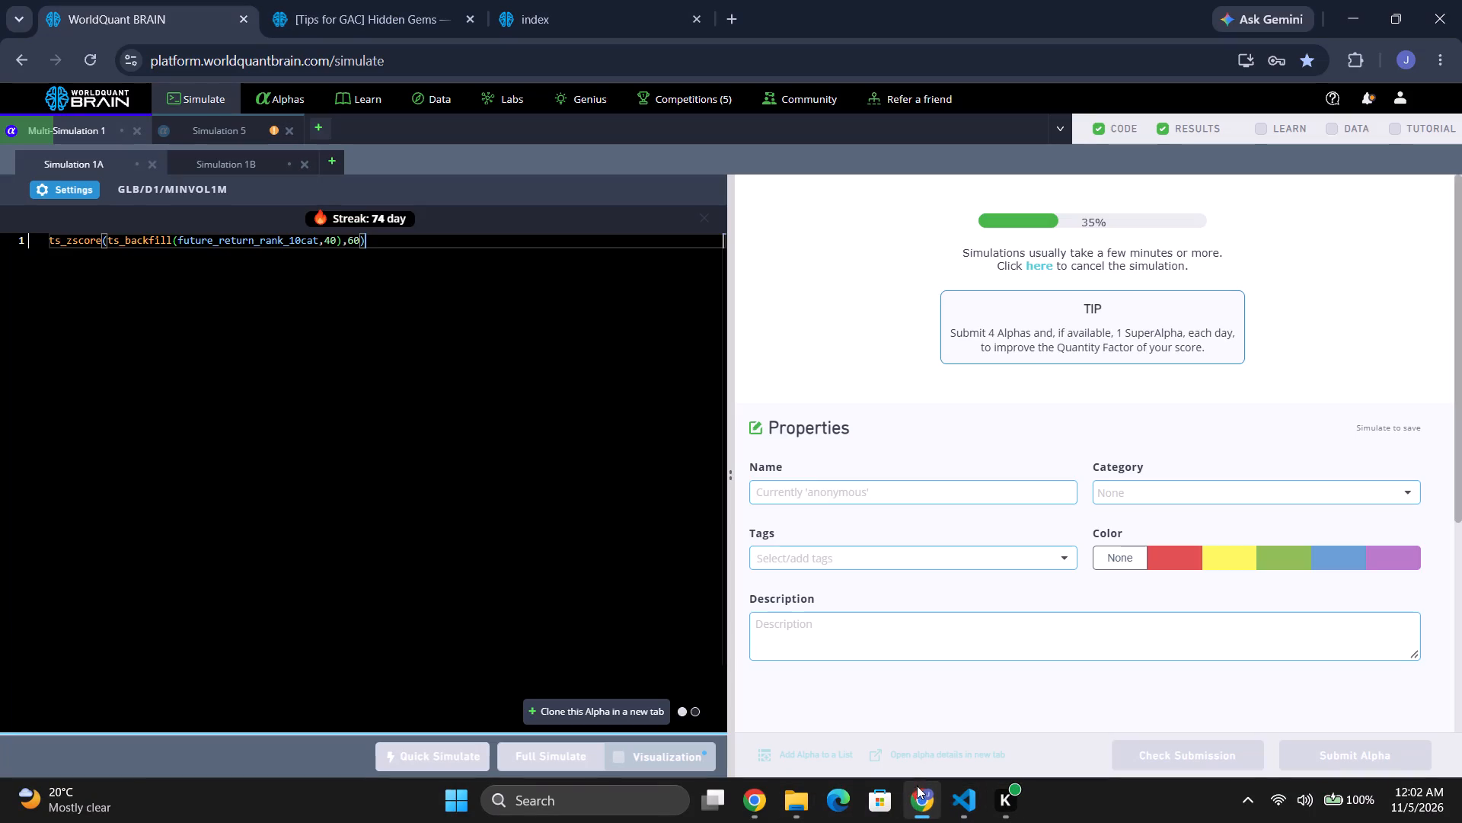
{"action": "left_click", "coordinate": [236, 115]}
{"action": "scroll", "coordinate": [917, 525], "scroll_direction": "down", "scroll_amount": 3}
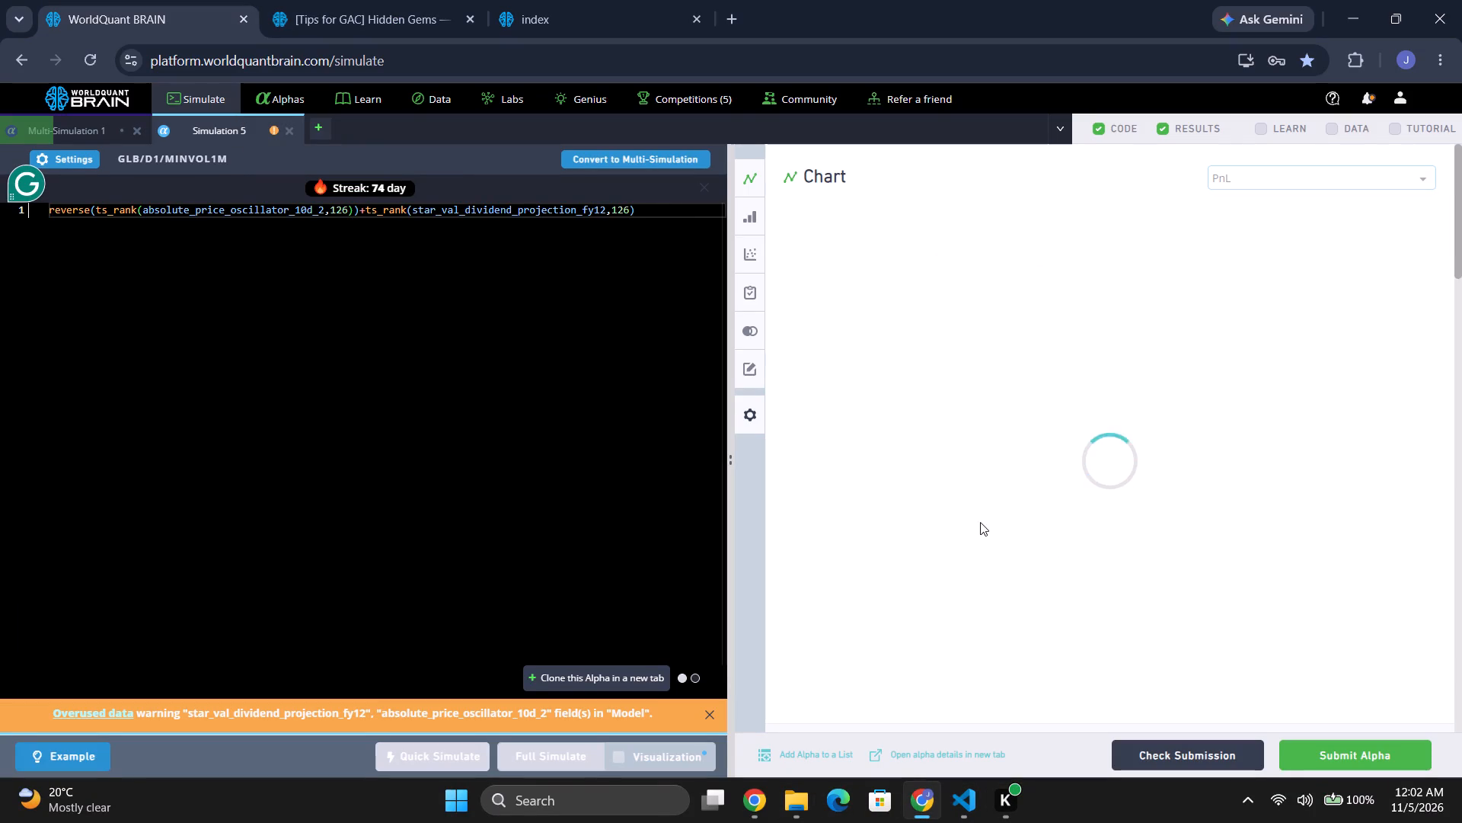
{"action": "scroll", "coordinate": [980, 522], "scroll_direction": "down", "scroll_amount": 4}
{"action": "scroll", "coordinate": [981, 527], "scroll_direction": "up", "scroll_amount": 4}
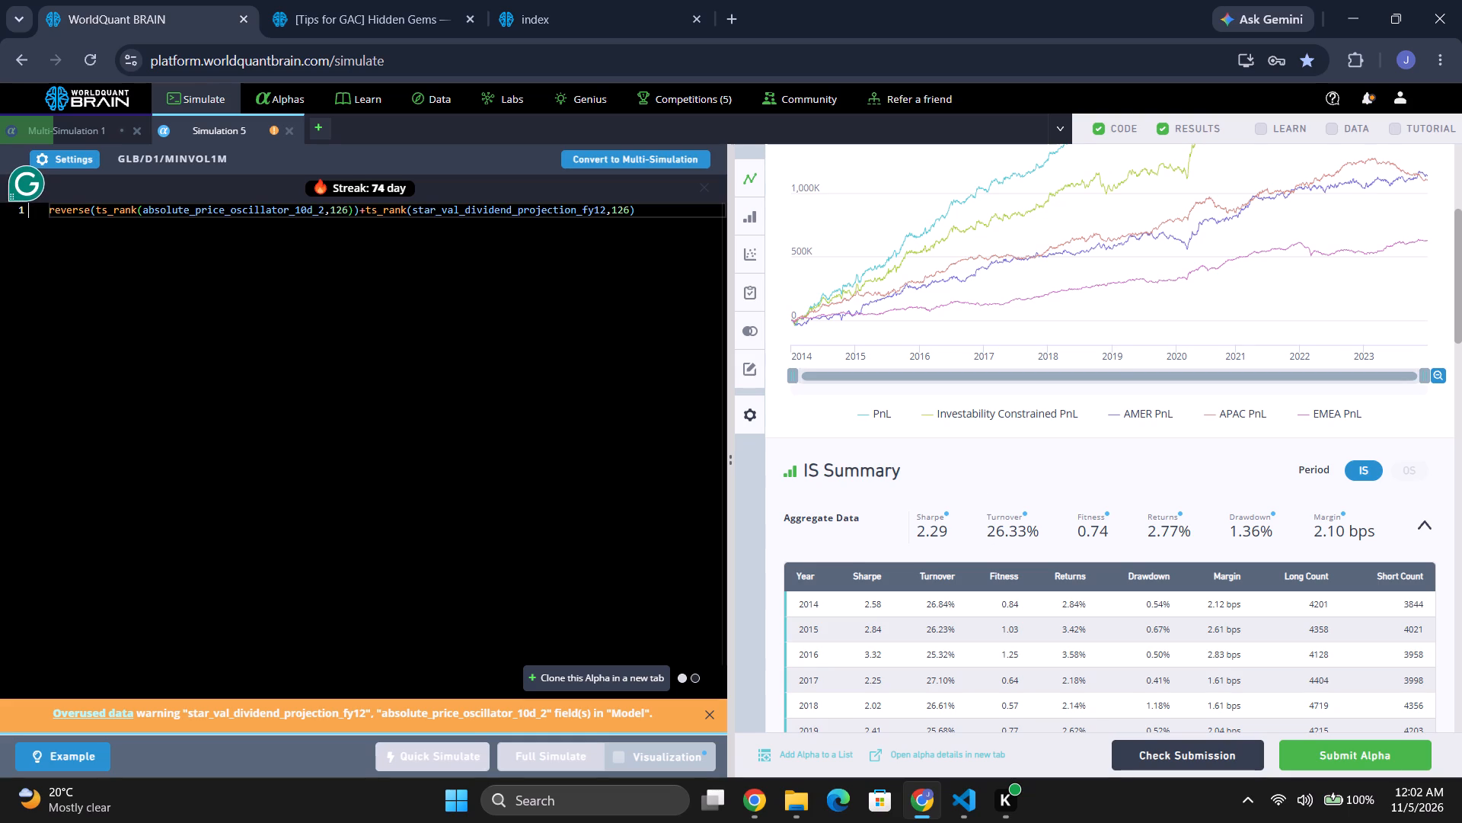
Replace star_val_dividend_projection_fy12 with star_val_sector_rank in Simulation 5's expression and run a full simulation.
{"action": "left_click_drag", "start_coordinate": [604, 209], "coordinate": [470, 210]}
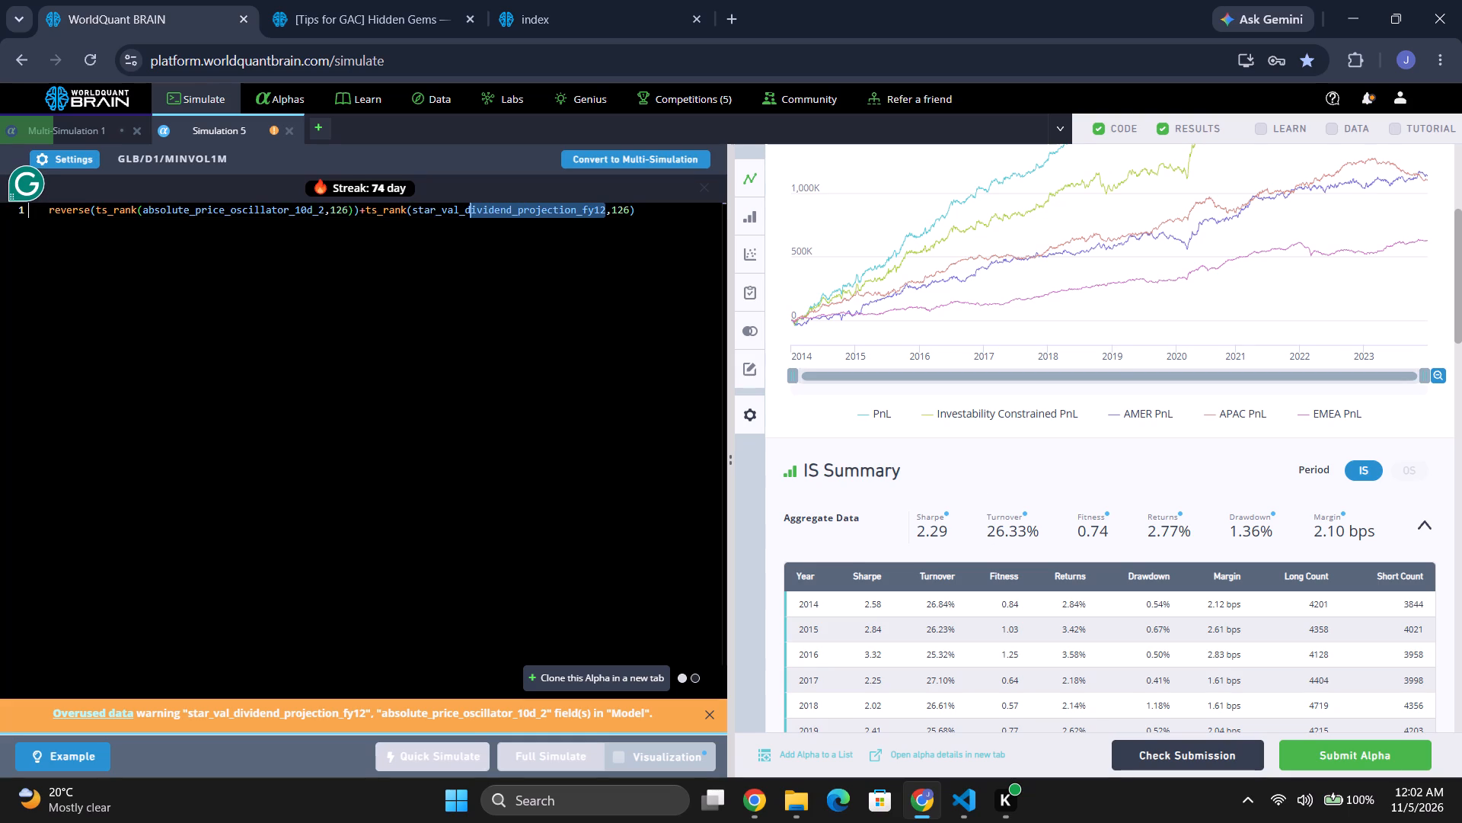
{"action": "left_click_drag", "start_coordinate": [470, 210], "coordinate": [467, 210]}
{"action": "key", "text": "r"}
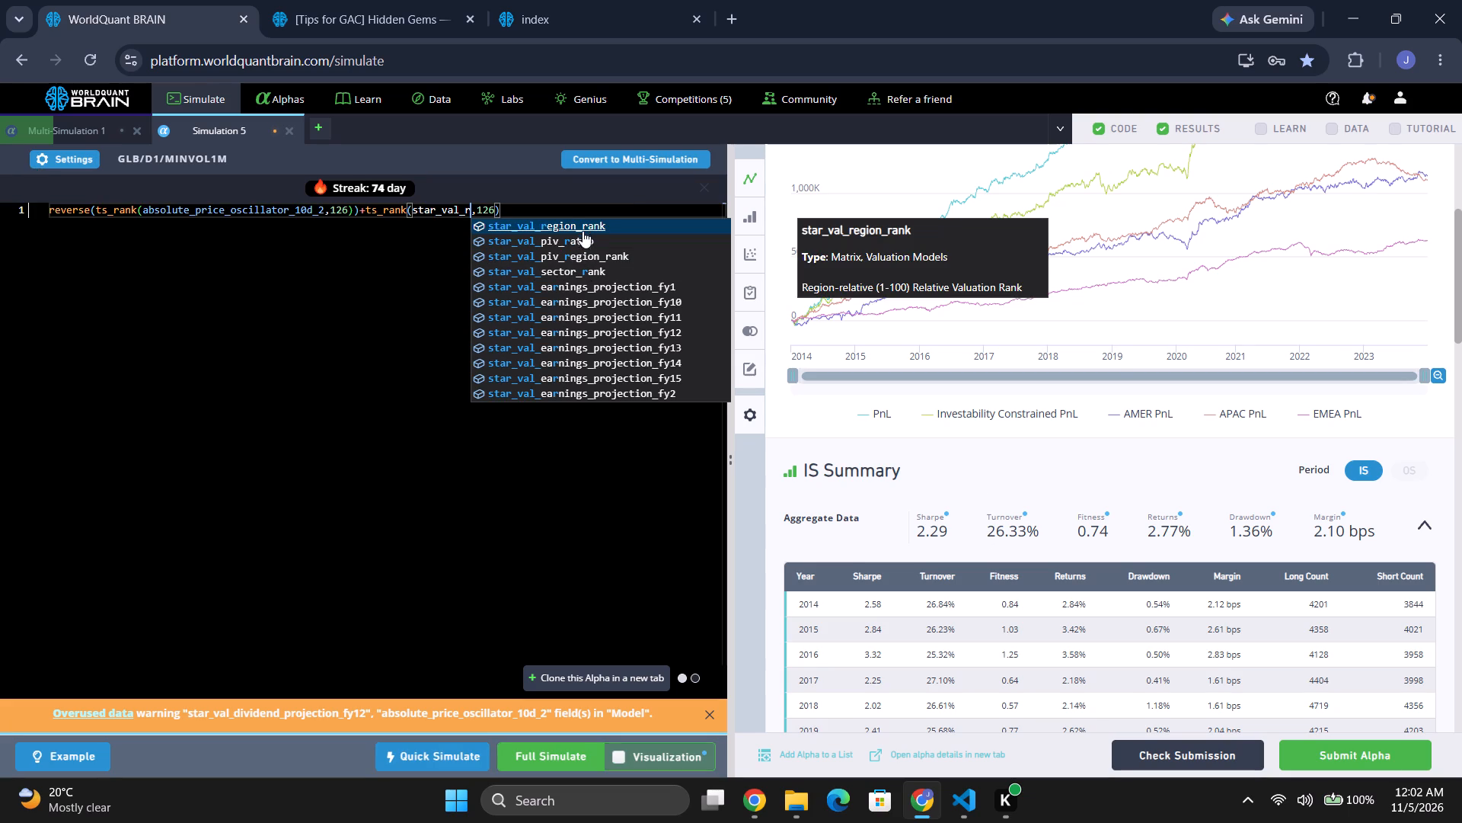
{"action": "left_click", "coordinate": [556, 267]}
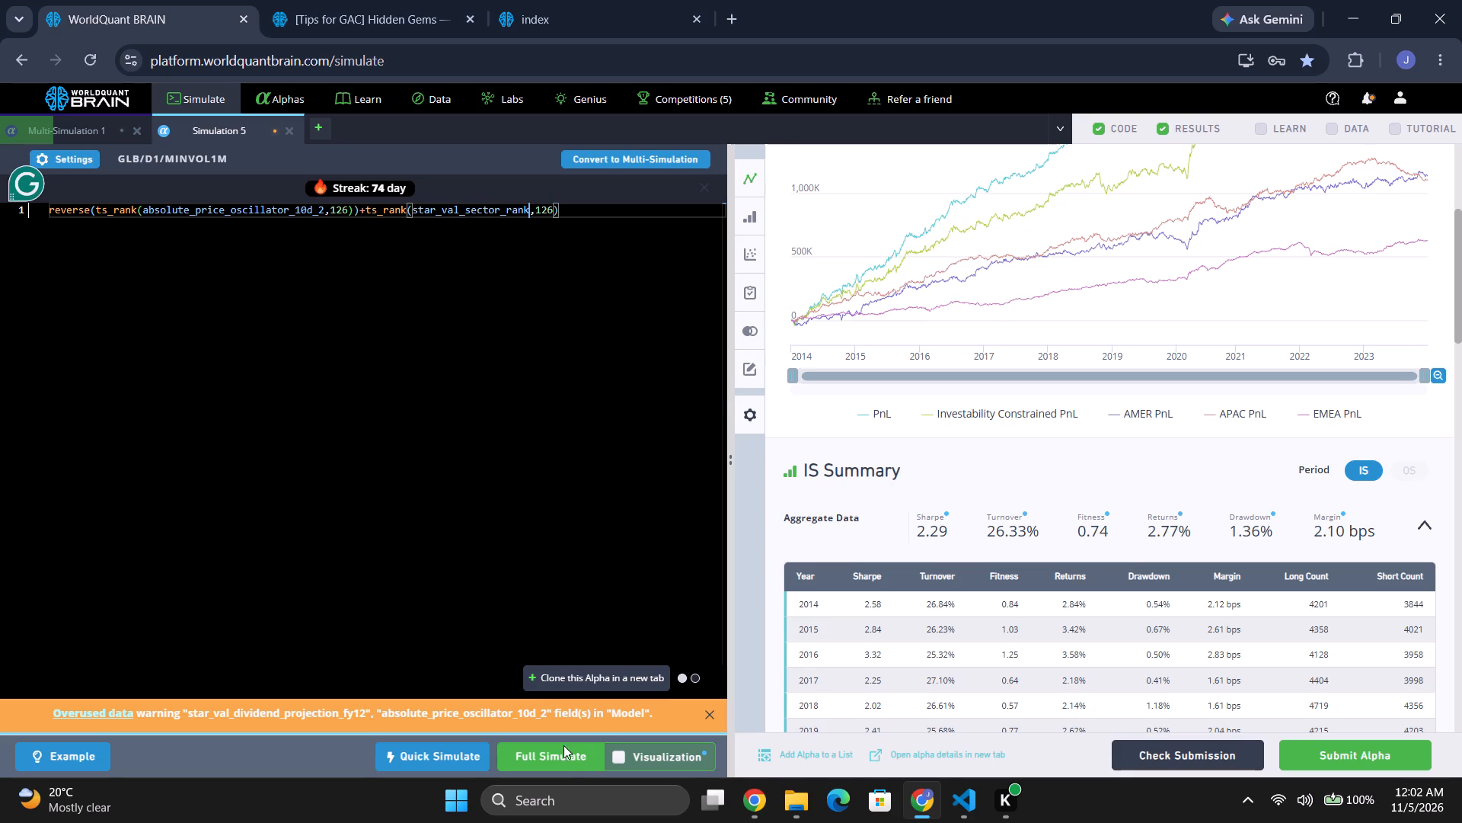
{"action": "left_click", "coordinate": [563, 757]}
Clone the Simulation 5 alpha, replace star_val_sector_rank with star_val_piv_industry_rank in the copy, and run a full simulation.
{"action": "left_click", "coordinate": [581, 704]}
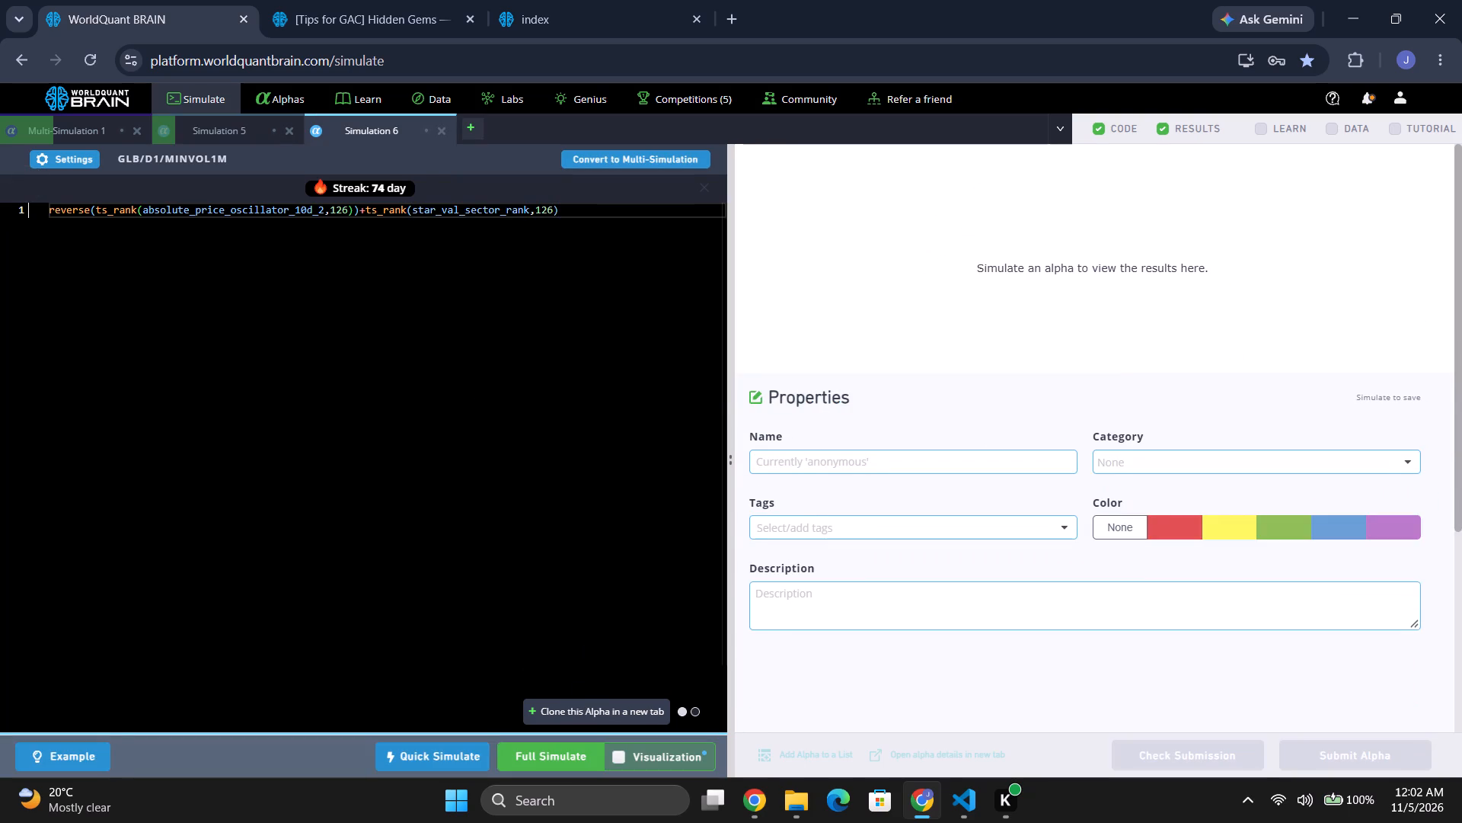
{"action": "left_click_drag", "start_coordinate": [530, 211], "coordinate": [473, 213]}
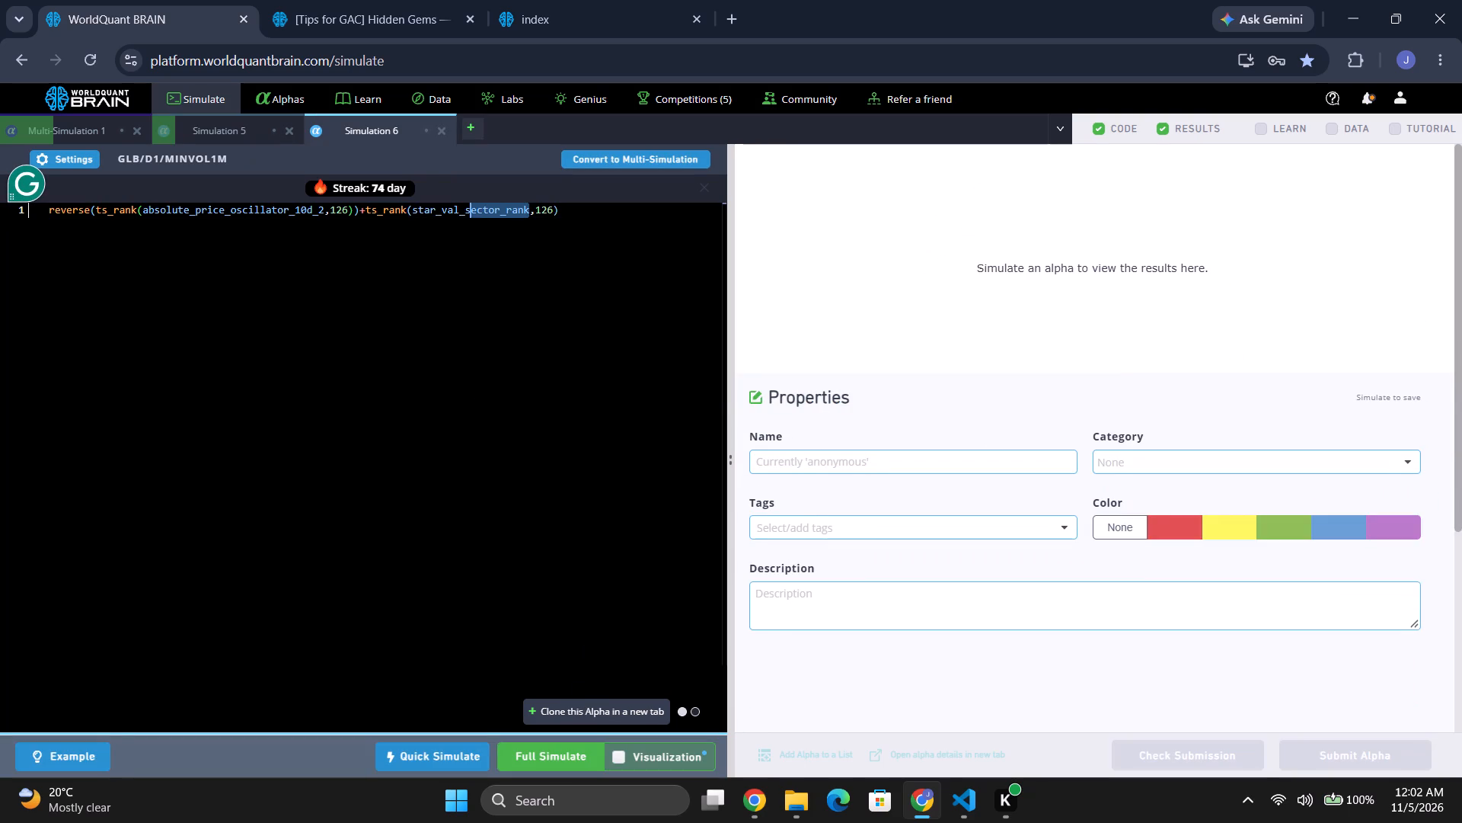
{"action": "left_click_drag", "start_coordinate": [473, 213], "coordinate": [465, 210]}
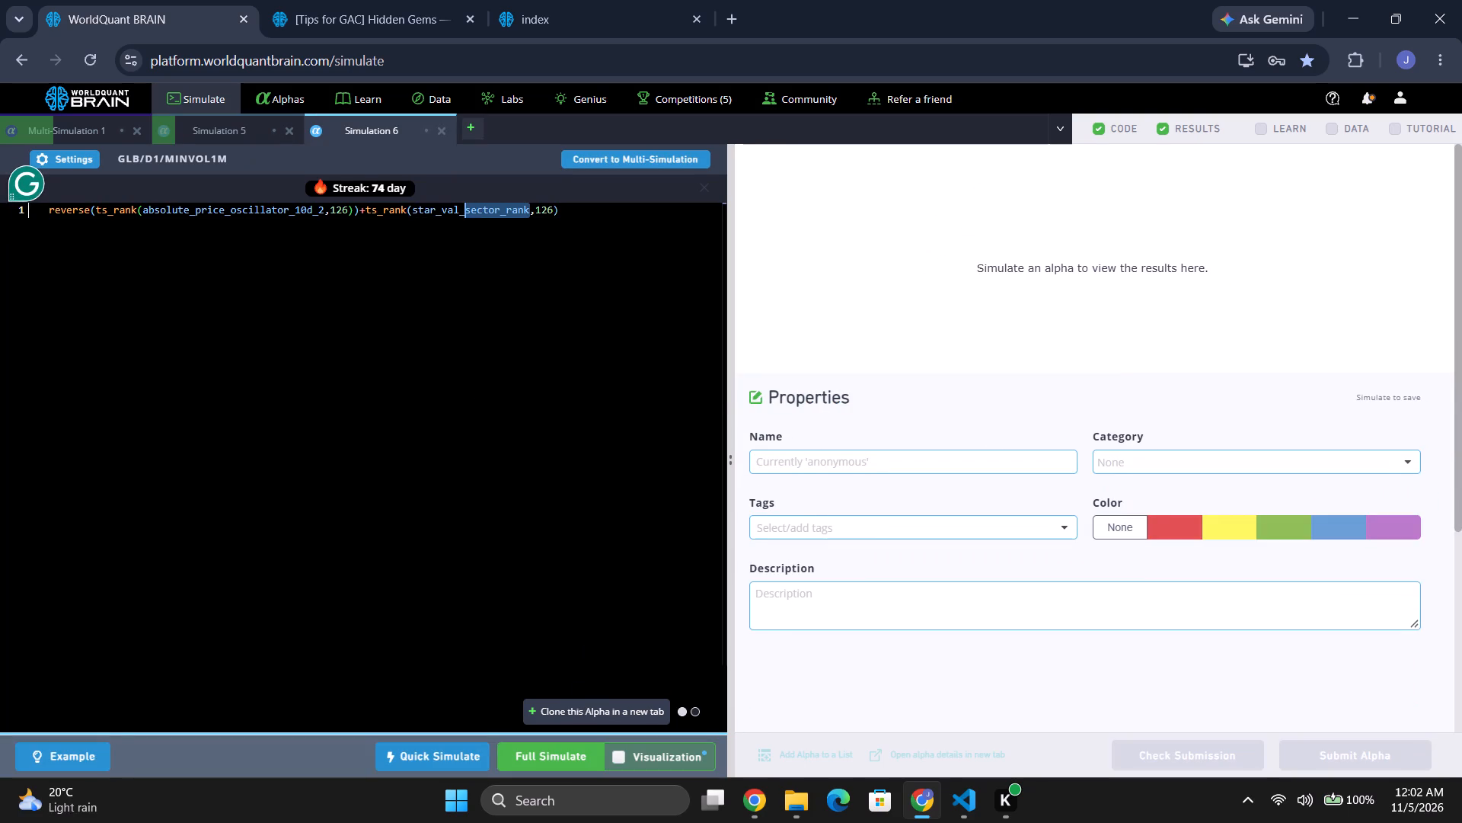
{"action": "key", "text": "BackSpace"}
{"action": "scroll", "coordinate": [605, 340], "scroll_direction": "down", "scroll_amount": 3}
{"action": "scroll", "coordinate": [565, 338], "scroll_direction": "up", "scroll_amount": 2}
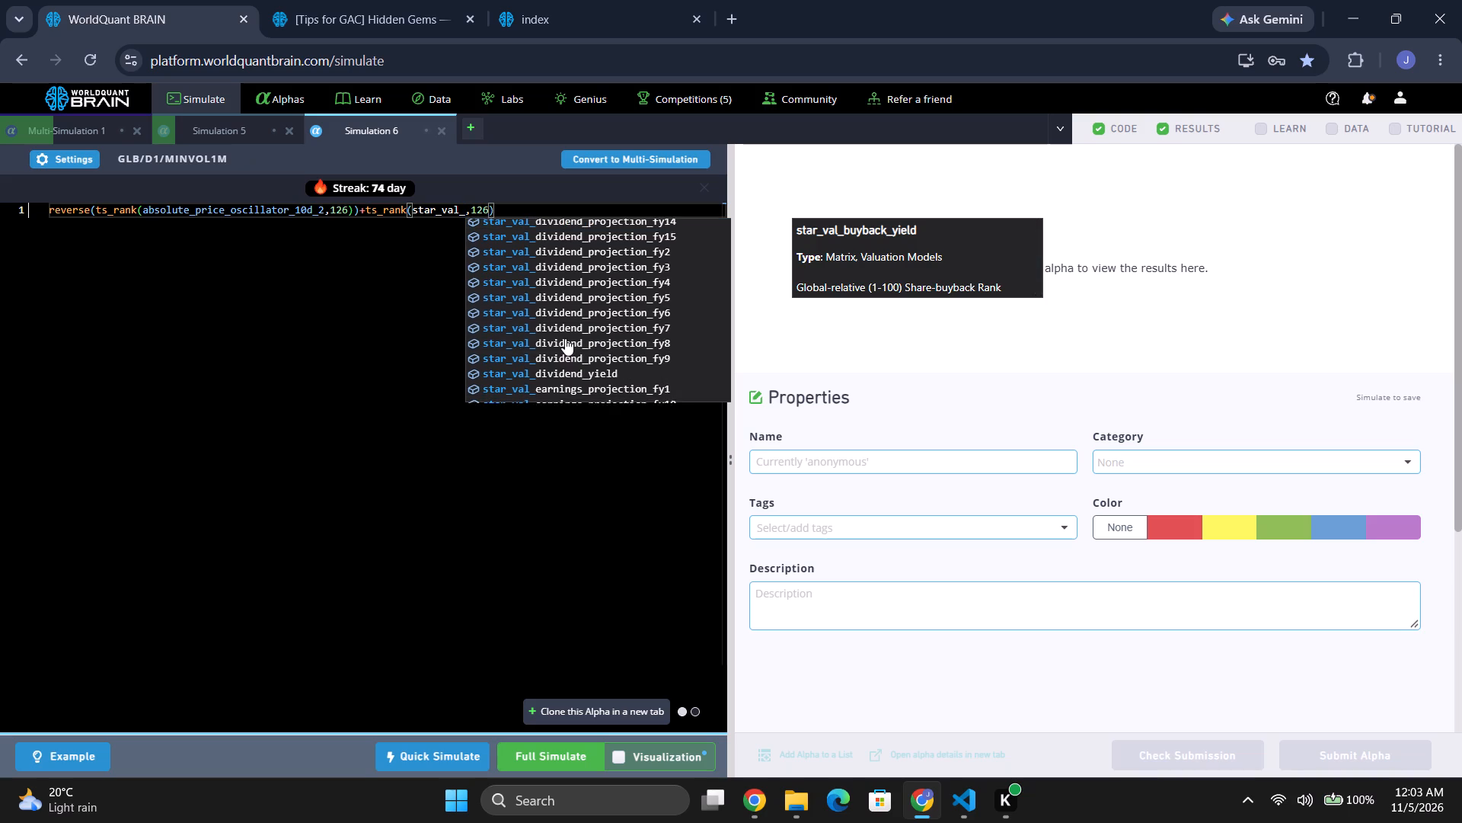
{"action": "type", "text": "ra"}
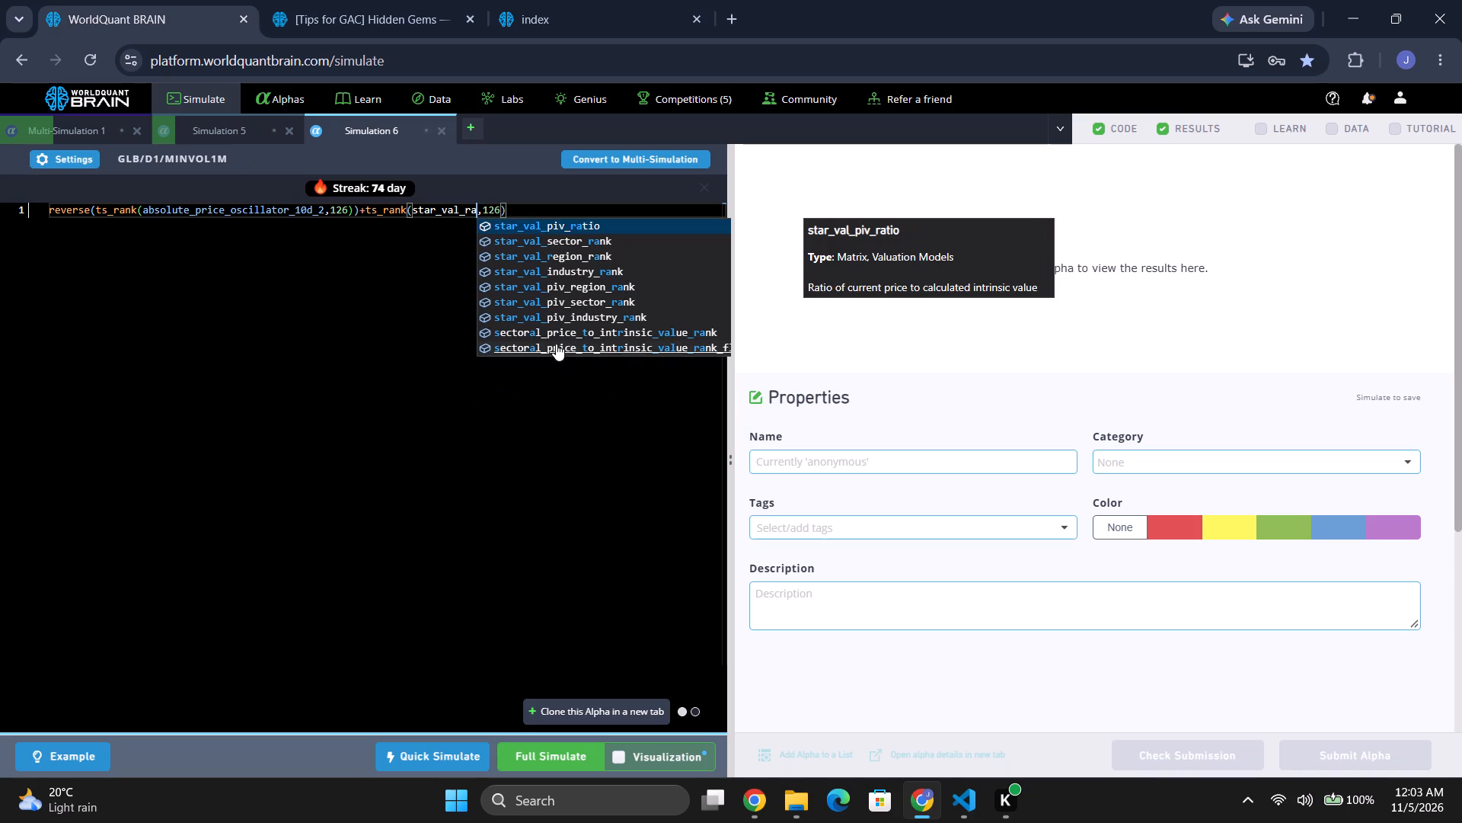
{"action": "left_click", "coordinate": [611, 319]}
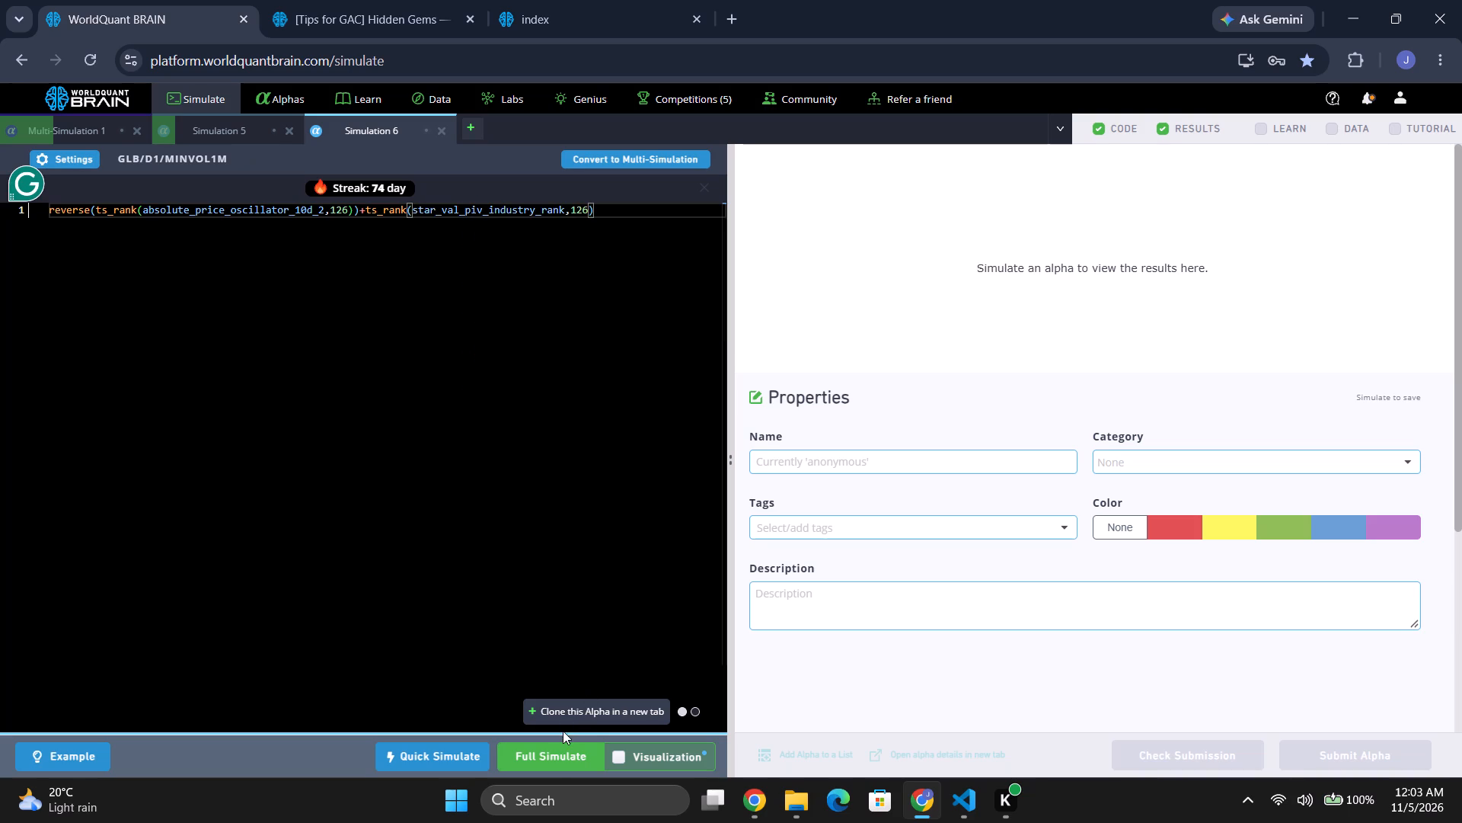
{"action": "left_click", "coordinate": [556, 752]}
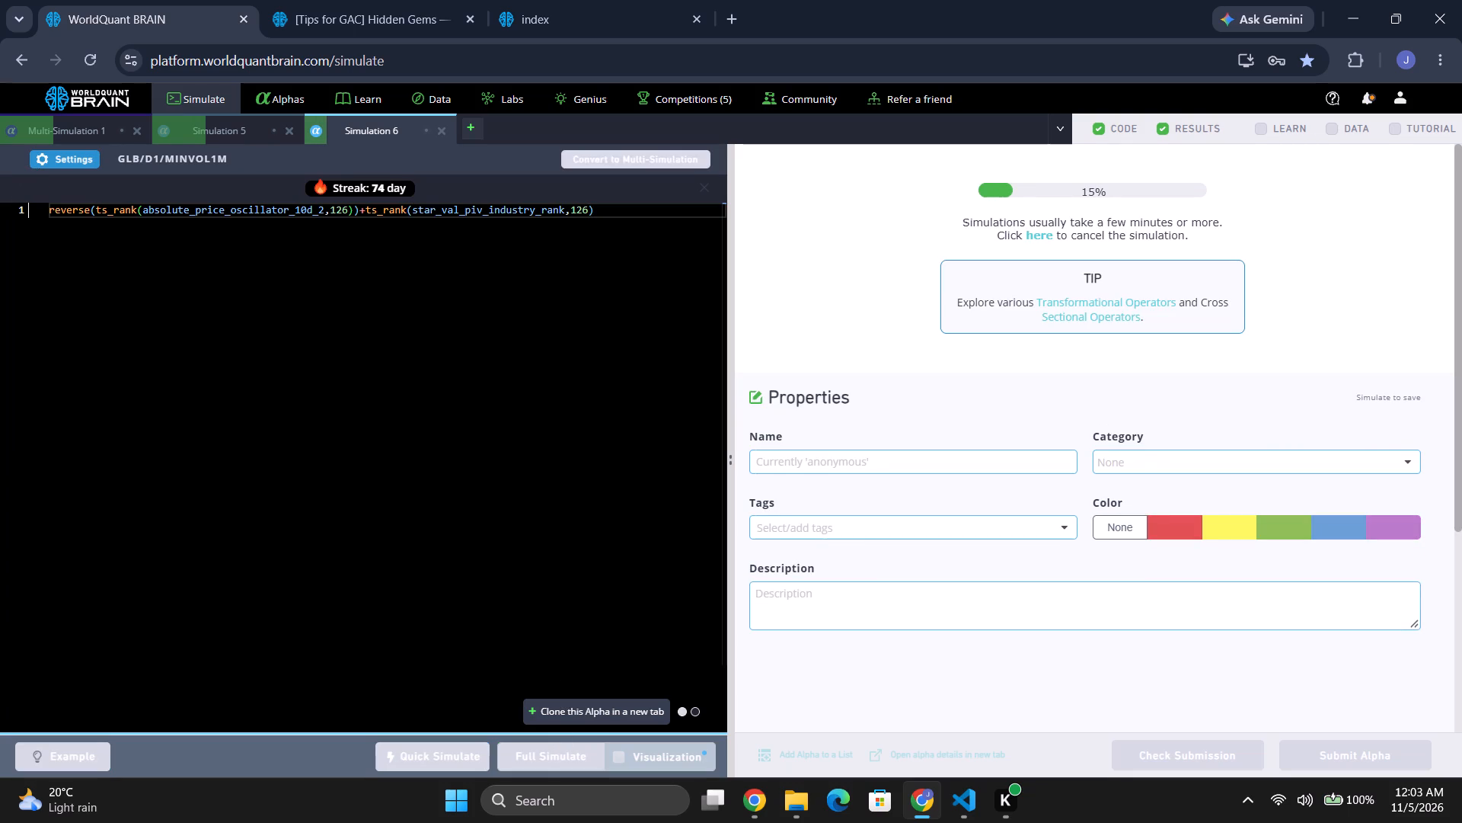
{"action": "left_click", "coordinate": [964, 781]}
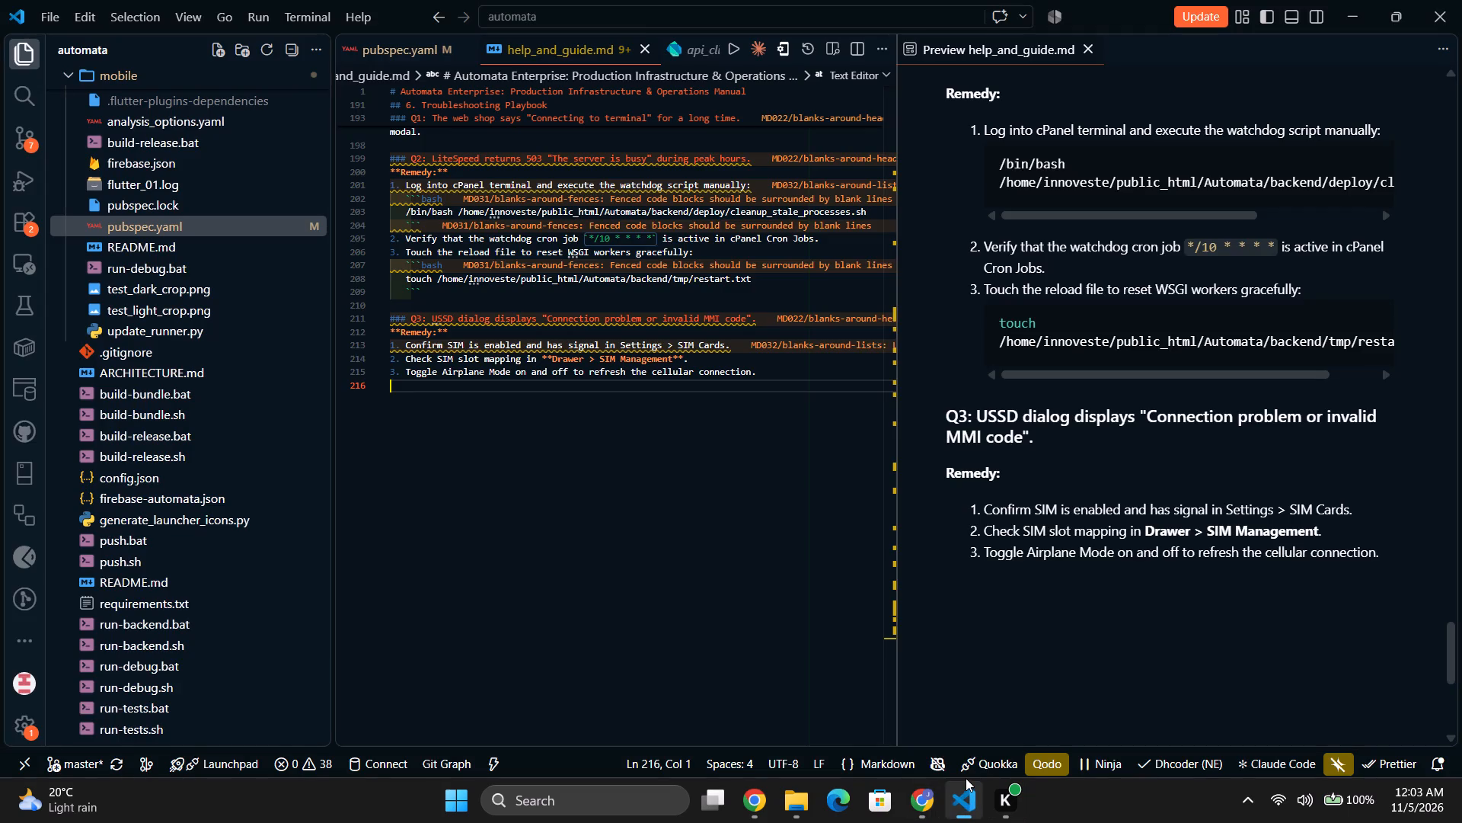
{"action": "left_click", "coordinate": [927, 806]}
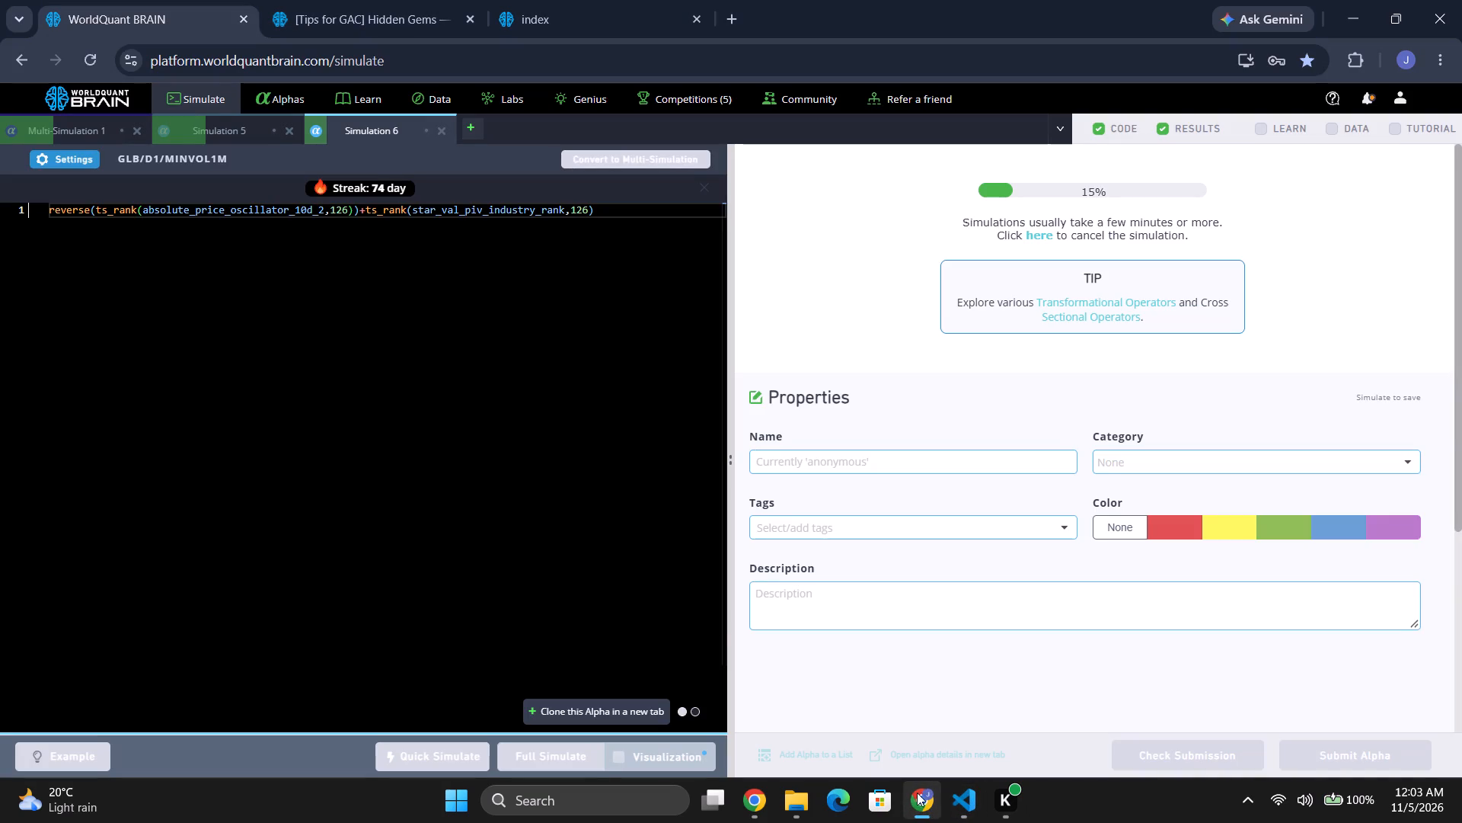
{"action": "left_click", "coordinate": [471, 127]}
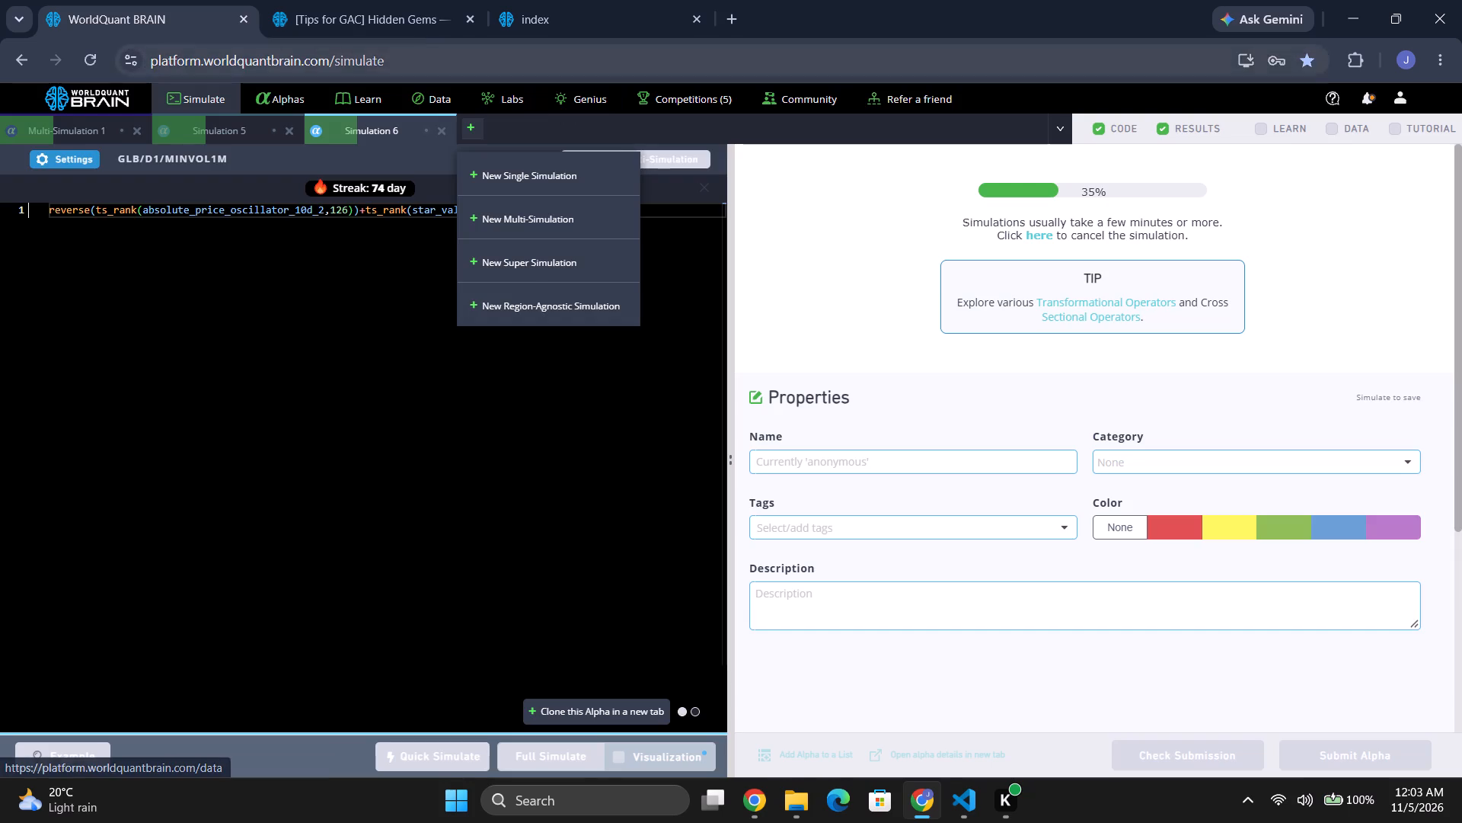
Read the Tips for GAC post on less crowded GLB datasets and view the GLB/D1/MINVOL1M data search page.
{"action": "left_click", "coordinate": [404, 30]}
{"action": "scroll", "coordinate": [441, 267], "scroll_direction": "down", "scroll_amount": 6}
{"action": "scroll", "coordinate": [437, 292], "scroll_direction": "up", "scroll_amount": 17}
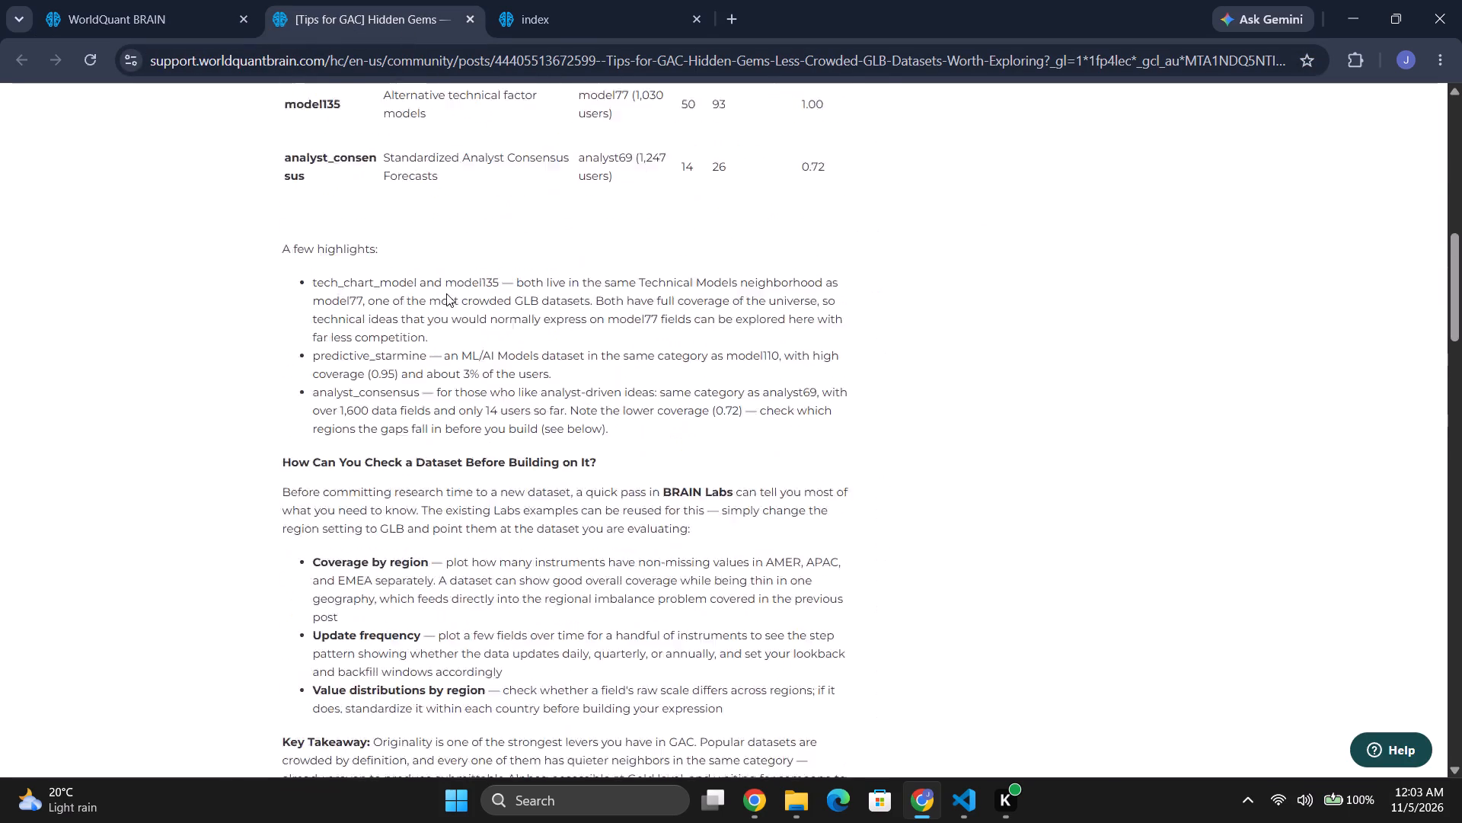
{"action": "scroll", "coordinate": [446, 293], "scroll_direction": "up", "scroll_amount": 14}
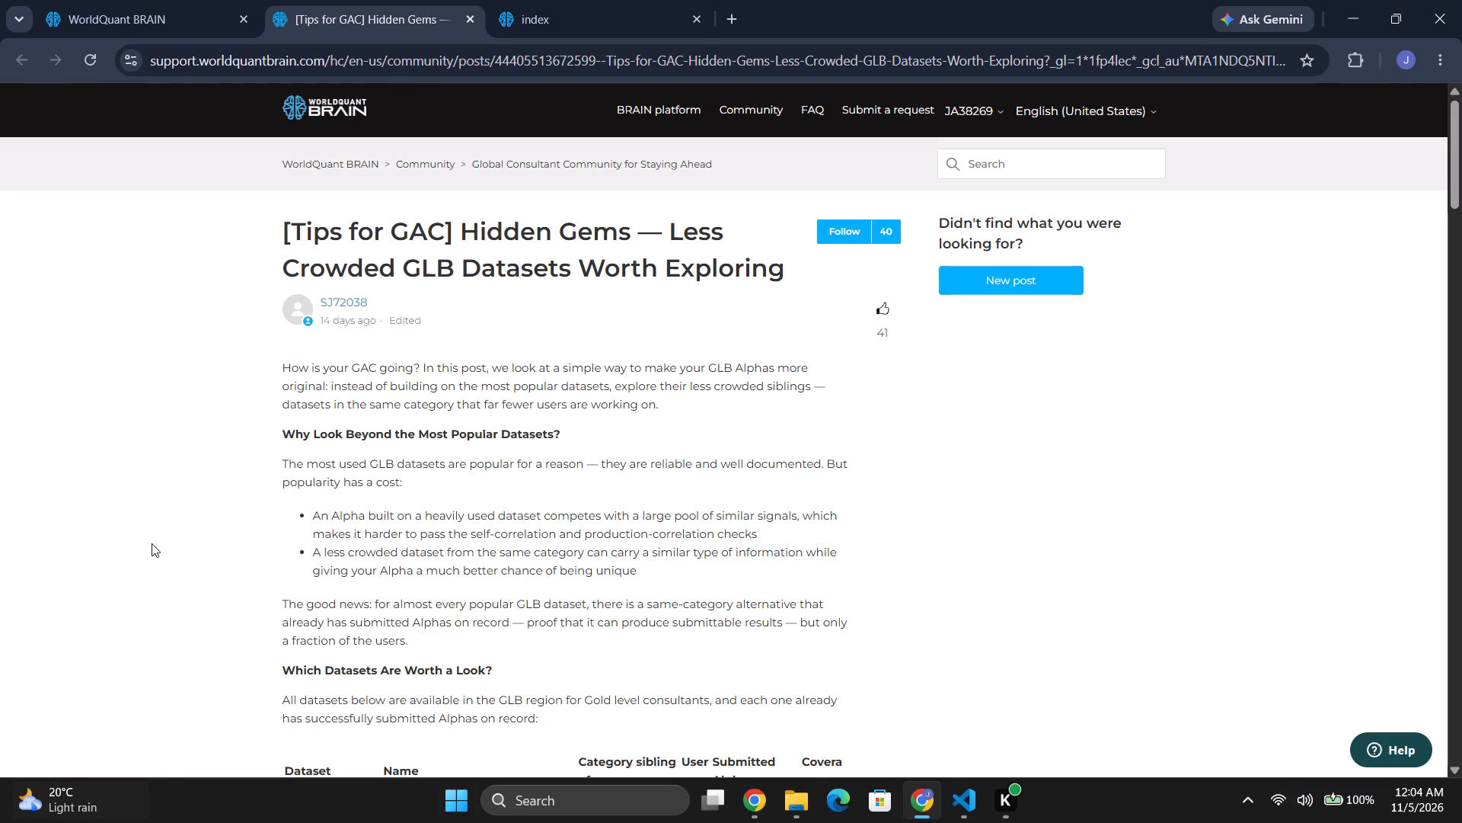
{"action": "left_click", "coordinate": [333, 511]}
{"action": "scroll", "coordinate": [391, 469], "scroll_direction": "down", "scroll_amount": 1}
{"action": "left_click", "coordinate": [572, 12]}
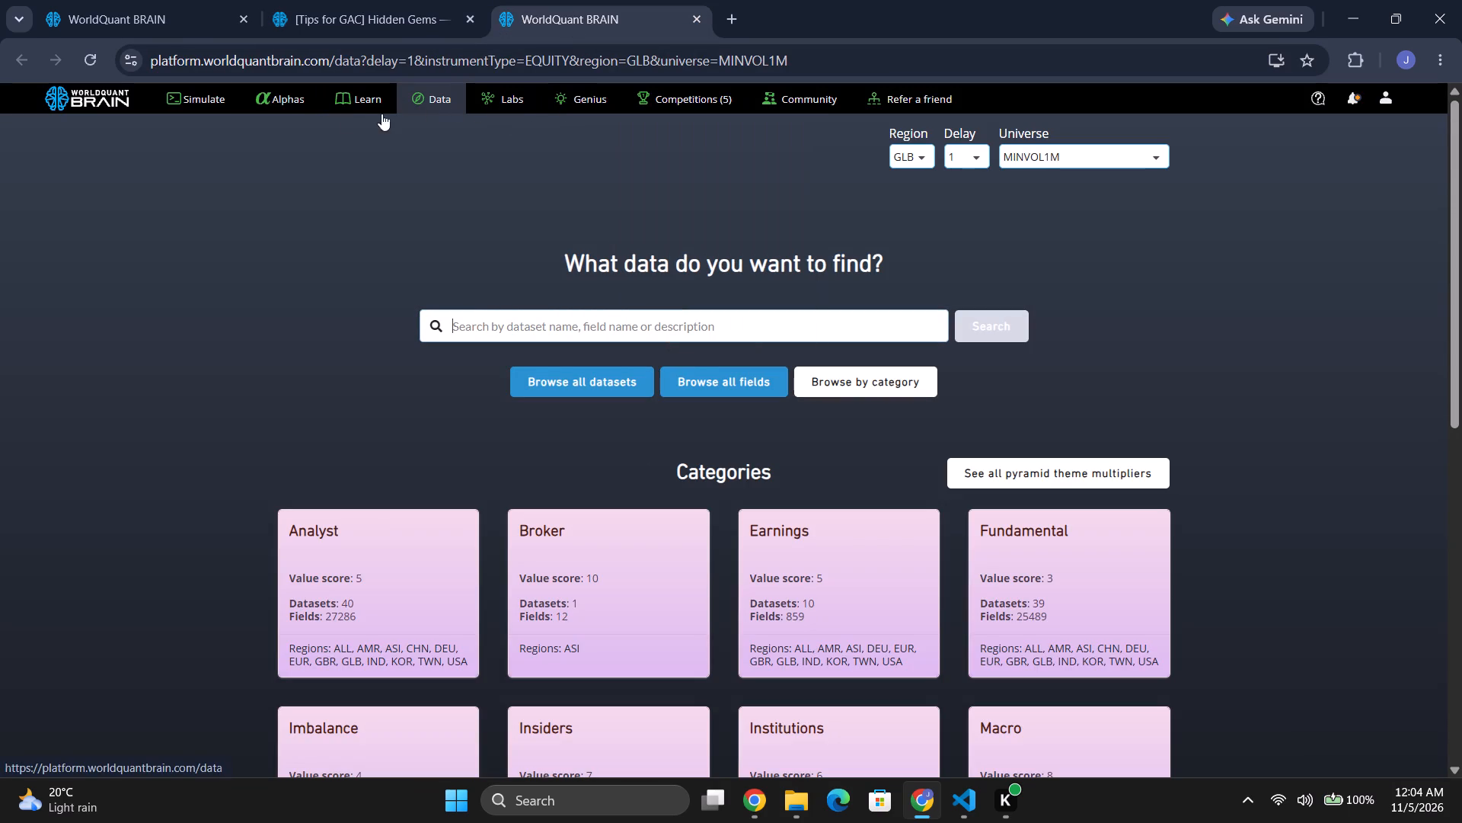
Open the BRAIN platform from the Tips for GAC community post.
{"action": "left_click", "coordinate": [356, 27]}
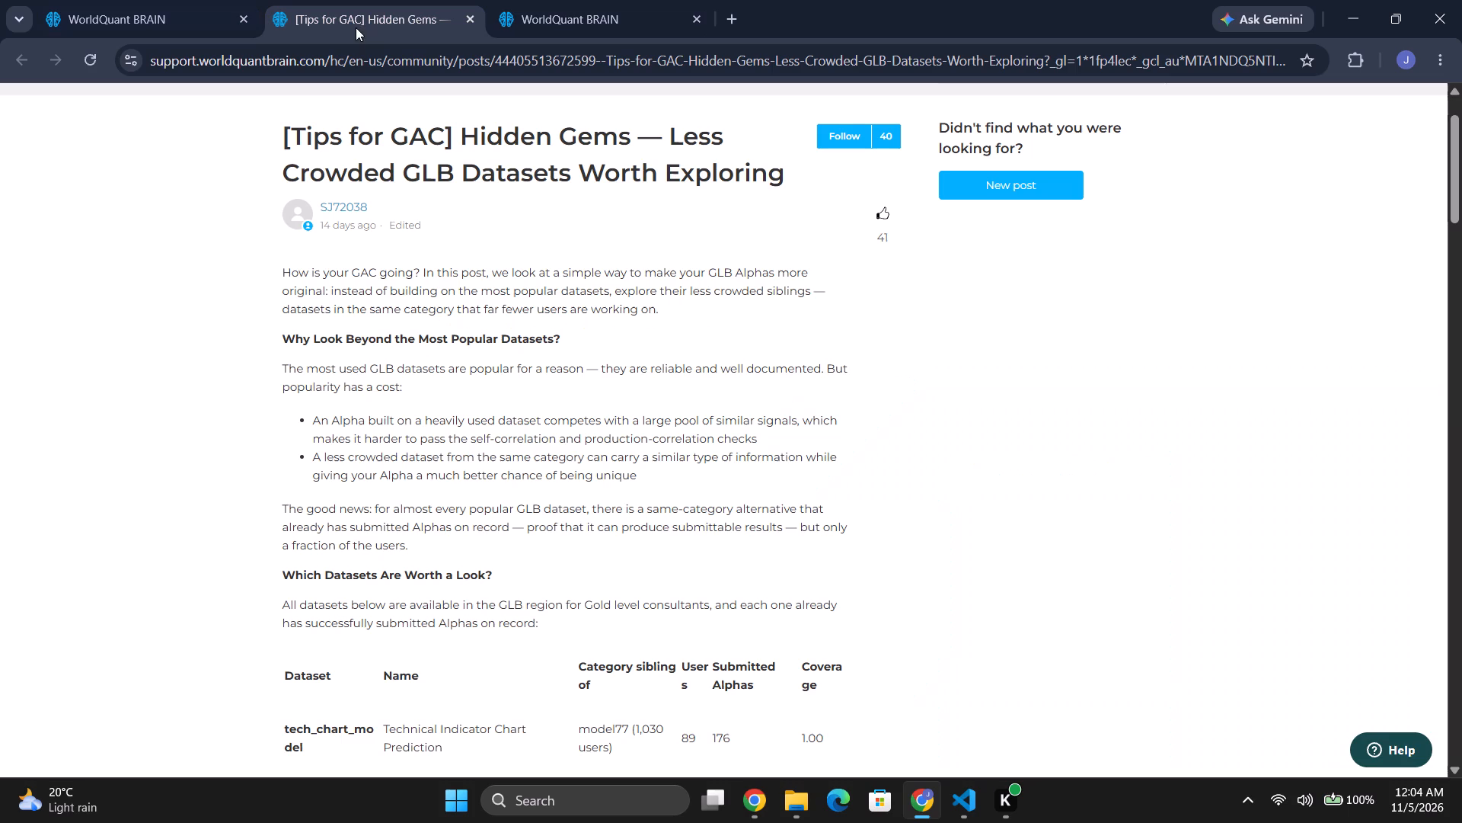
{"action": "scroll", "coordinate": [433, 237], "scroll_direction": "up", "scroll_amount": 11}
{"action": "left_click", "coordinate": [672, 99]}
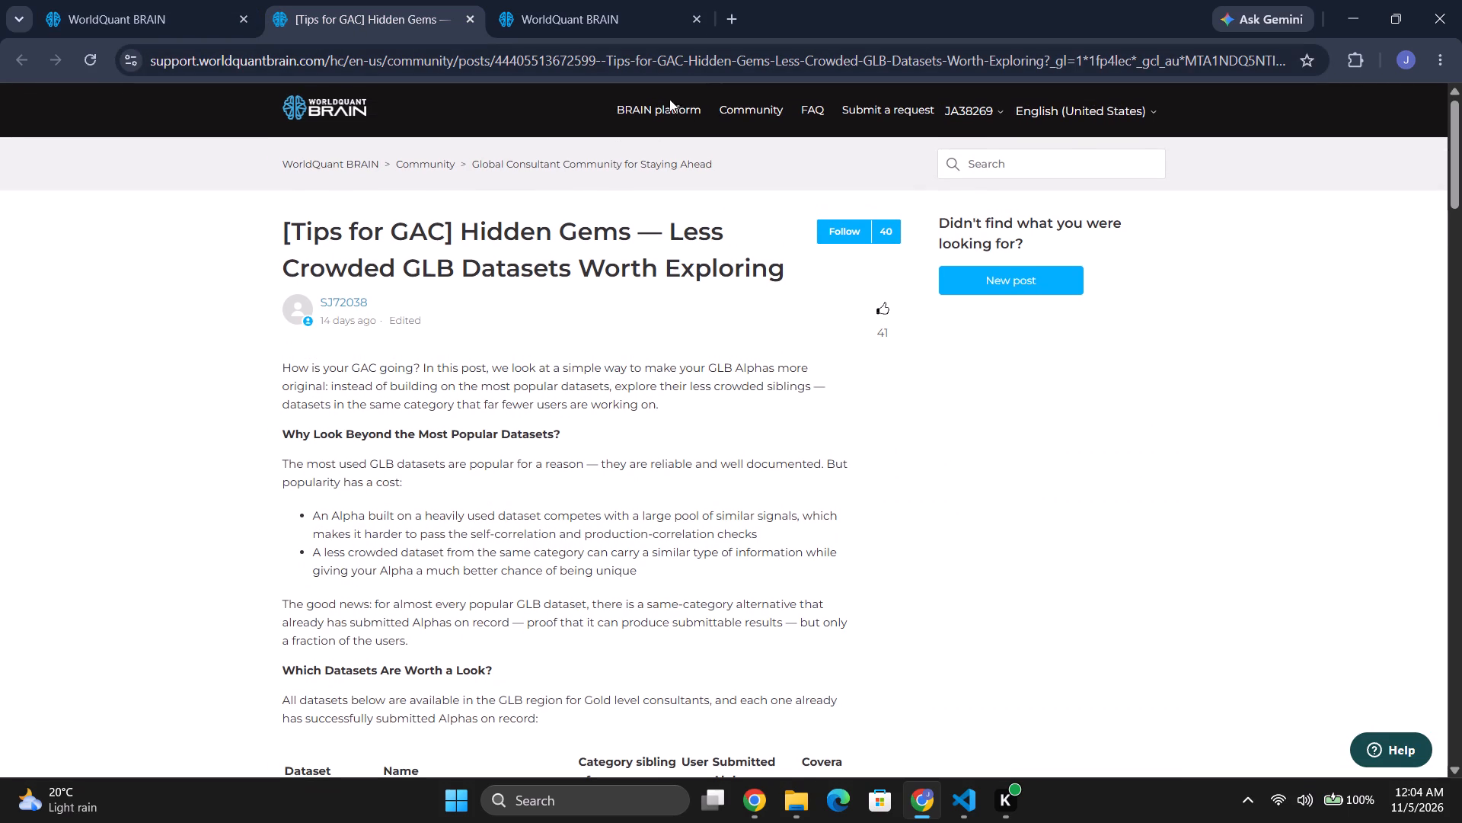
{"action": "left_click", "coordinate": [608, 110]}
{"action": "left_click", "coordinate": [618, 110]}
Review the simulation results of Simulation 1A and Simulation 1B in Multi-Simulation 1.
{"action": "left_click", "coordinate": [104, 18]}
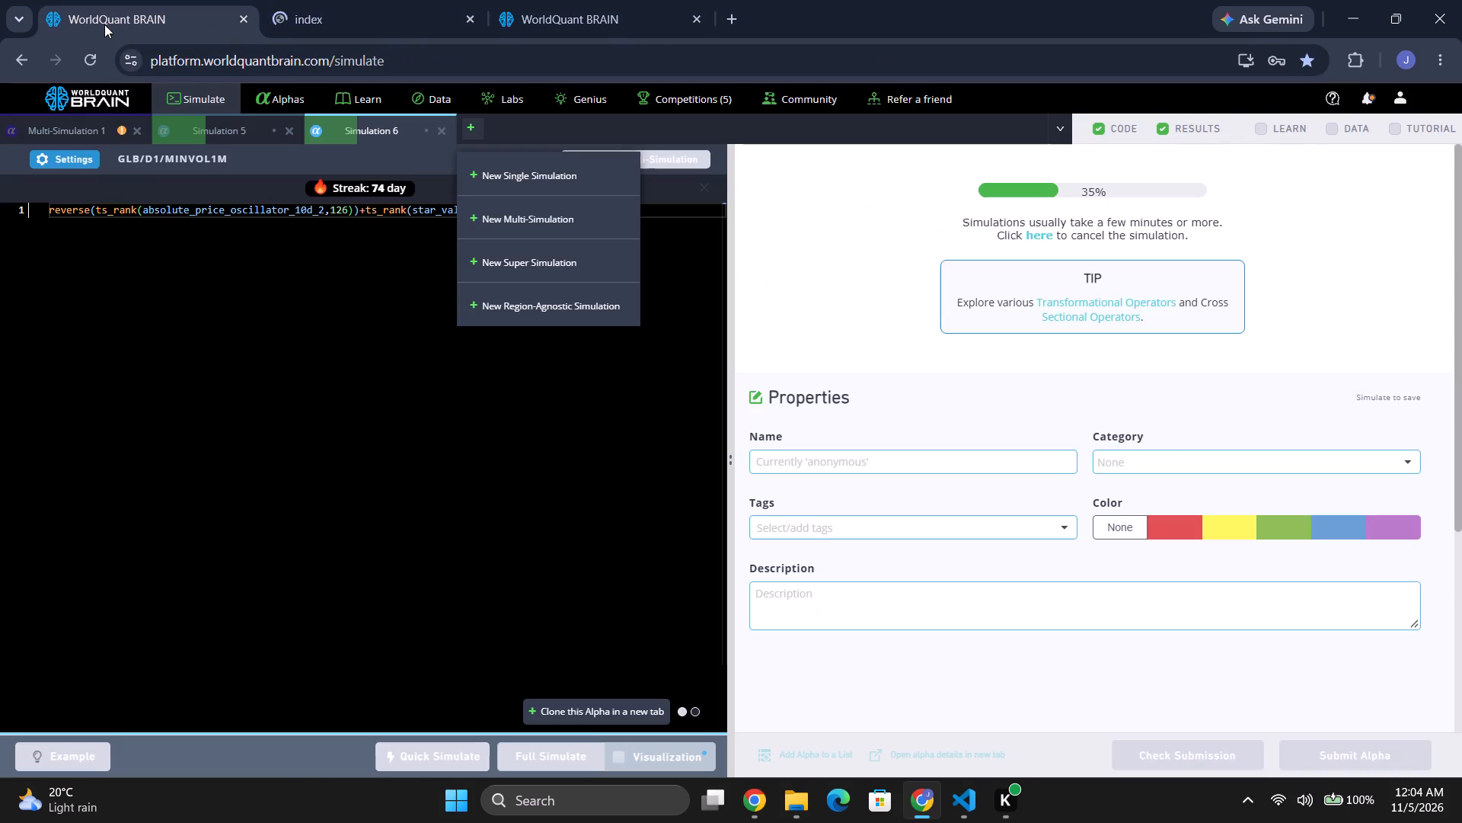
{"action": "left_click", "coordinate": [110, 125]}
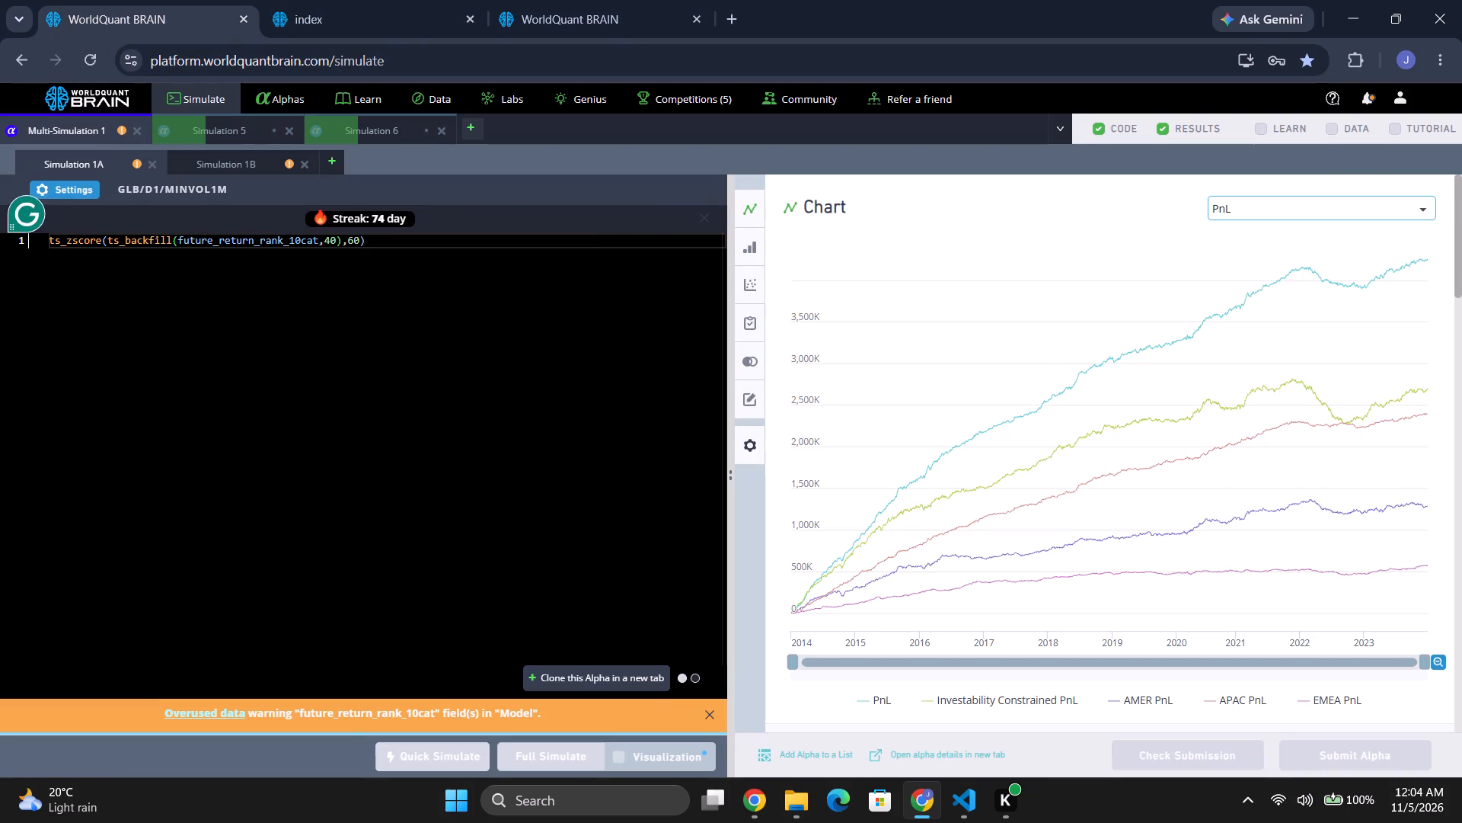
{"action": "scroll", "coordinate": [1218, 481], "scroll_direction": "down", "scroll_amount": 2}
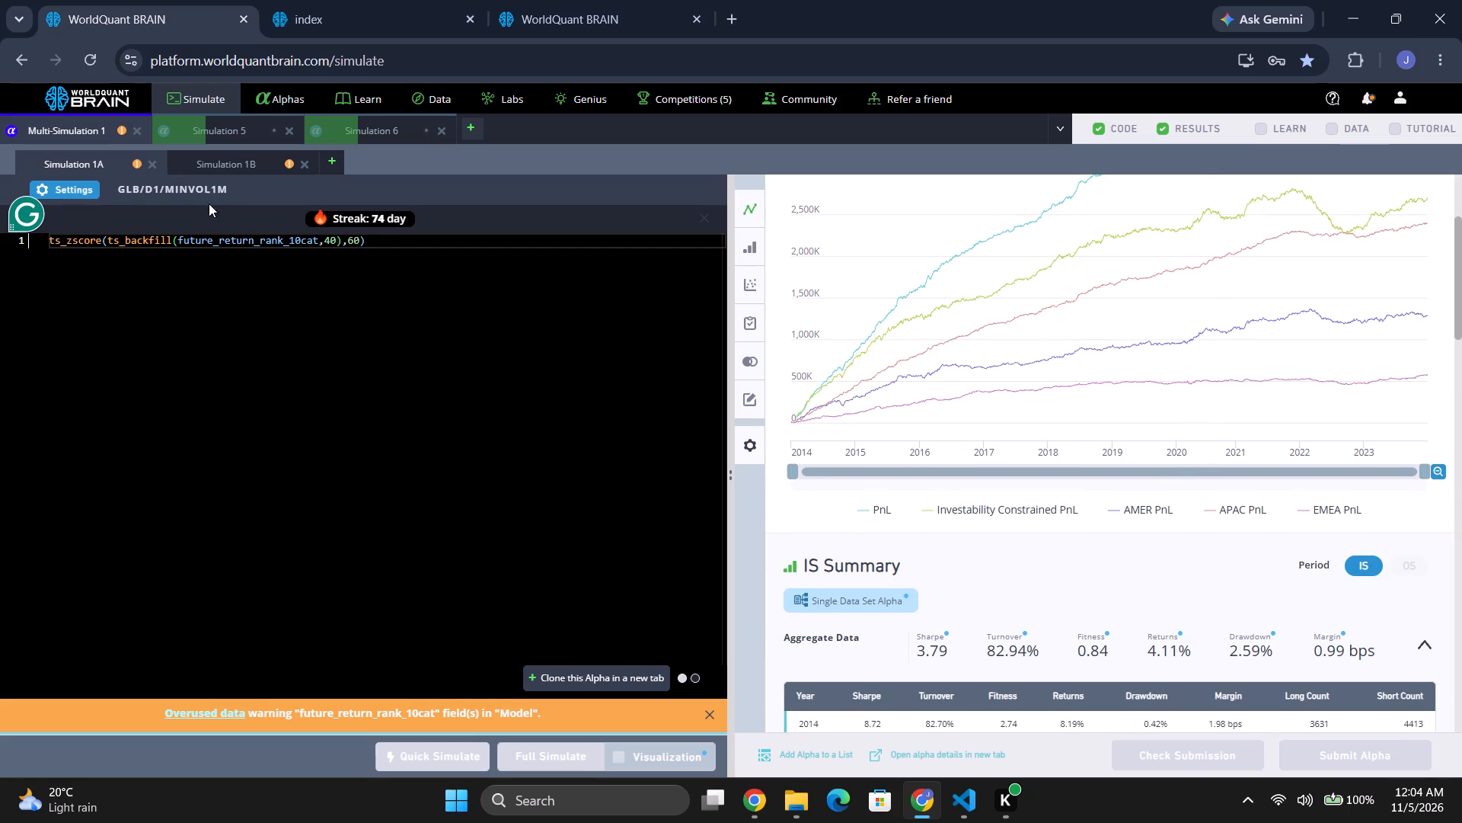
{"action": "left_click", "coordinate": [216, 166]}
{"action": "scroll", "coordinate": [1170, 488], "scroll_direction": "down", "scroll_amount": 5}
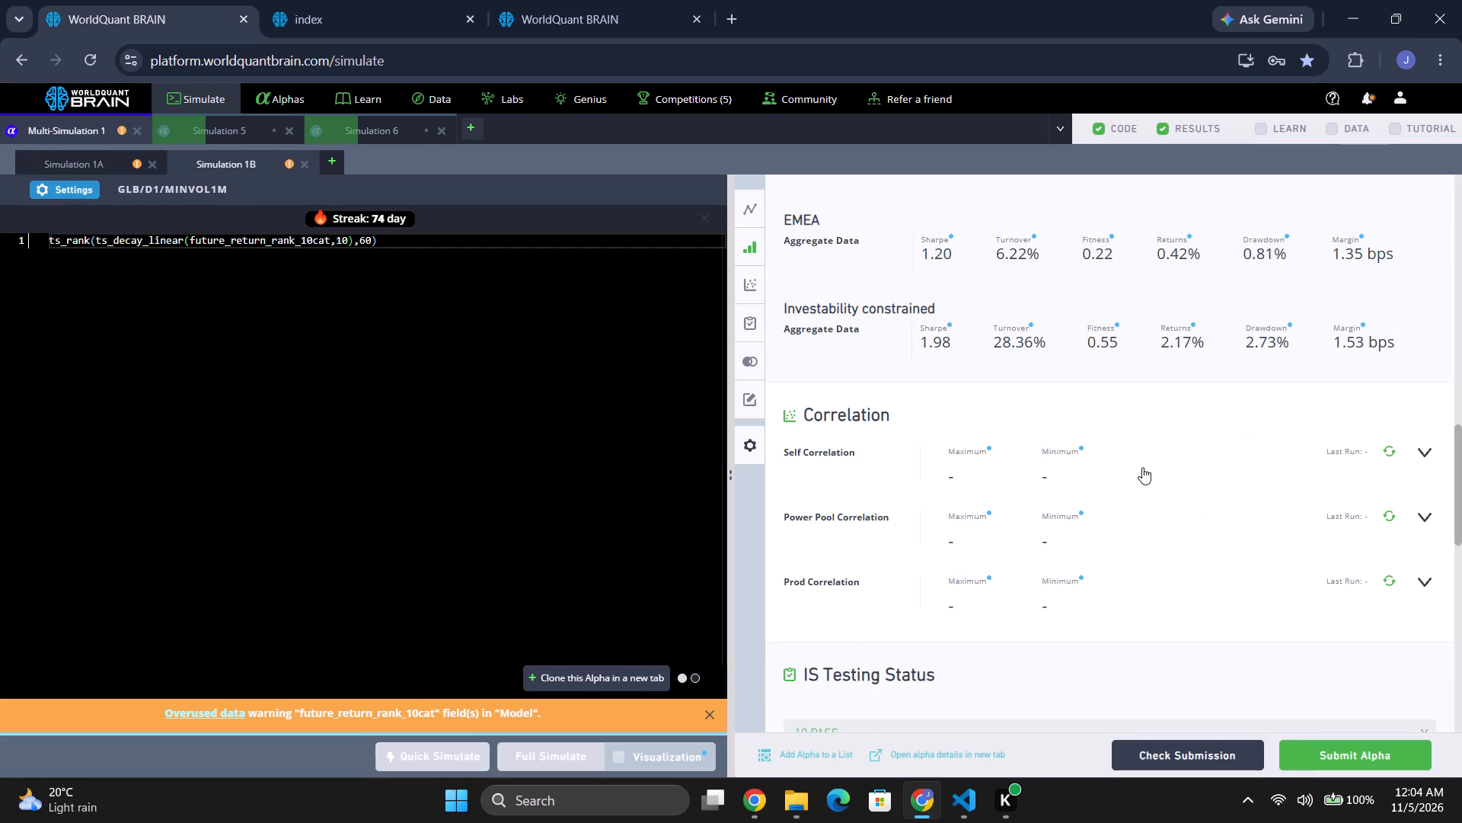
{"action": "scroll", "coordinate": [1120, 467], "scroll_direction": "up", "scroll_amount": 8}
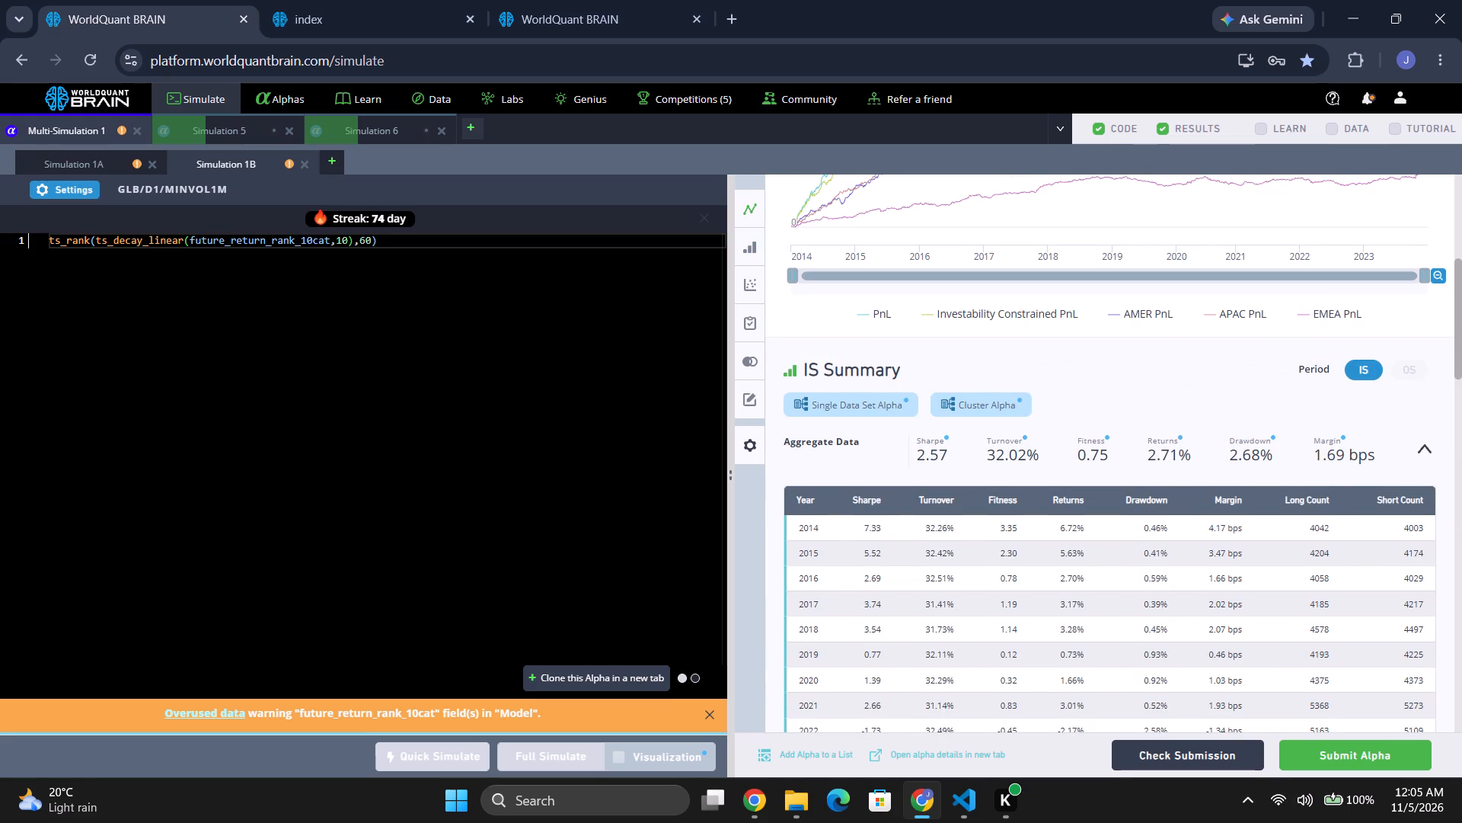
Replace the outer ts_rank operator with ts_scale in Simulation 1B's expression and run a full simulation of Multi-Simulation 1.
{"action": "left_click_drag", "start_coordinate": [88, 242], "coordinate": [65, 242]}
{"action": "key", "text": "s"}
{"action": "key", "text": "c"}
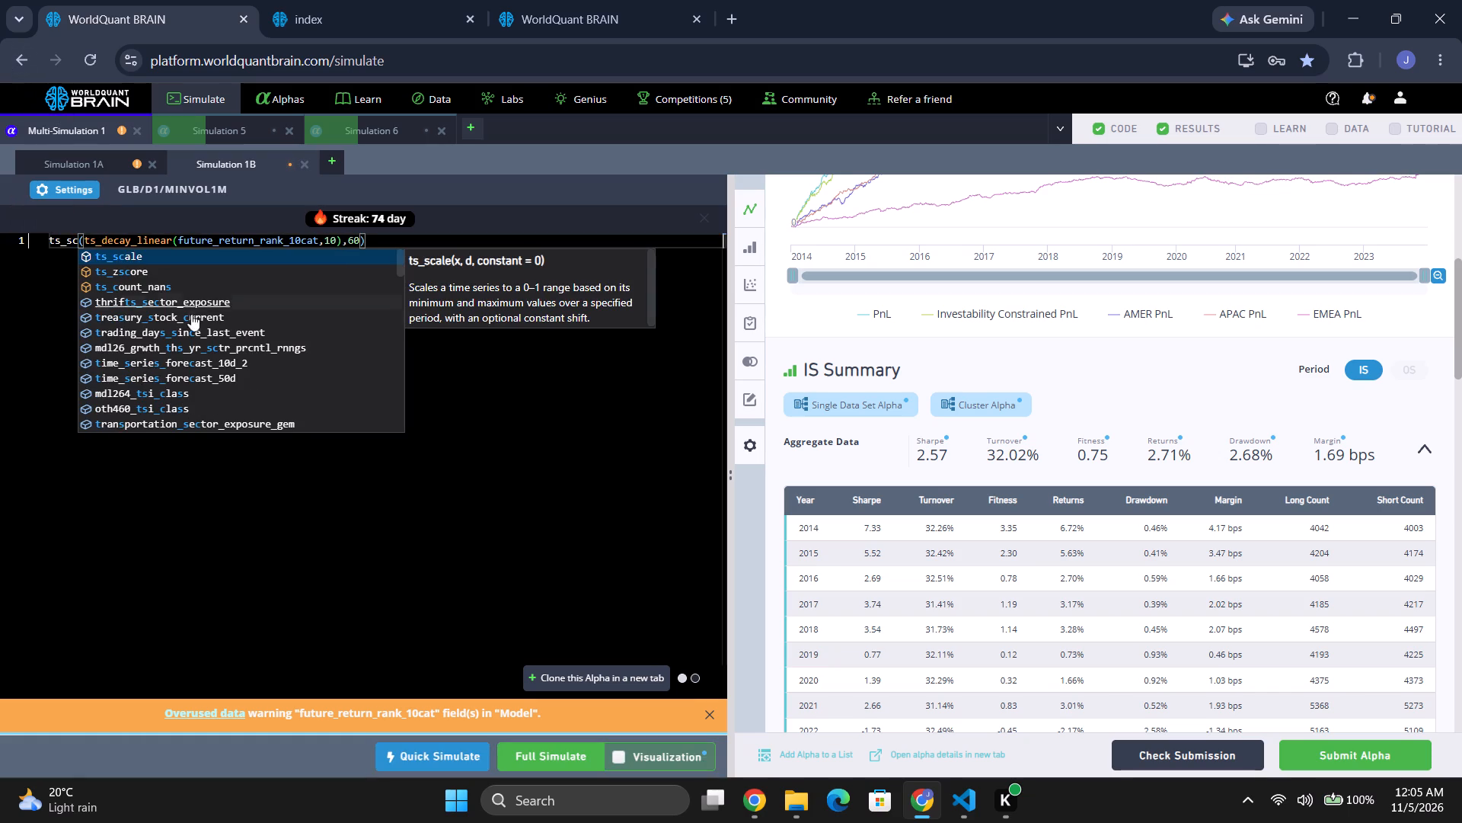
{"action": "left_click", "coordinate": [119, 257]}
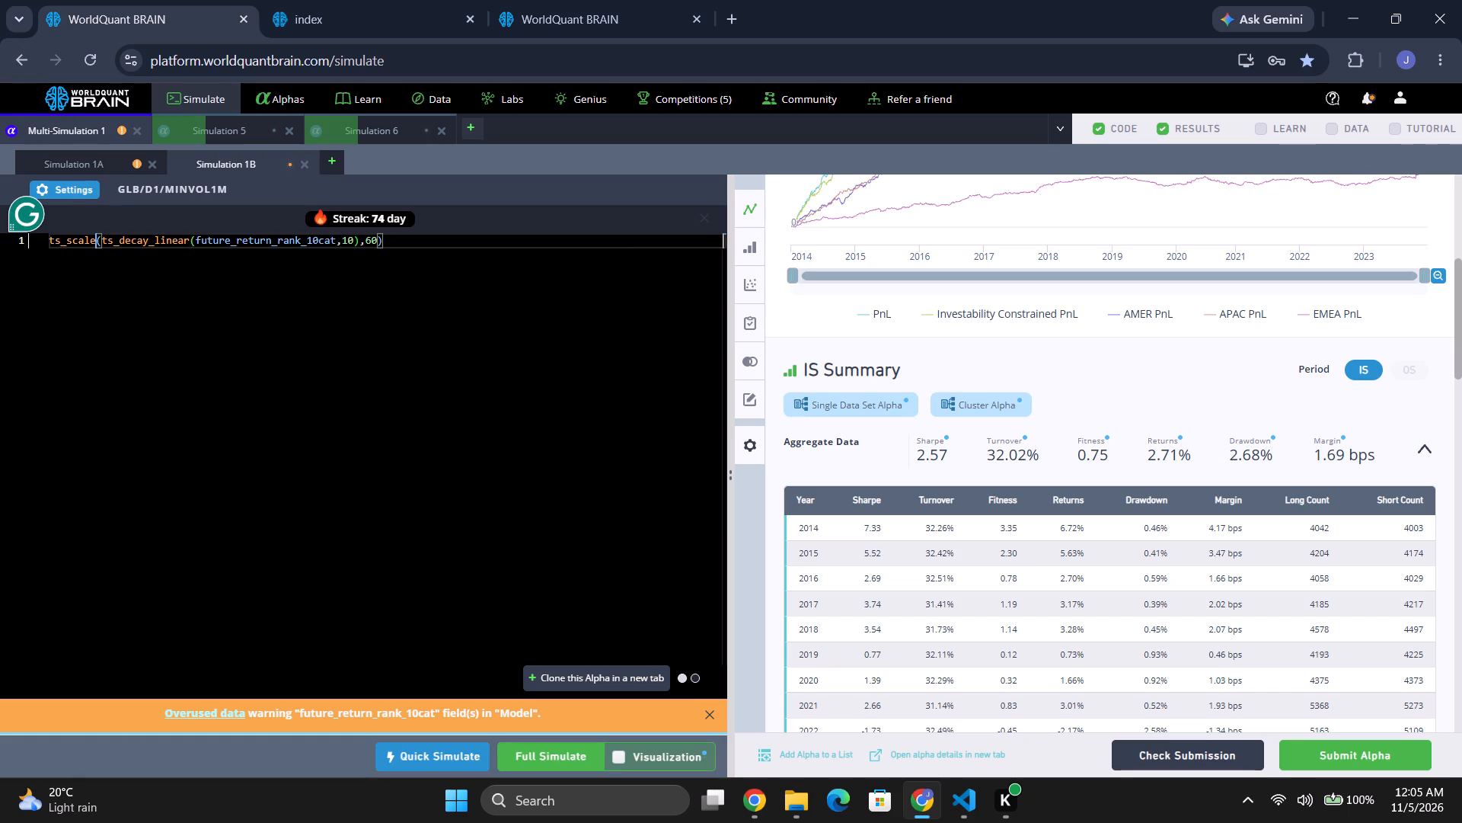
{"action": "left_click", "coordinate": [578, 761]}
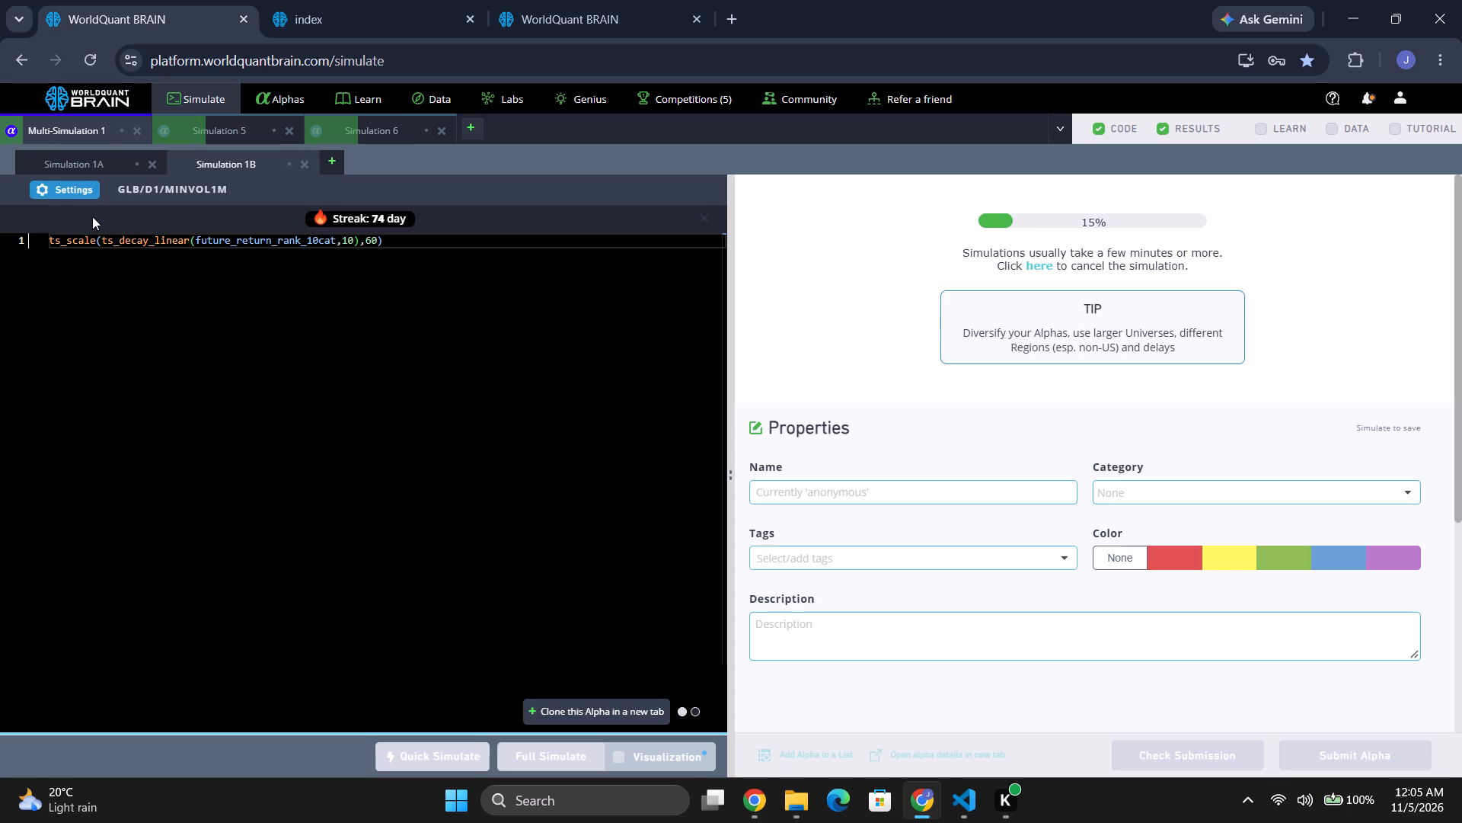
Check the recent platform notifications while Multi-Simulation 1 runs.
{"action": "left_click", "coordinate": [92, 134]}
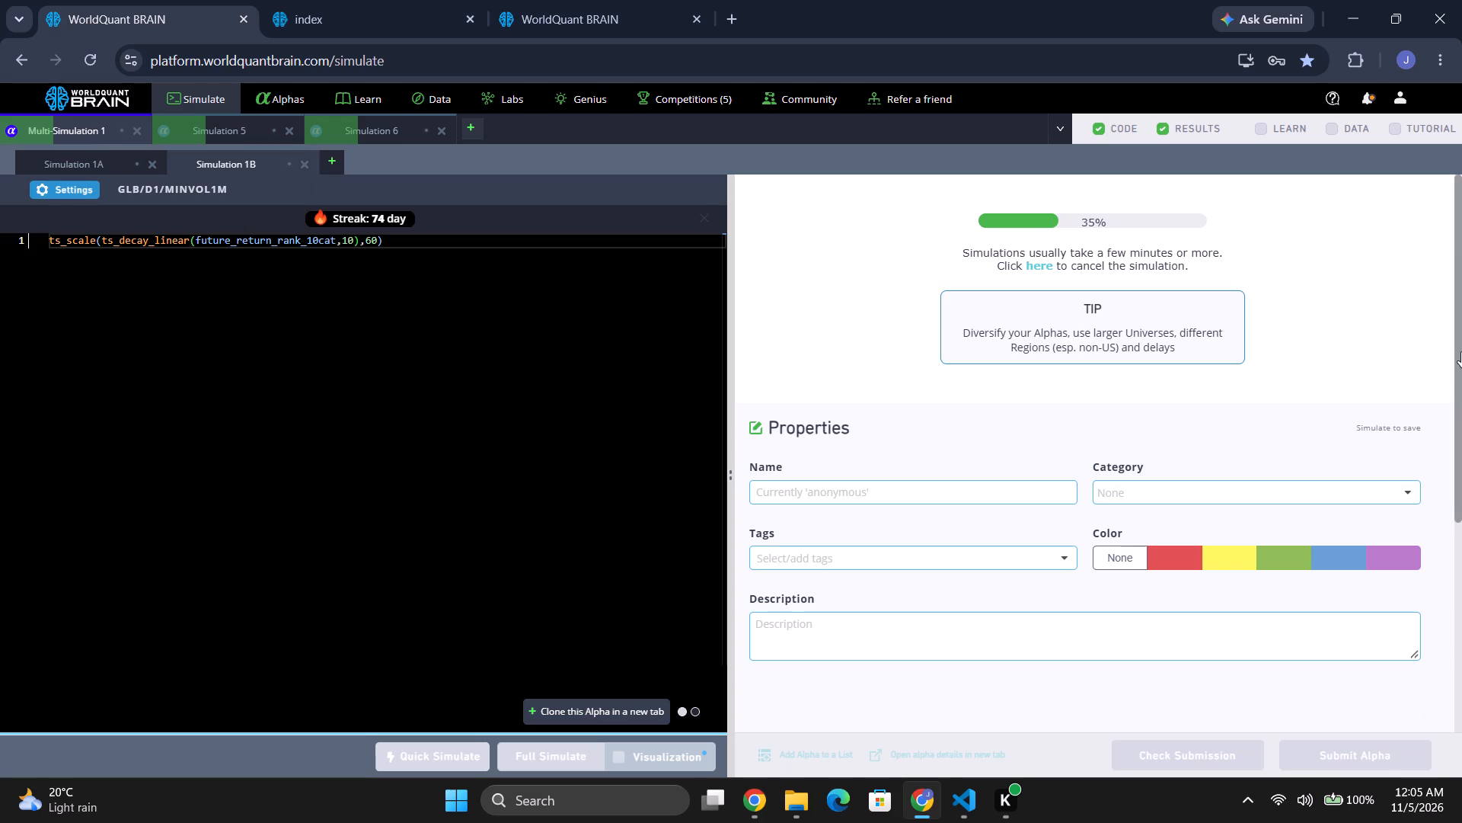
{"action": "left_click", "coordinate": [1365, 93]}
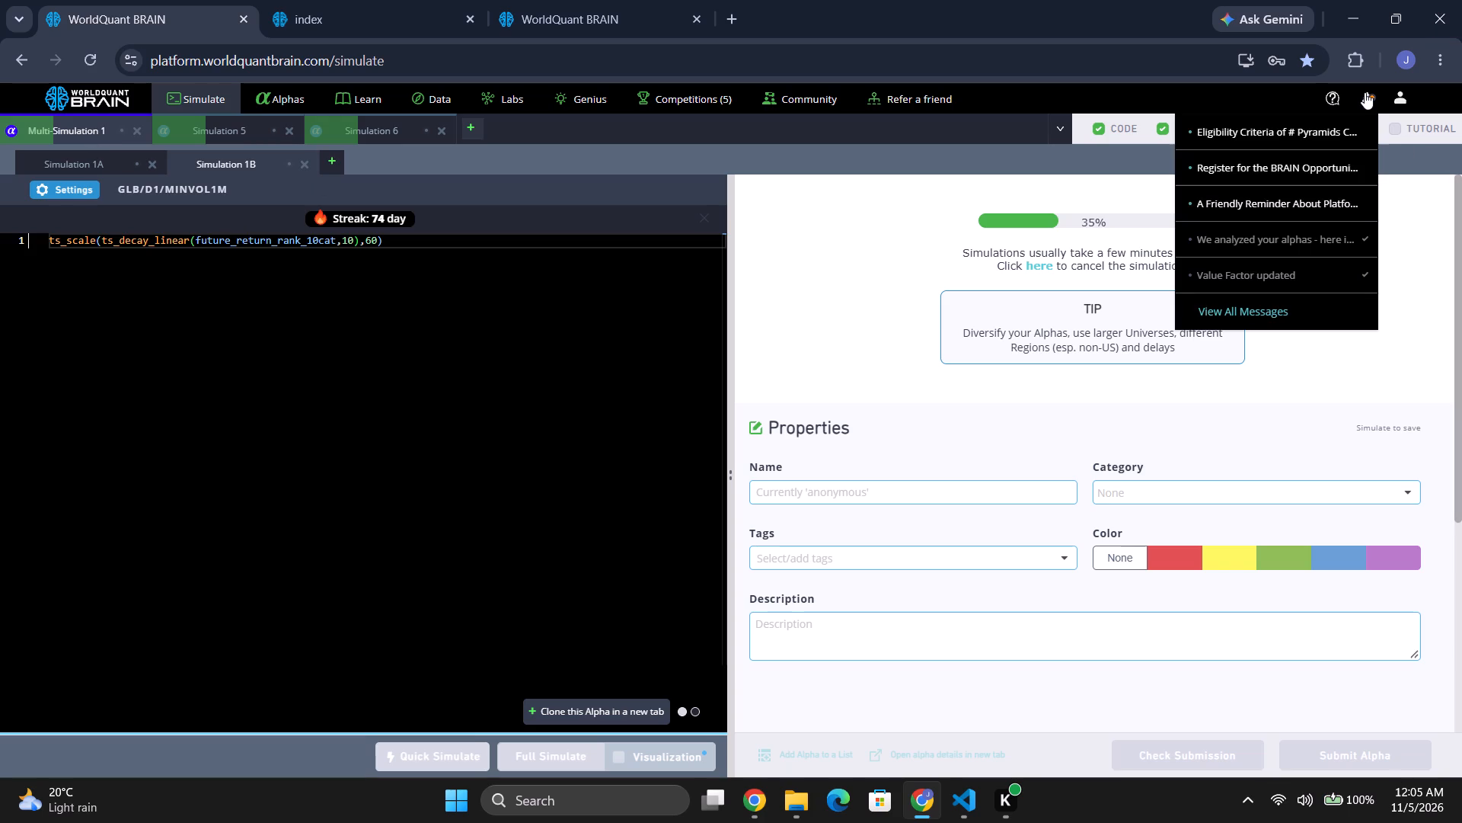
{"action": "left_click", "coordinate": [1365, 92]}
Open the Selection Expression article in the SuperAlpha section of the BRAIN documentation, using the second browser window tab.
{"action": "left_click", "coordinate": [401, 14]}
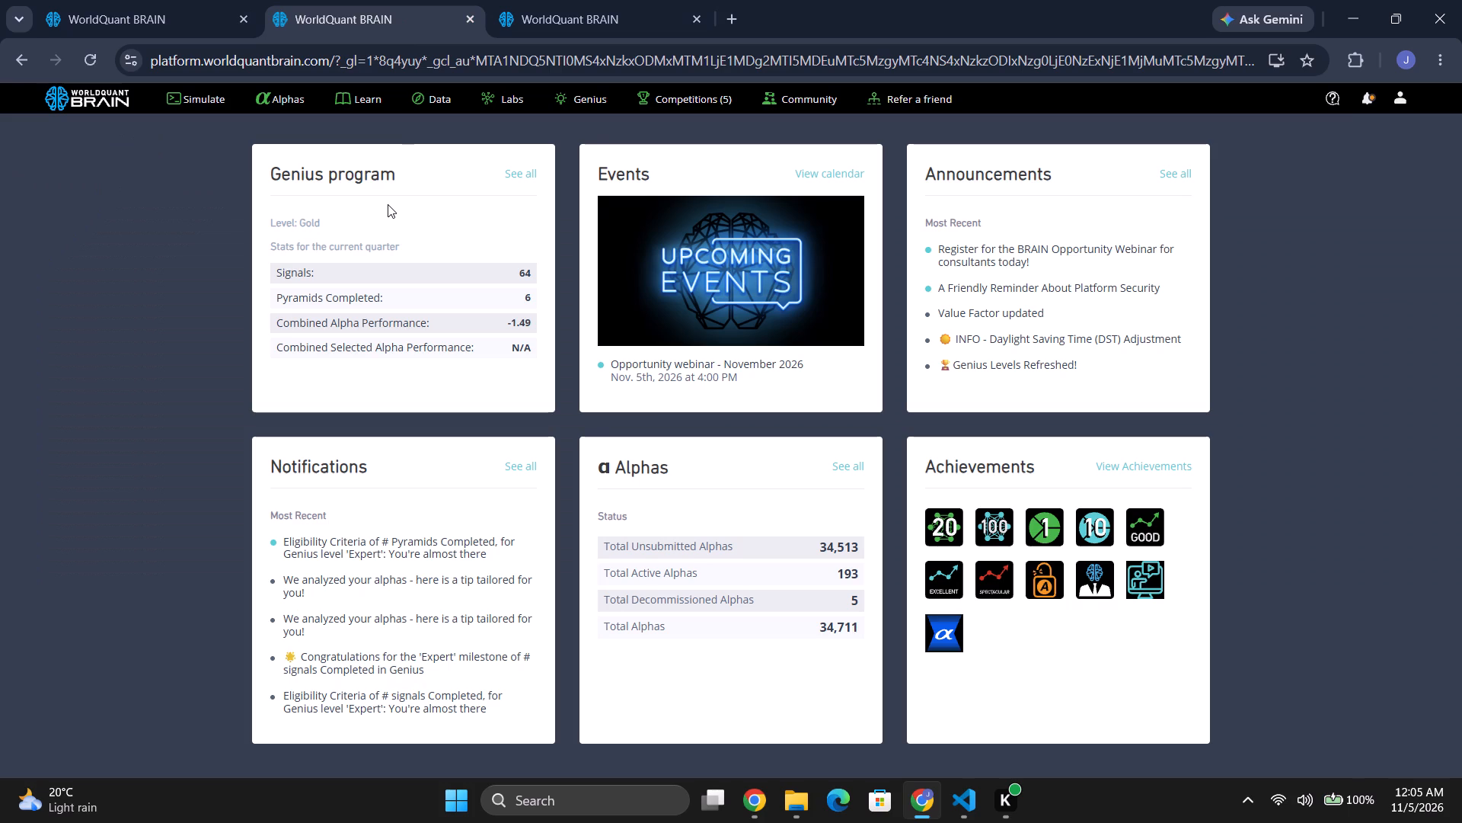
{"action": "scroll", "coordinate": [423, 358], "scroll_direction": "down", "scroll_amount": 2}
{"action": "scroll", "coordinate": [439, 429], "scroll_direction": "down", "scroll_amount": 5}
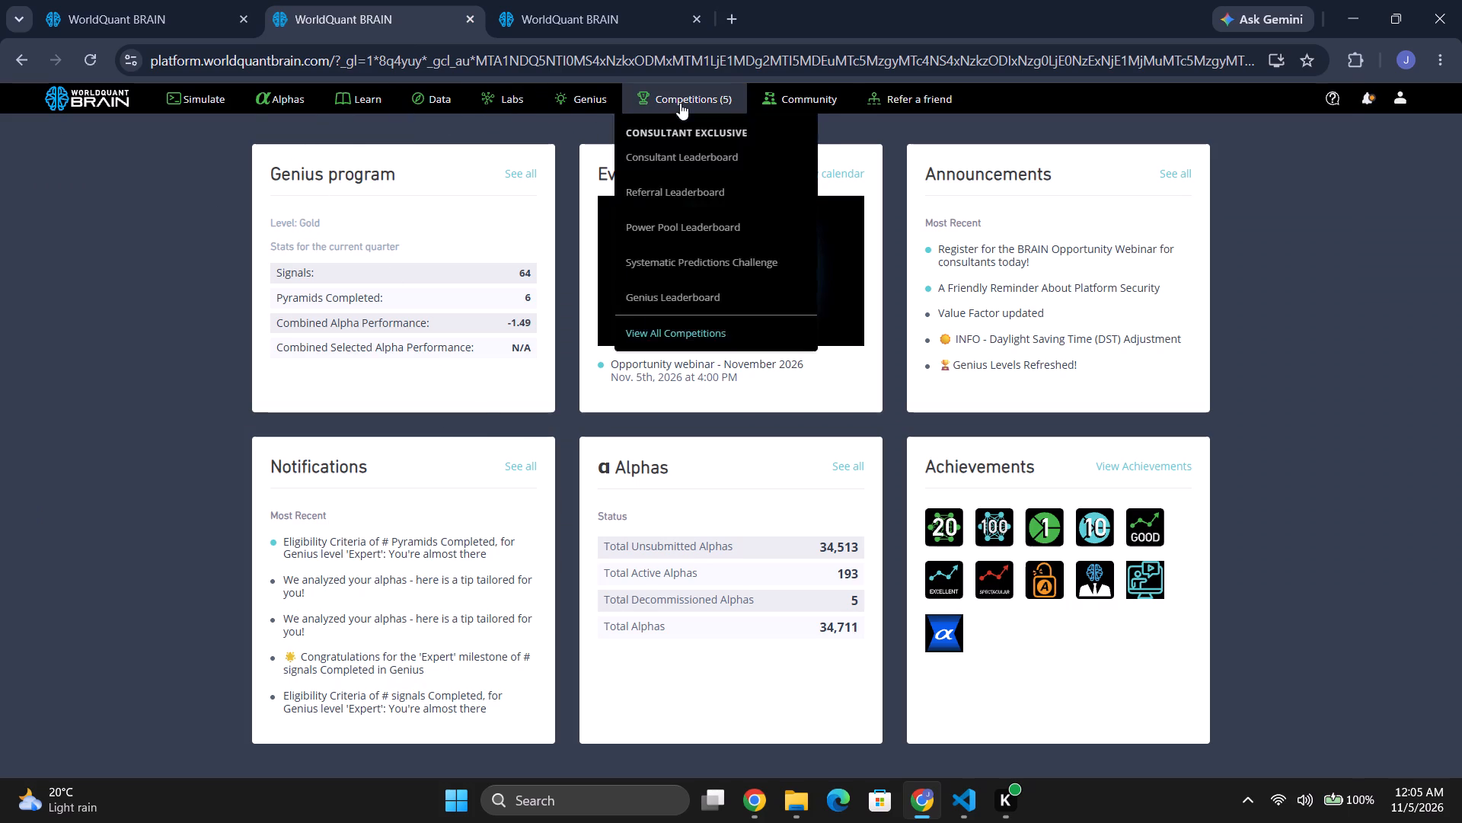
{"action": "left_click", "coordinate": [430, 94]}
{"action": "left_click", "coordinate": [372, 96]}
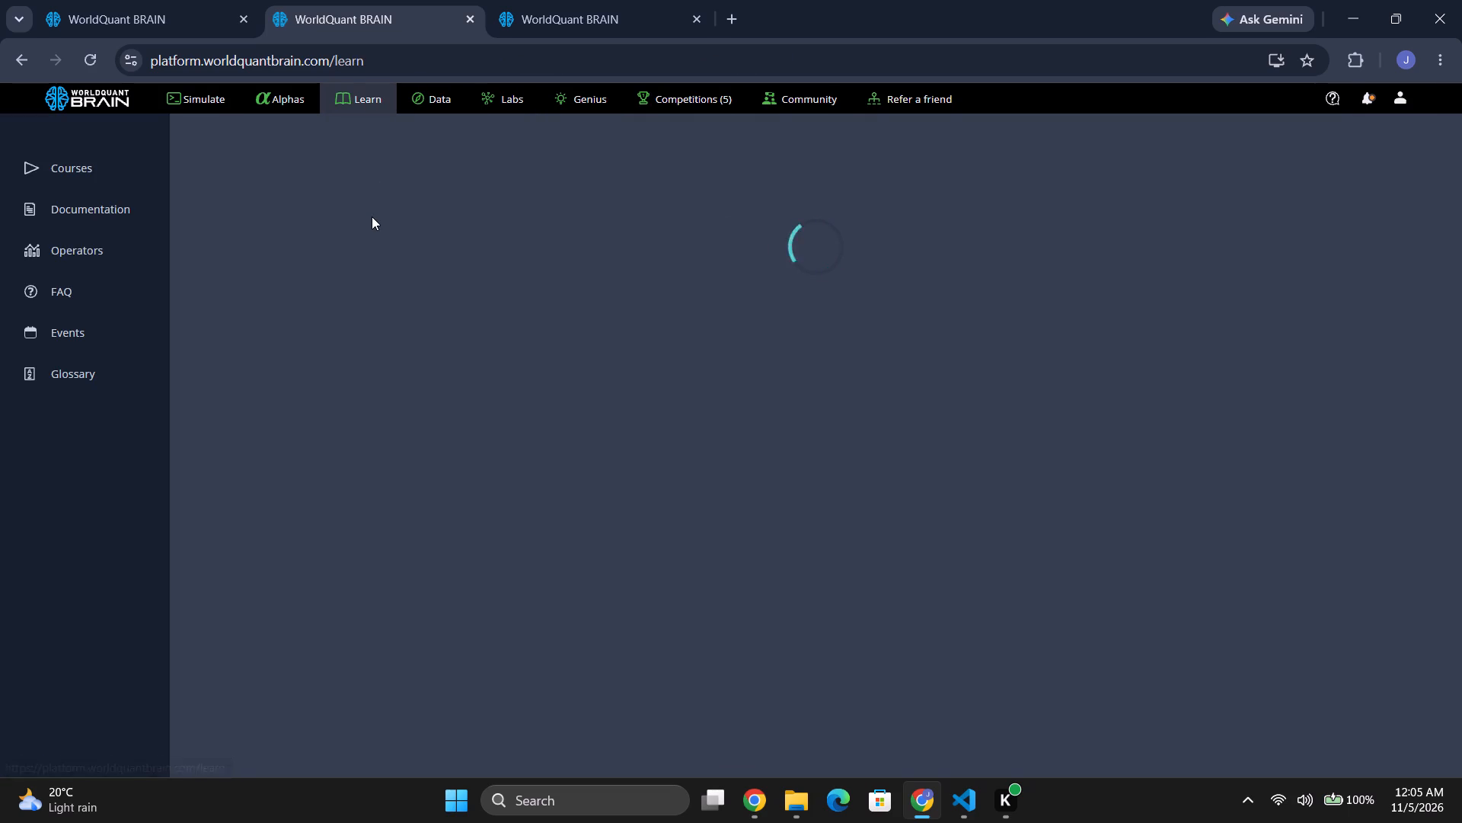
{"action": "left_click", "coordinate": [101, 216]}
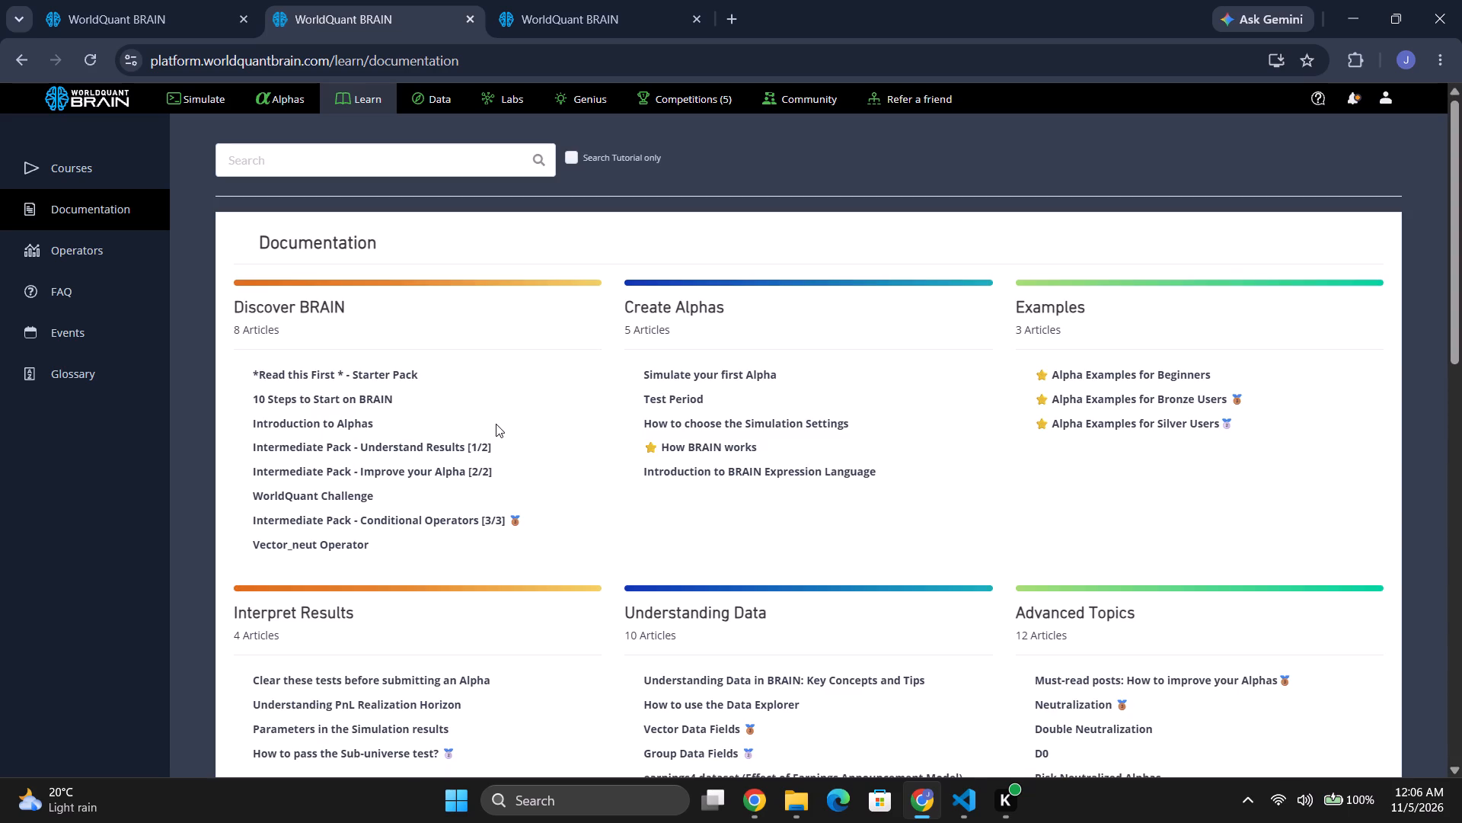
{"action": "scroll", "coordinate": [673, 572], "scroll_direction": "down", "scroll_amount": 14}
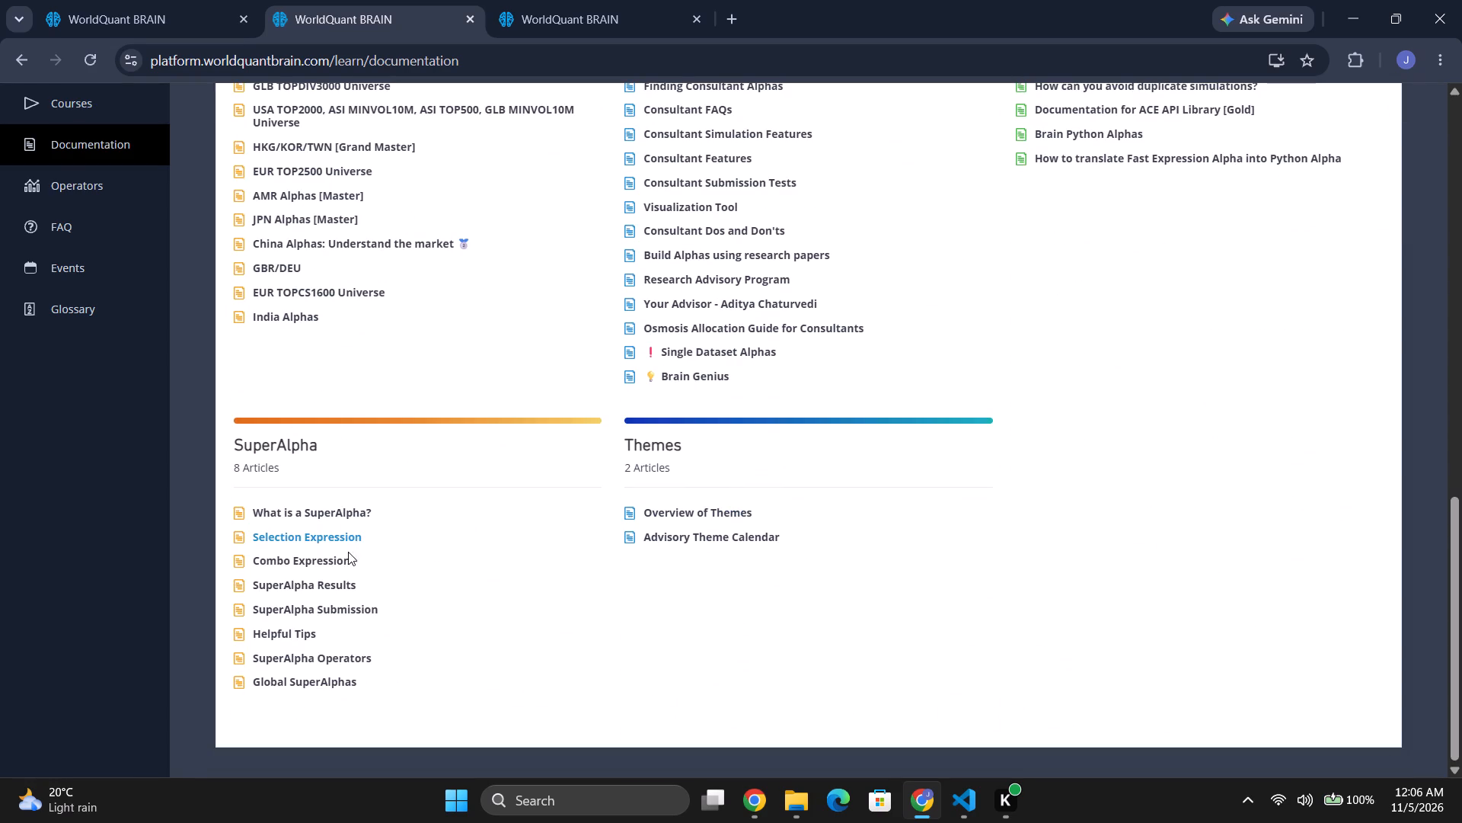
{"action": "left_click", "coordinate": [305, 534]}
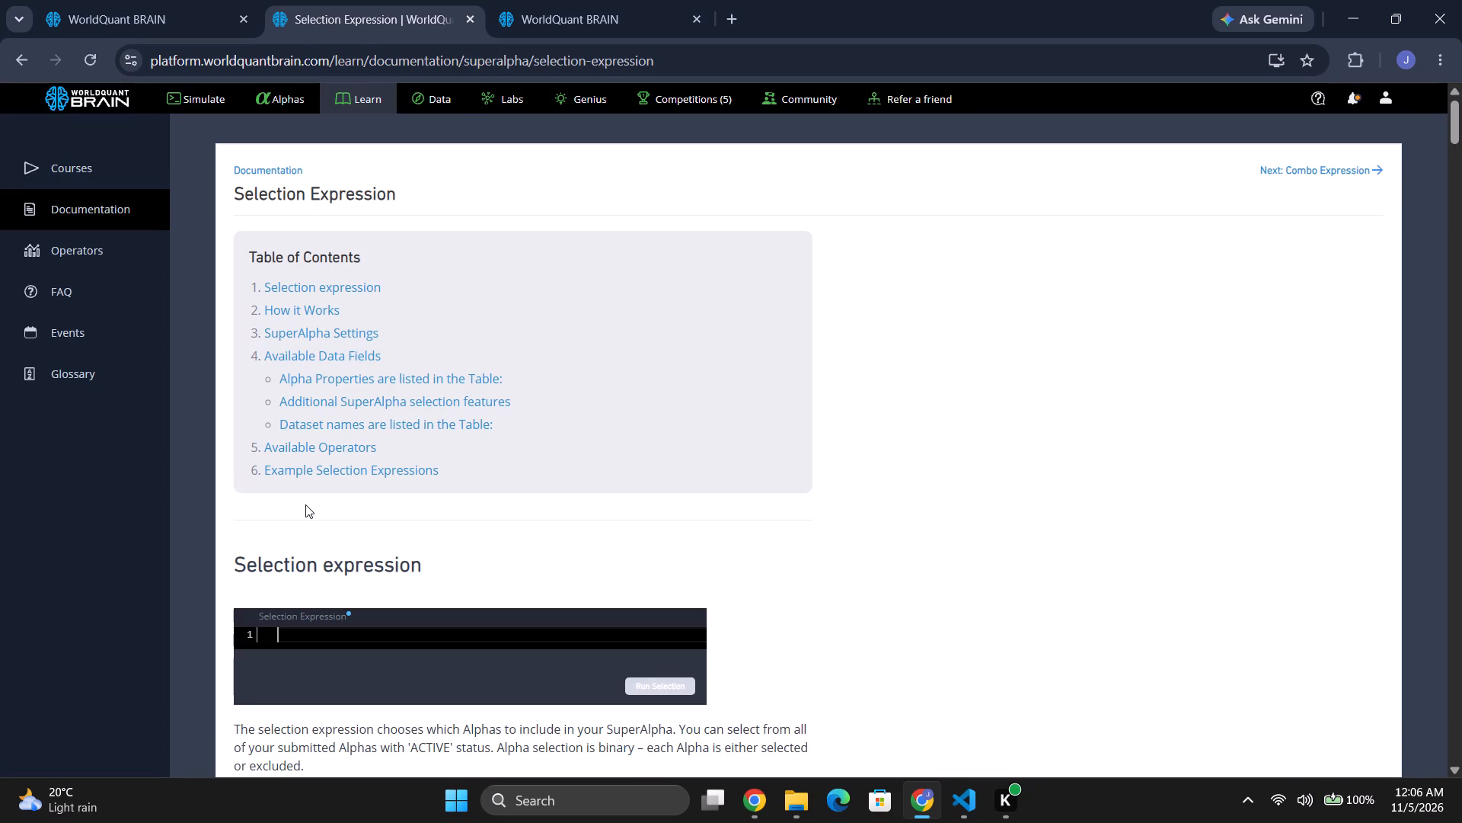
Copy the datacategories example not(in(datacategories, "fundamental")) from the article's table of alpha properties.
{"action": "scroll", "coordinate": [317, 493], "scroll_direction": "down", "scroll_amount": 10}
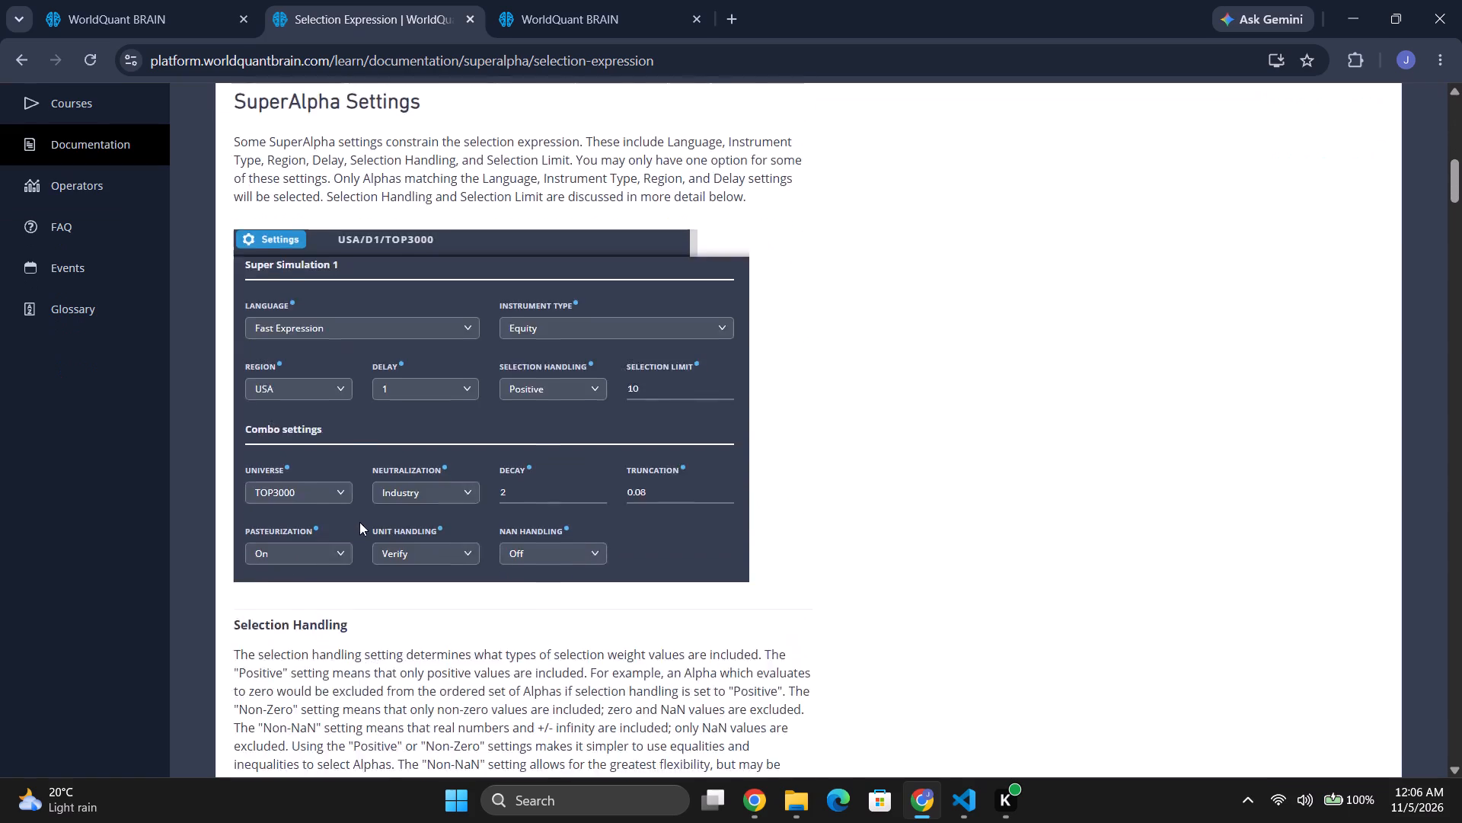
{"action": "scroll", "coordinate": [359, 522], "scroll_direction": "down", "scroll_amount": 20}
{"action": "scroll", "coordinate": [359, 522], "scroll_direction": "down", "scroll_amount": 4}
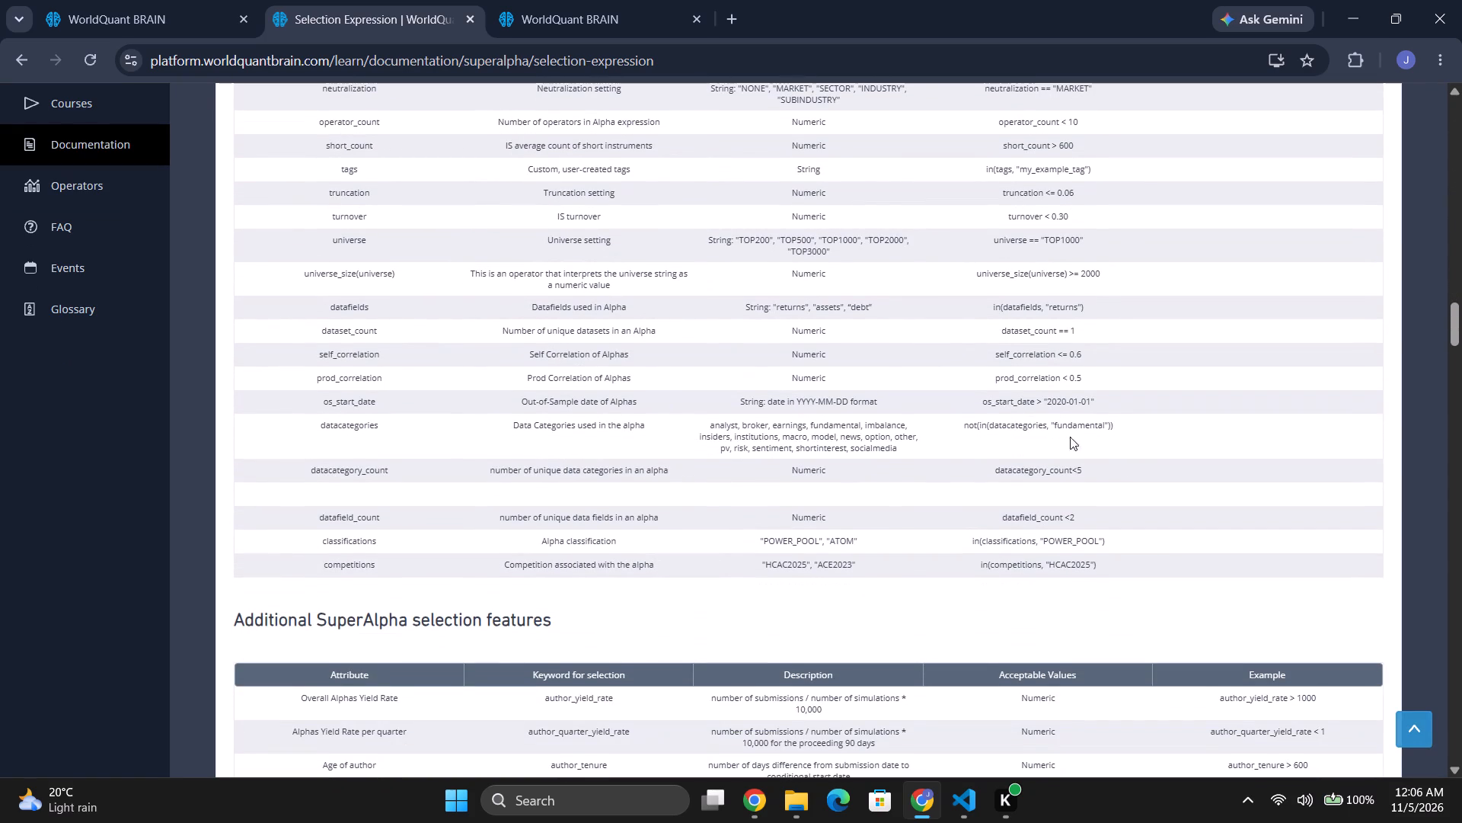
{"action": "left_click_drag", "start_coordinate": [1119, 422], "coordinate": [956, 422]}
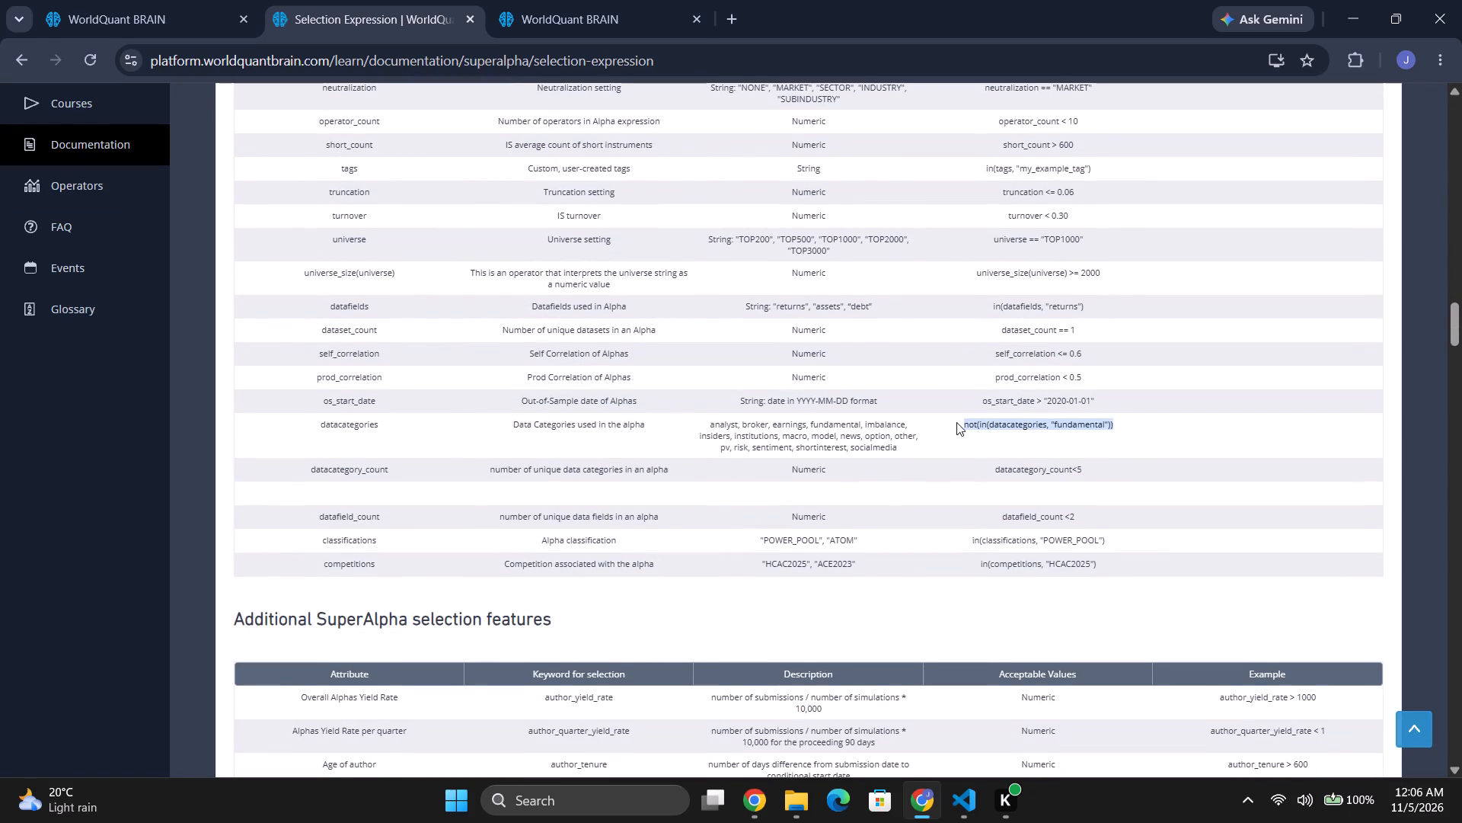
{"action": "key", "text": "ctrl+c"}
Create a new Super Simulation with the selection expression not(in(datacategories, "fundamental")) and run the selection.
{"action": "left_click", "coordinate": [78, 0]}
{"action": "left_click", "coordinate": [464, 136]}
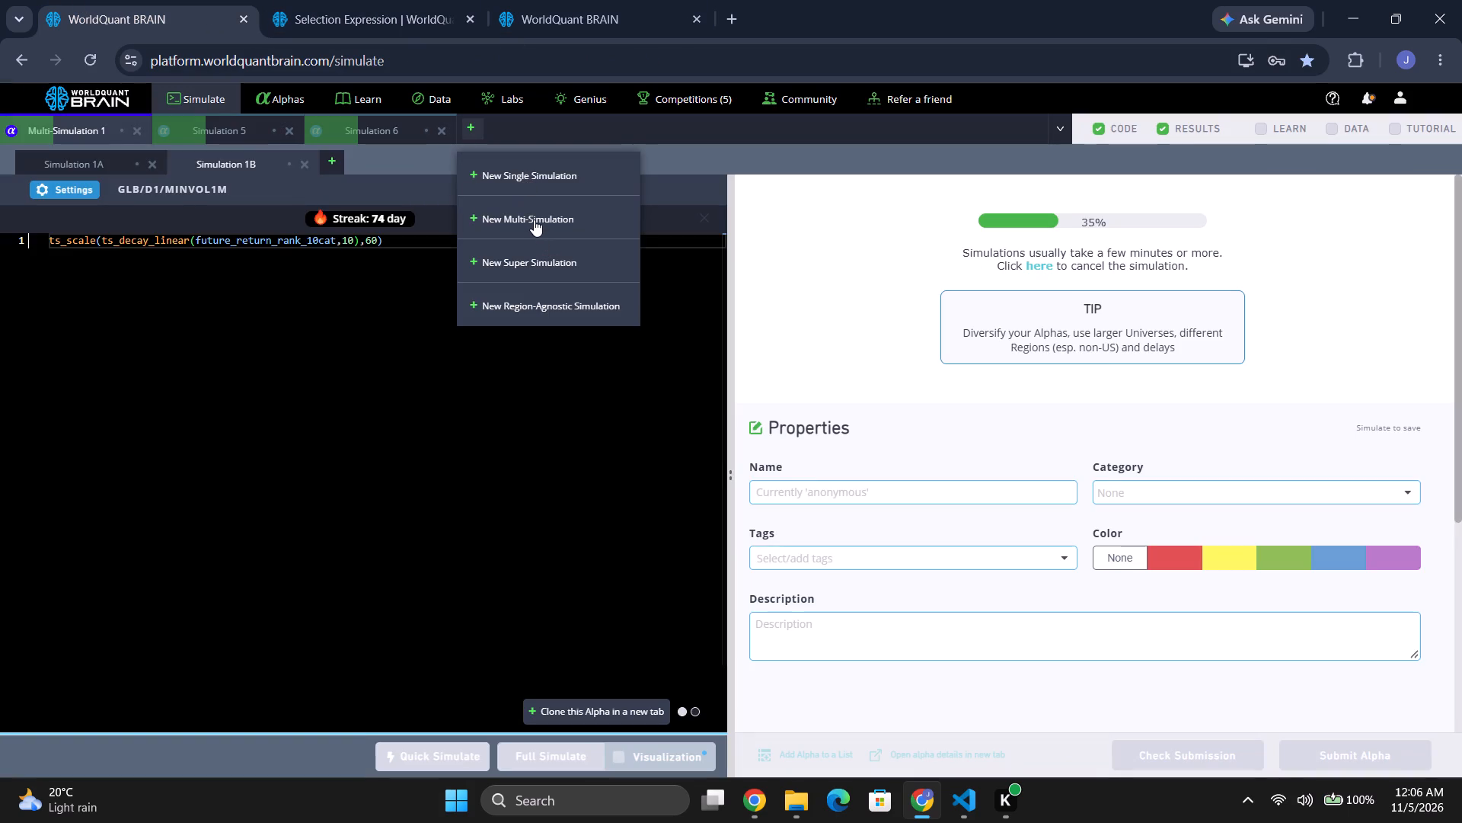
{"action": "left_click", "coordinate": [530, 270]}
{"action": "left_click", "coordinate": [73, 162]}
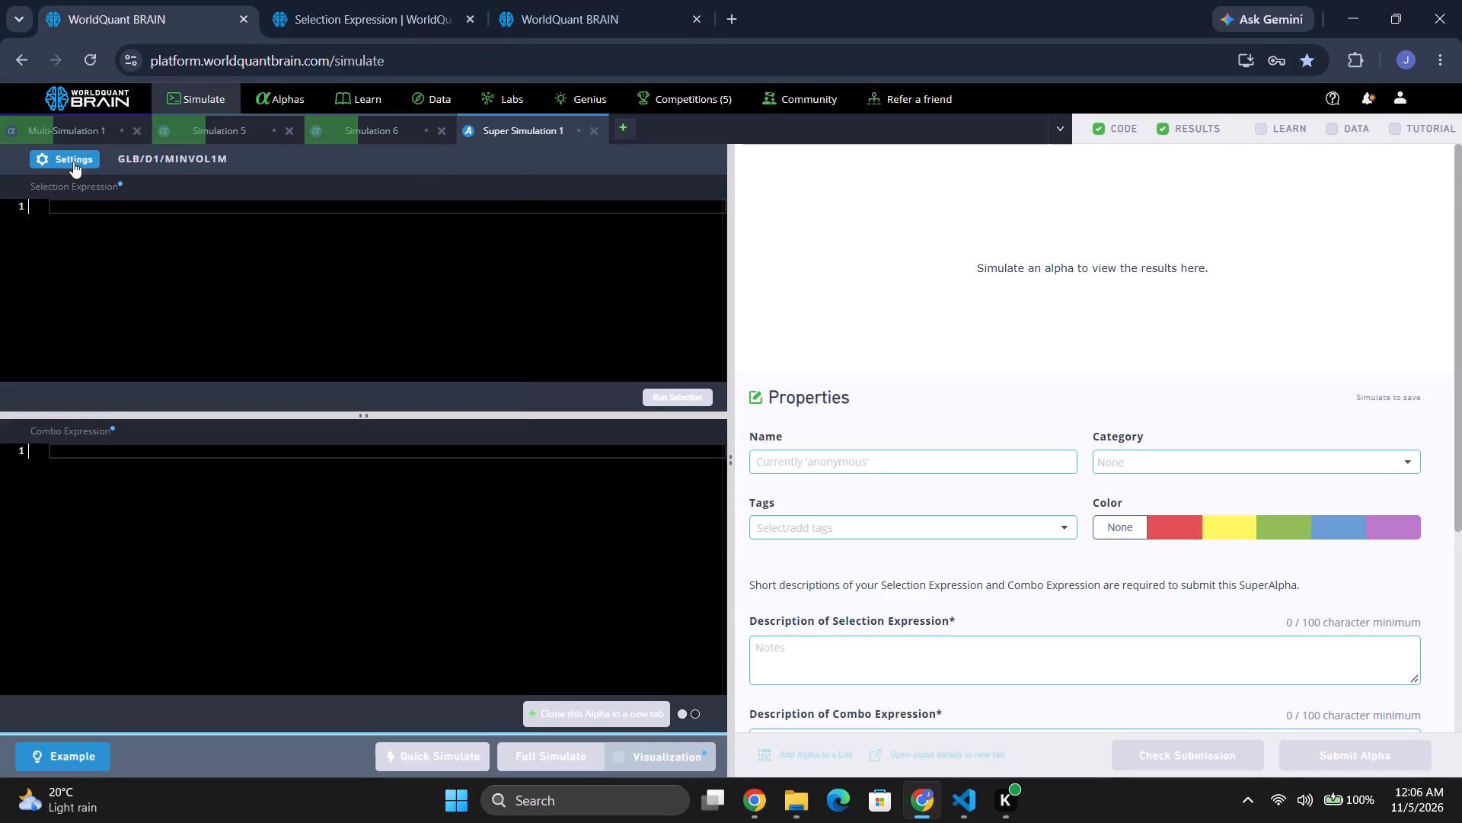
{"action": "left_click", "coordinate": [72, 335]}
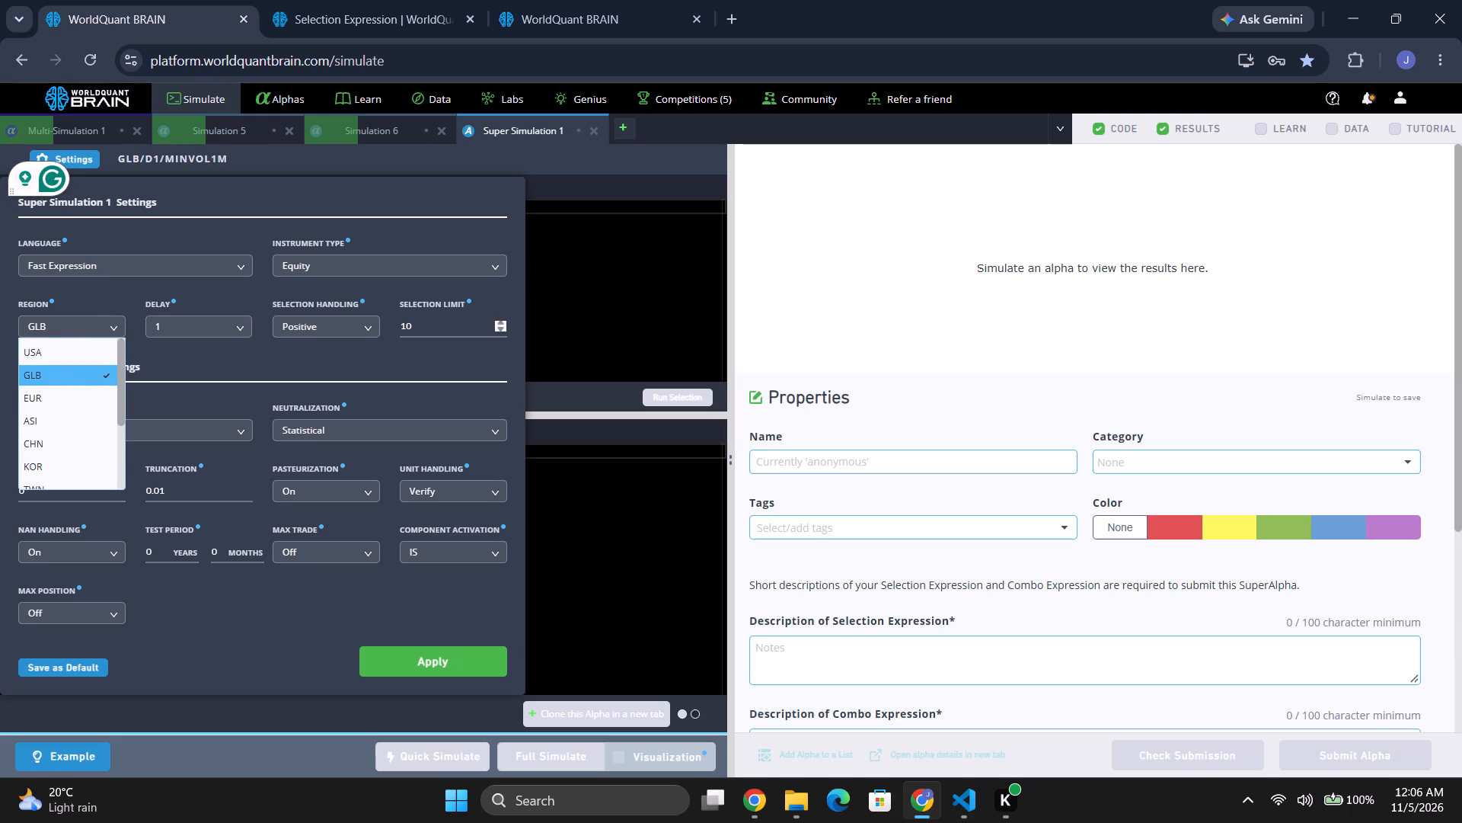
{"action": "left_click", "coordinate": [586, 277]}
{"action": "key", "text": "ctrl+v"}
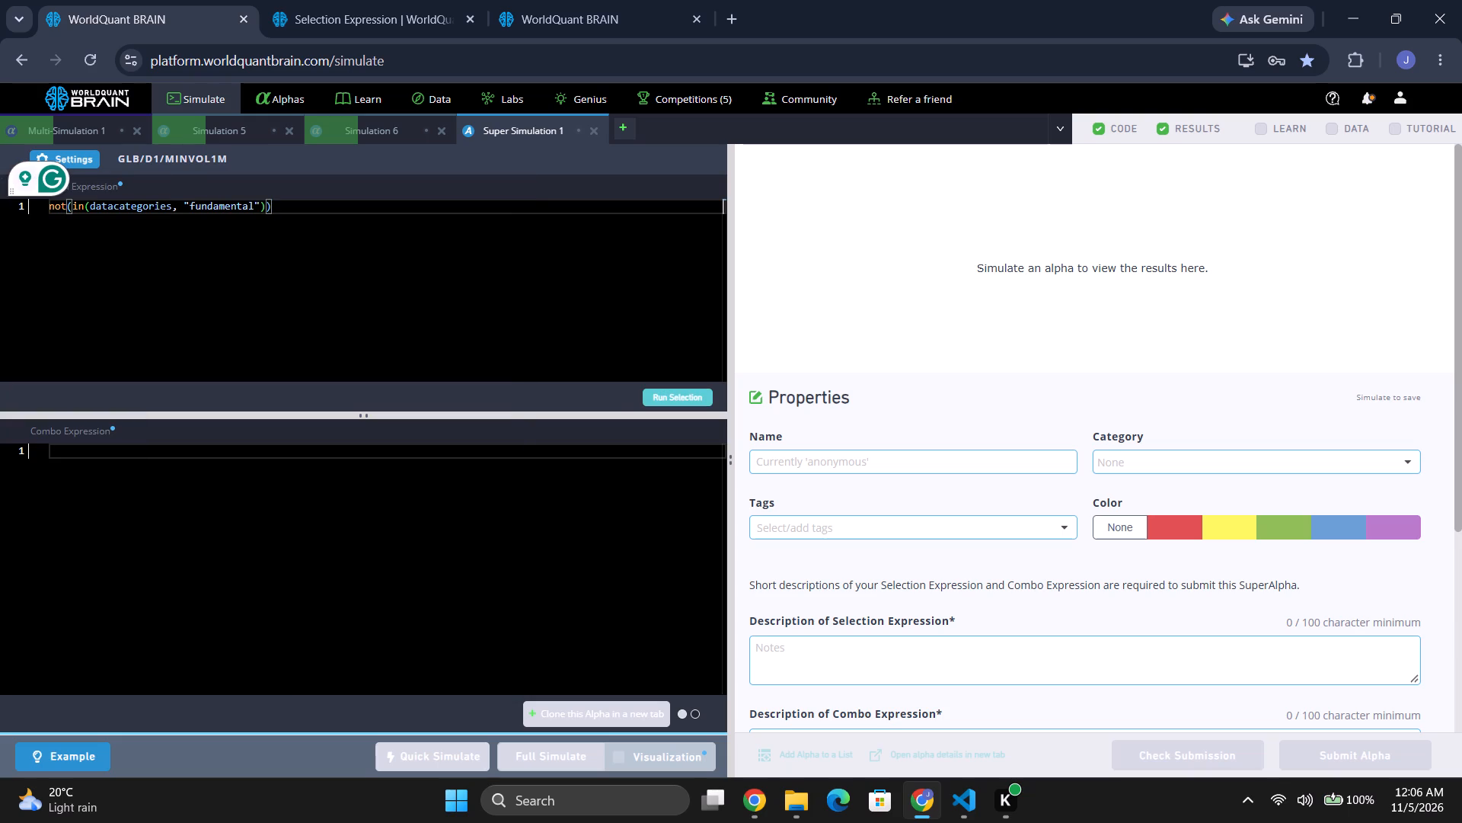
{"action": "left_click", "coordinate": [669, 393]}
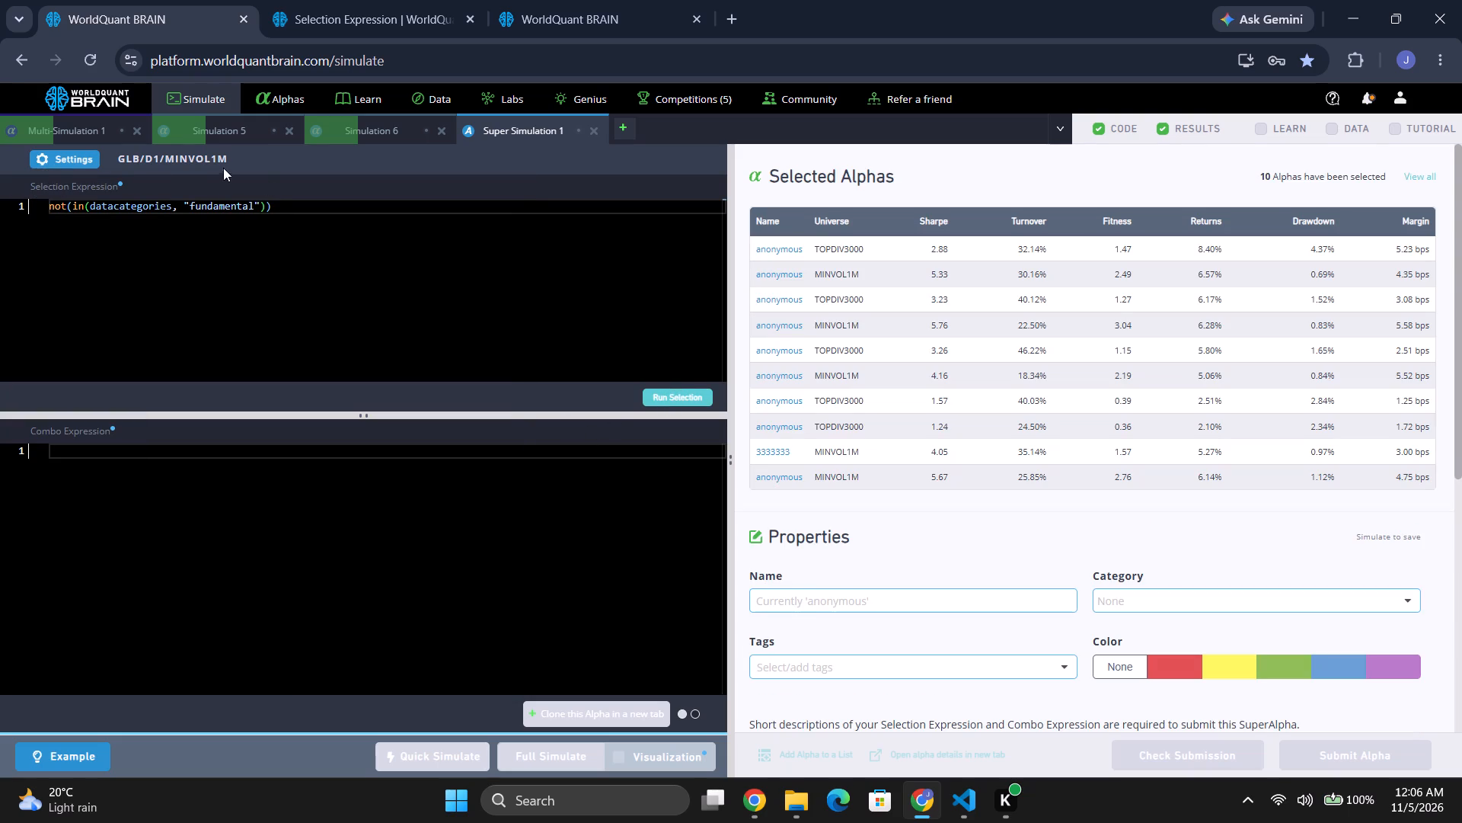
Set Super Simulation 1's neutralization to RAM and selection limit to 100, apply the settings and rerun the selection.
{"action": "left_click", "coordinate": [74, 162]}
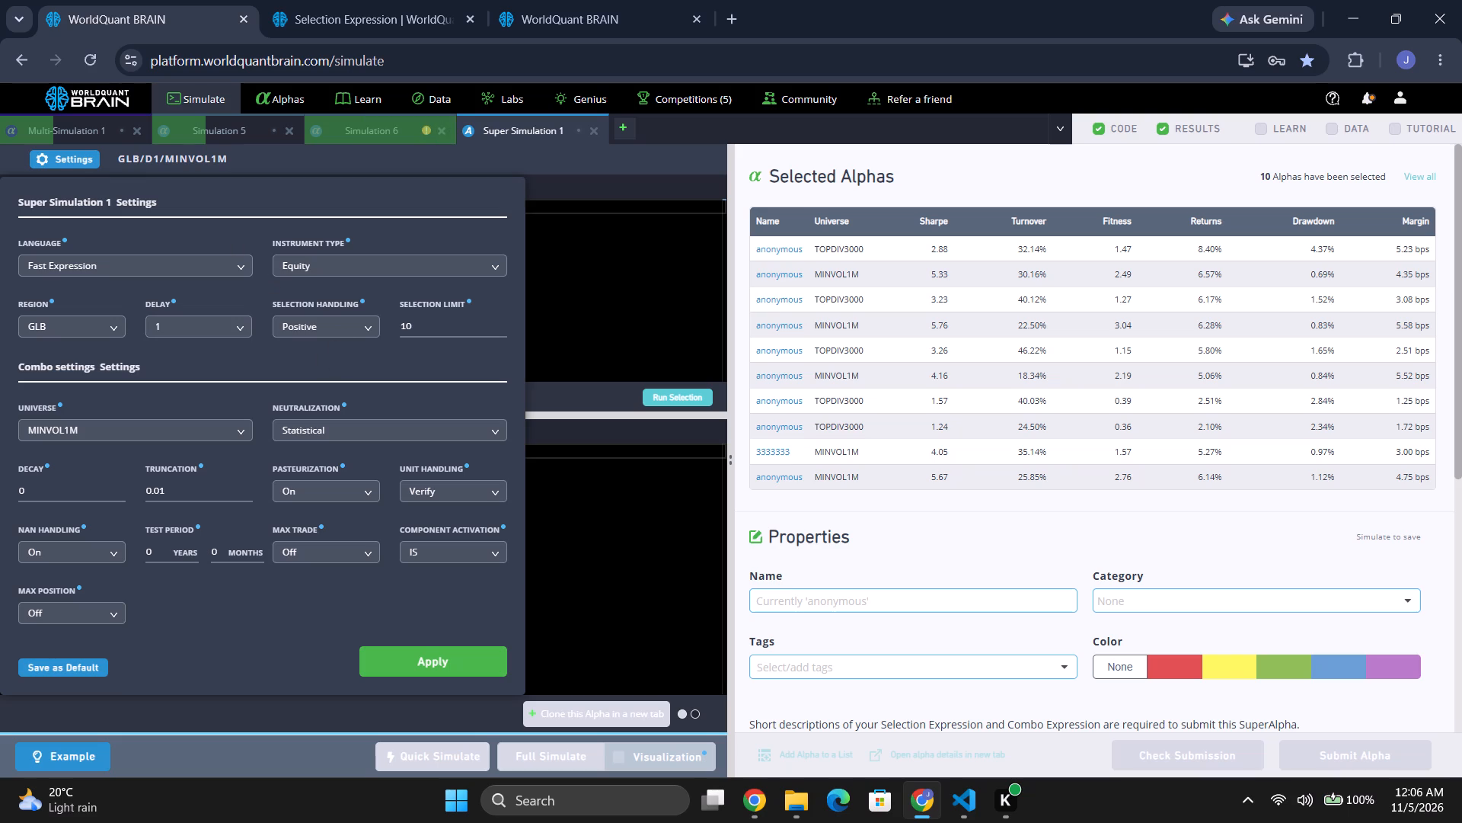
{"action": "left_click", "coordinate": [319, 437]}
{"action": "left_click", "coordinate": [323, 472]}
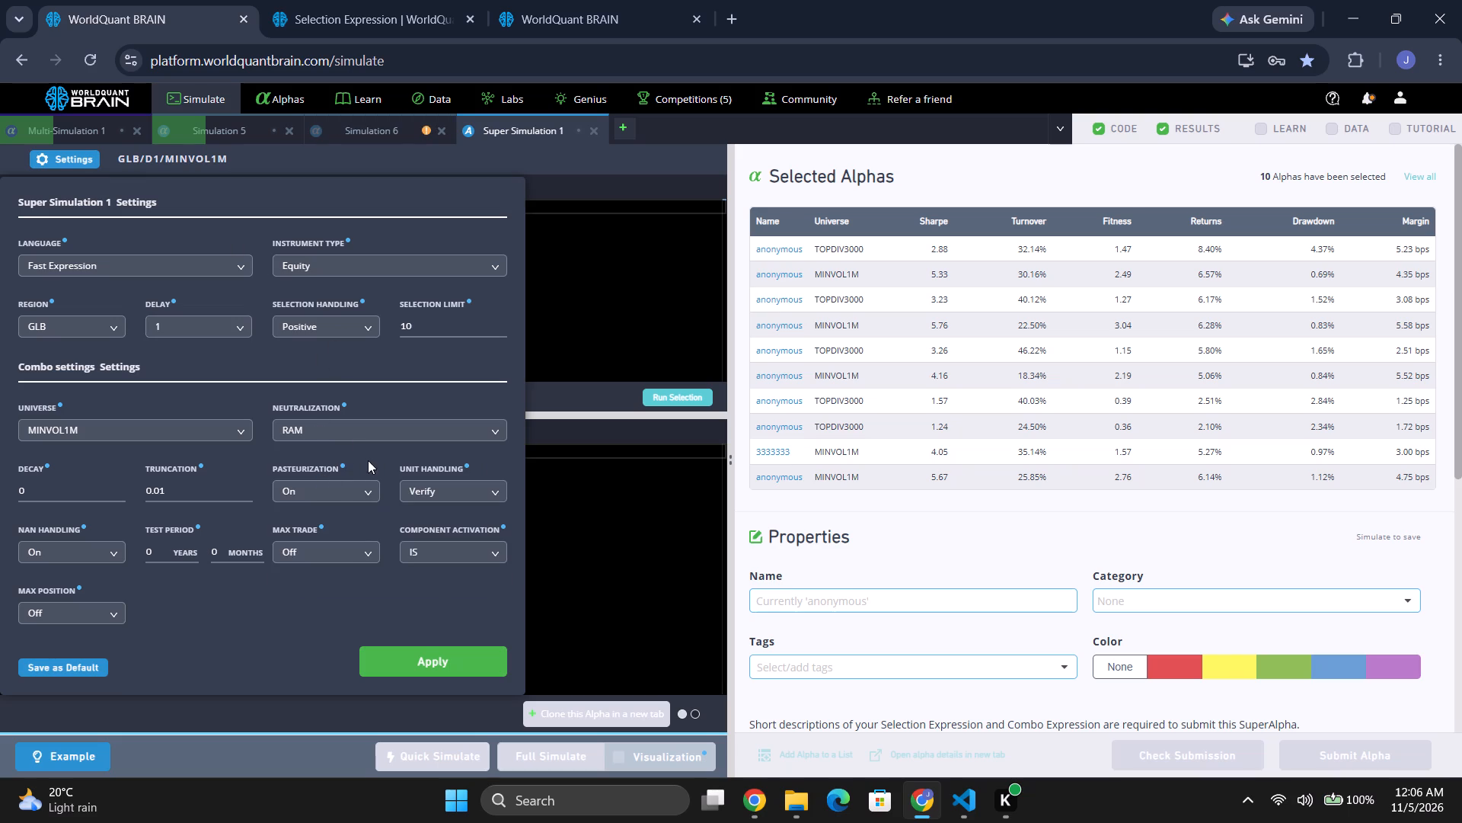
{"action": "left_click_drag", "start_coordinate": [426, 327], "coordinate": [372, 328]}
{"action": "type", "text": "100"}
{"action": "left_click", "coordinate": [439, 664]}
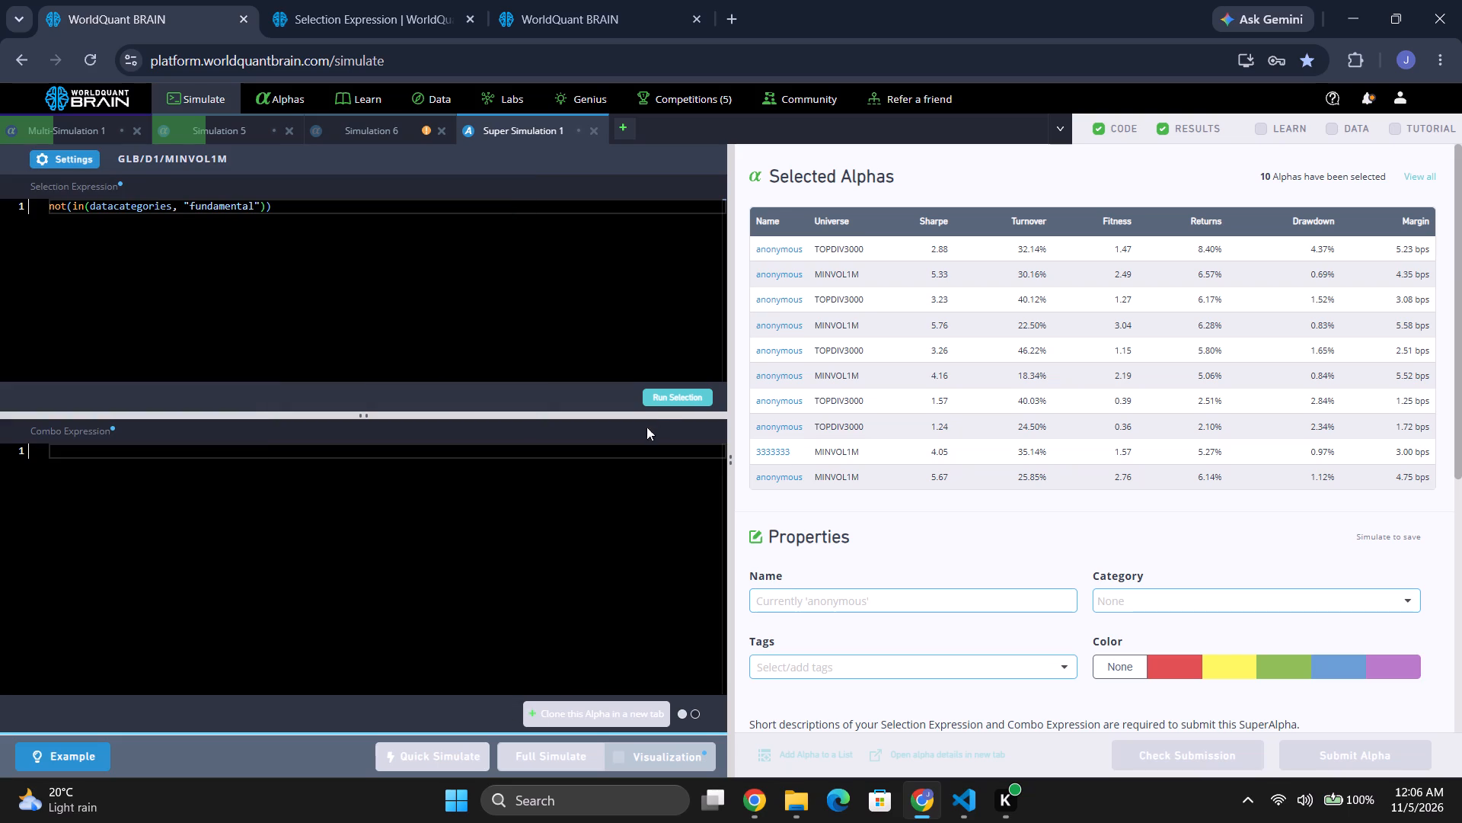
{"action": "left_click", "coordinate": [666, 394]}
Enter 1 as the combo expression of Super Simulation 1 and run a full simulation.
{"action": "left_click", "coordinate": [158, 450]}
{"action": "key", "text": "1"}
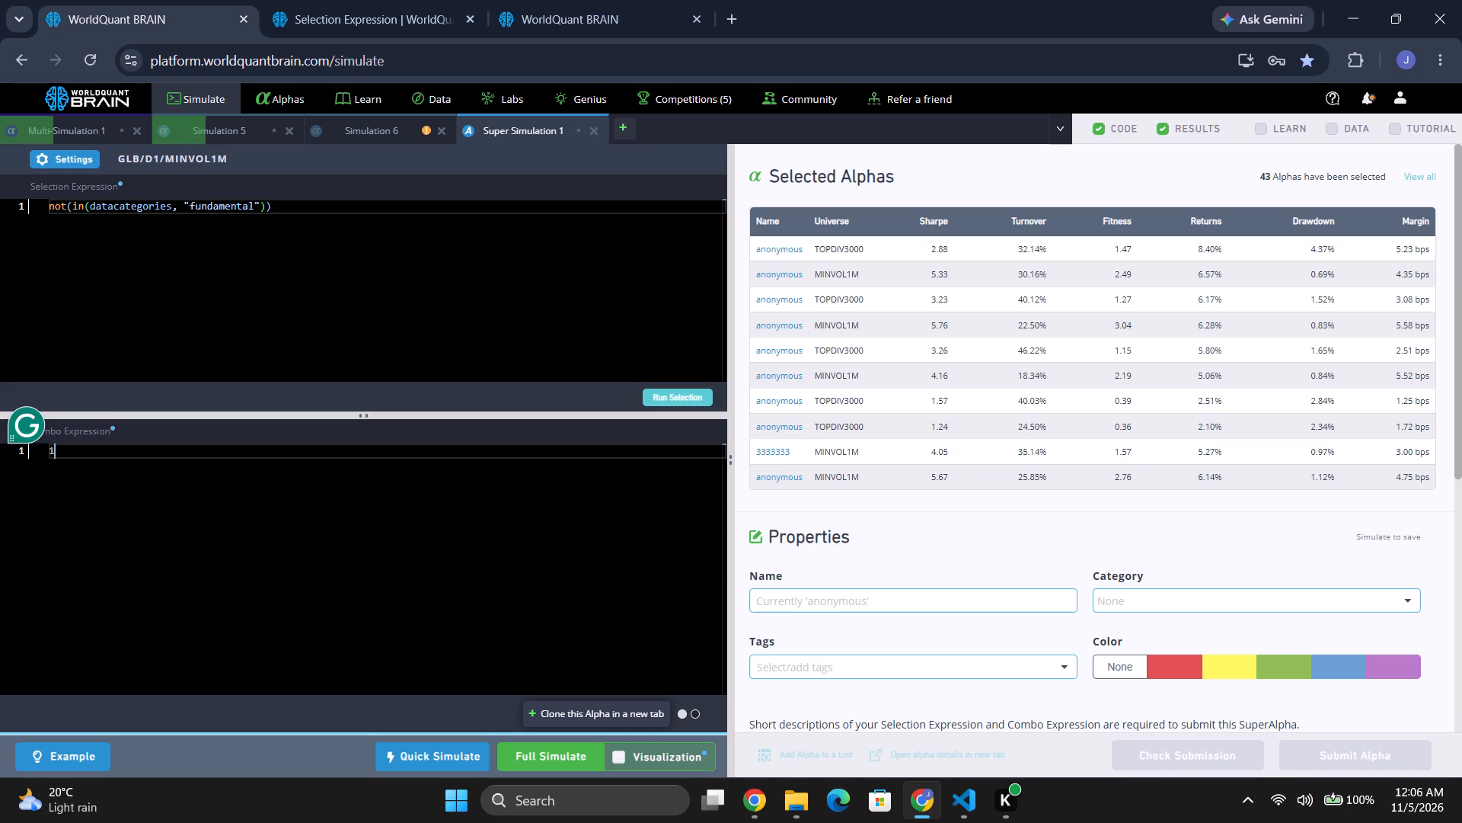
{"action": "left_click", "coordinate": [538, 758]}
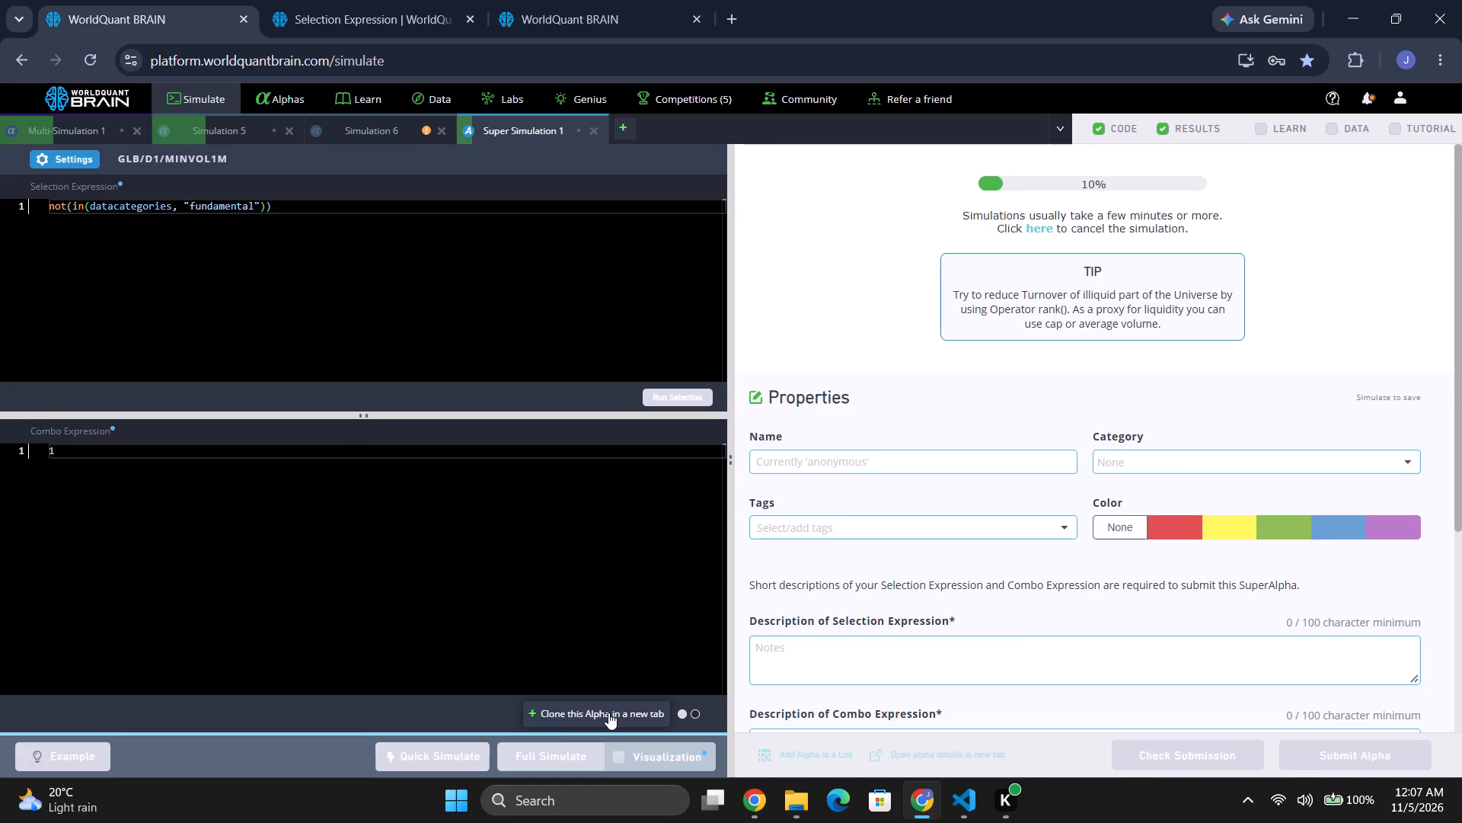
Clone Super Simulation 1 into a new simulation and apply region KOR with universe TOP600 in its settings.
{"action": "left_click", "coordinate": [608, 713]}
{"action": "left_click", "coordinate": [81, 159]}
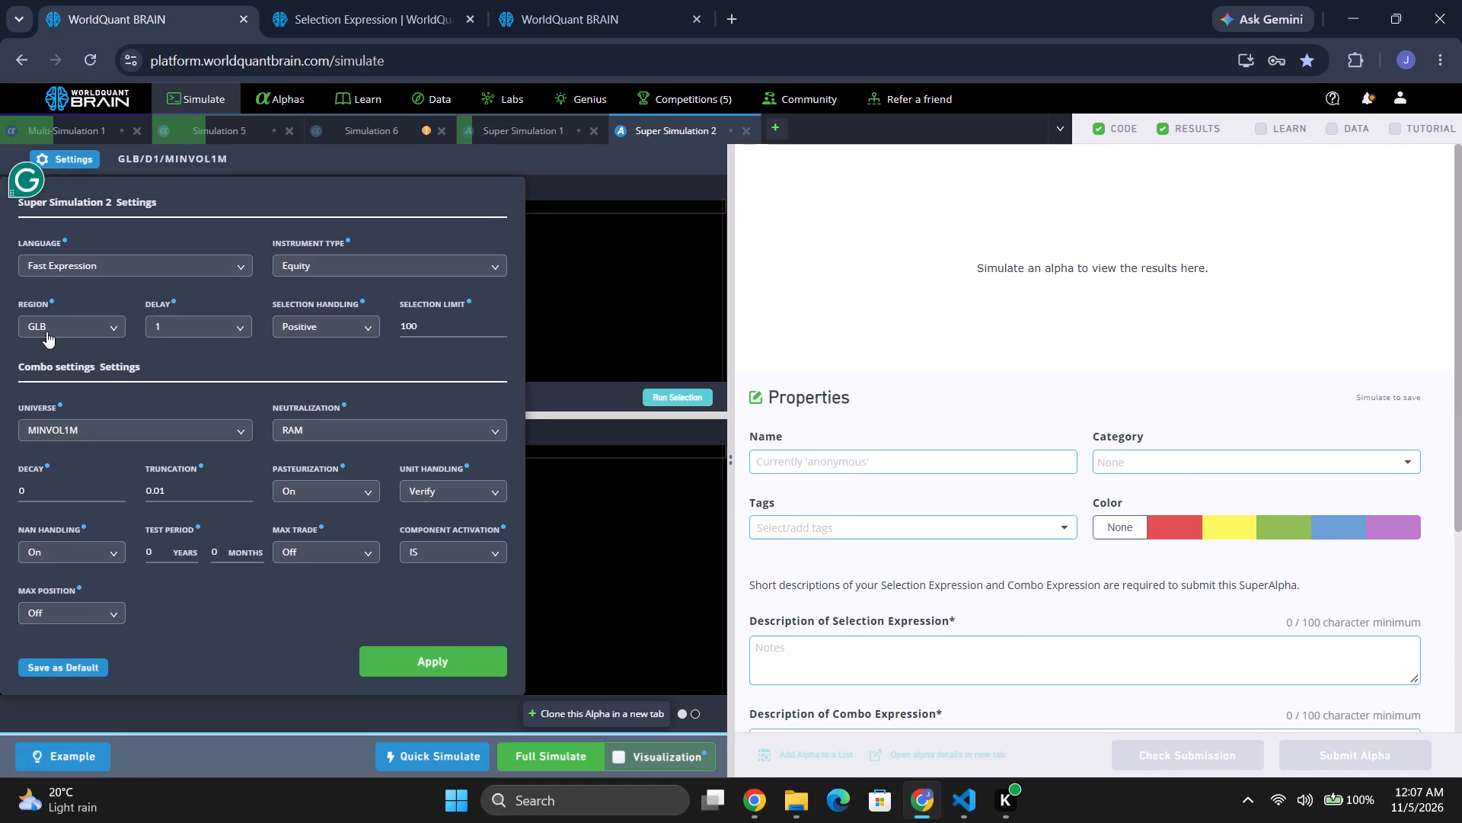
{"action": "left_click", "coordinate": [53, 307]}
{"action": "left_click", "coordinate": [48, 322]}
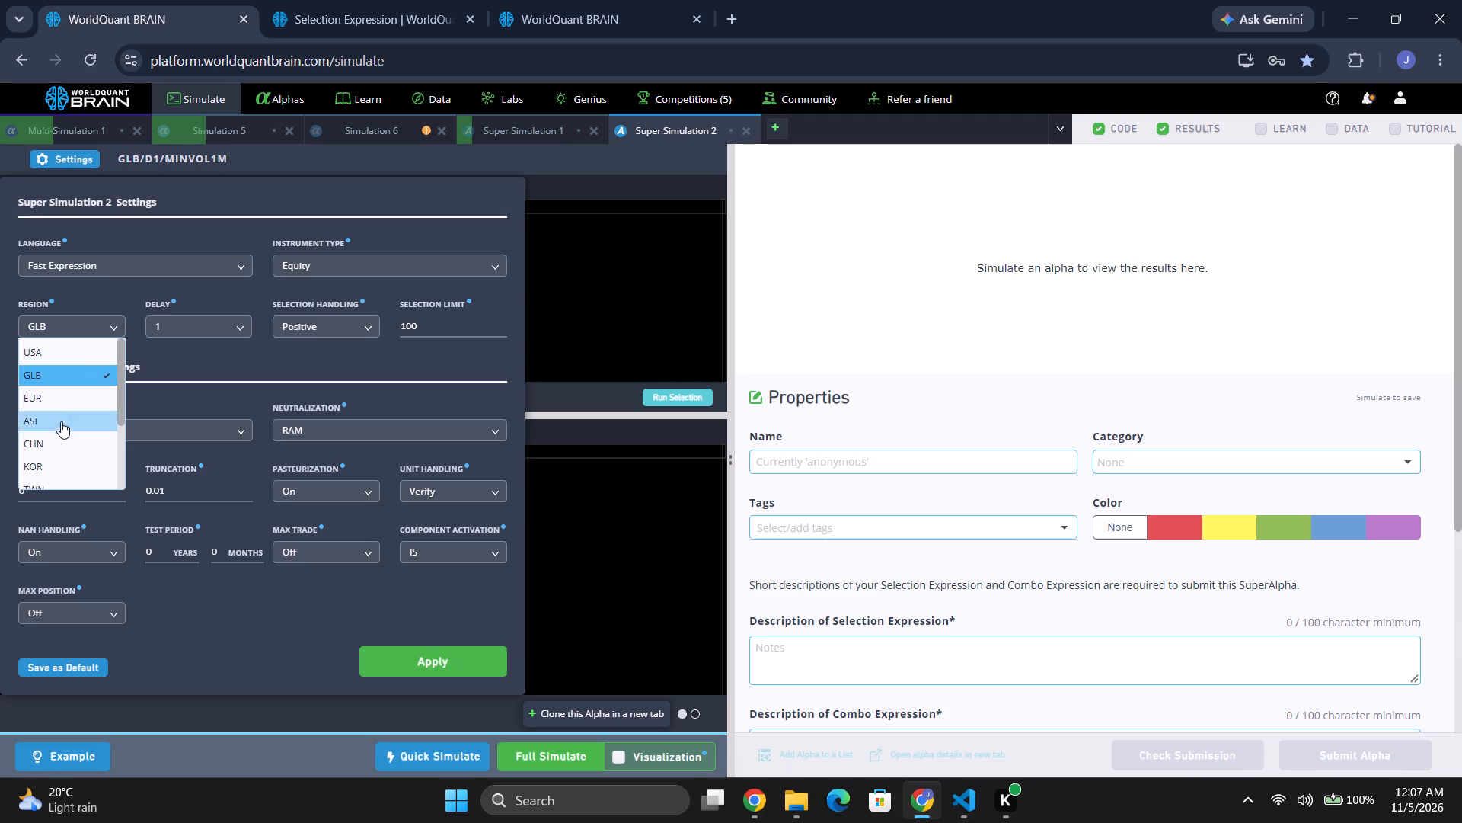
{"action": "left_click", "coordinate": [51, 421]}
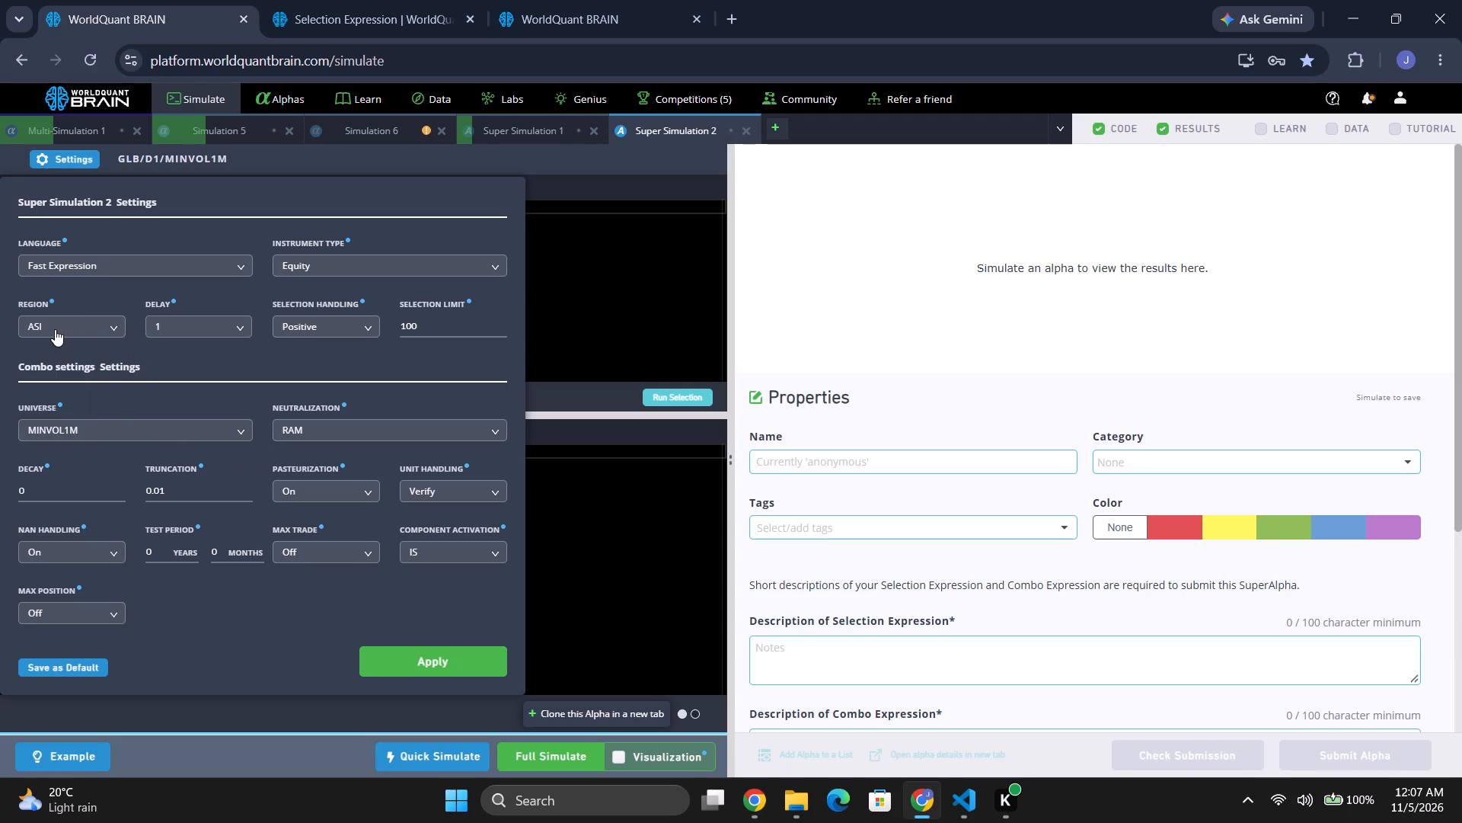
{"action": "left_click", "coordinate": [55, 329]}
{"action": "left_click", "coordinate": [49, 462]}
{"action": "left_click", "coordinate": [413, 655]}
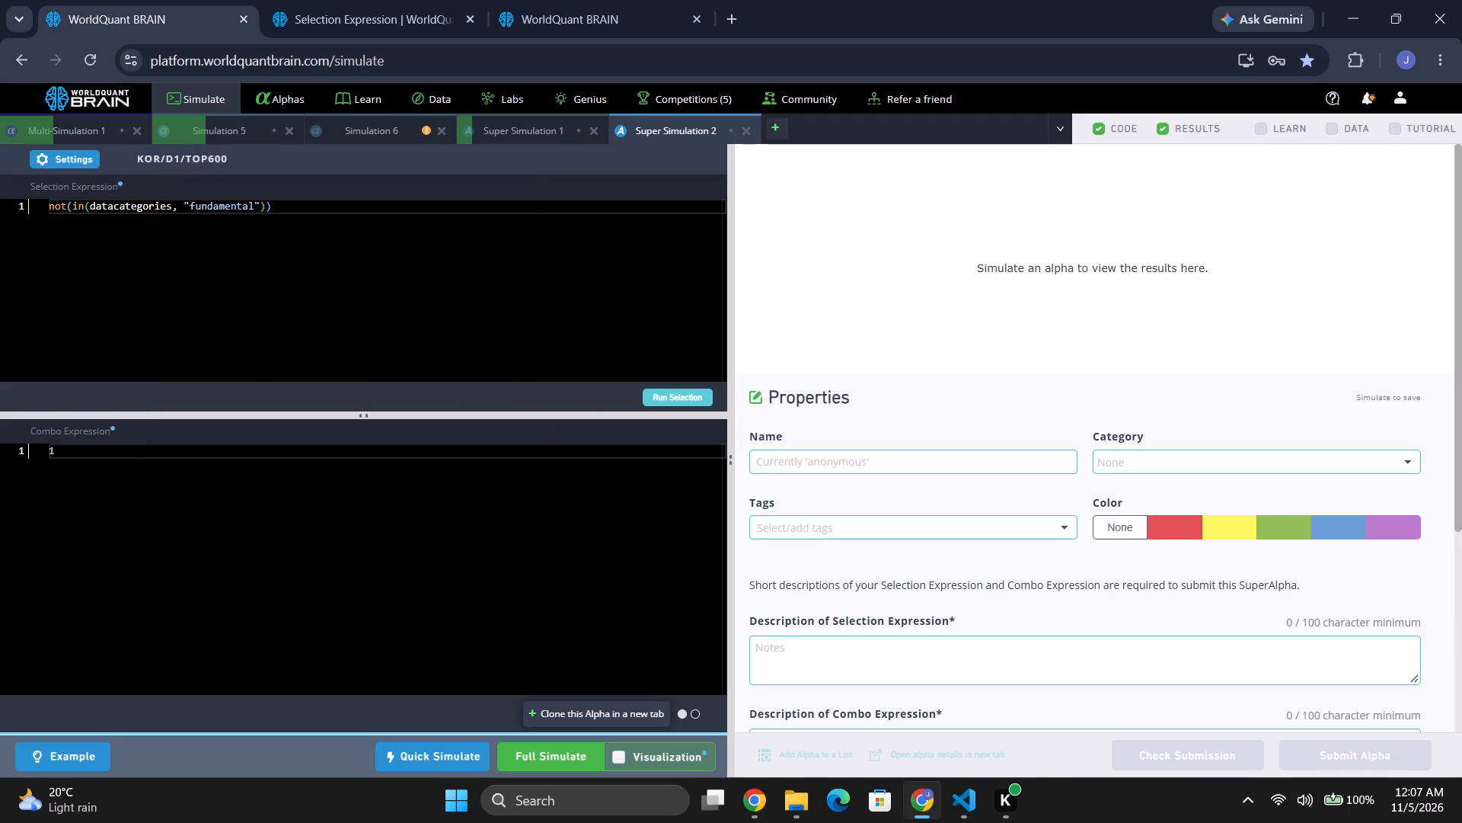
Run the selection for the KOR clone, Super Simulation 2, and start its full simulation.
{"action": "left_click", "coordinate": [658, 395]}
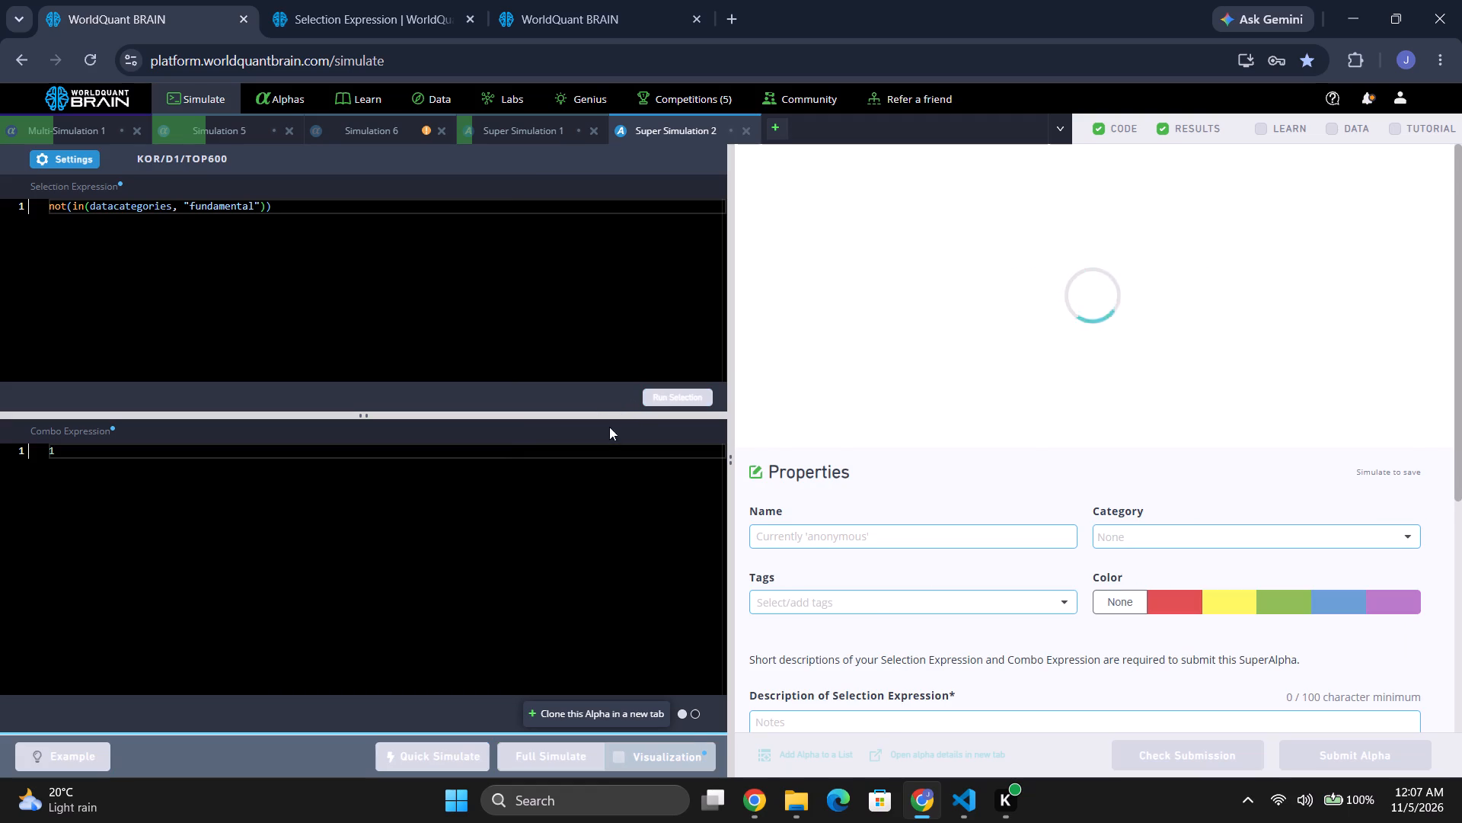
{"action": "left_click", "coordinate": [573, 756]}
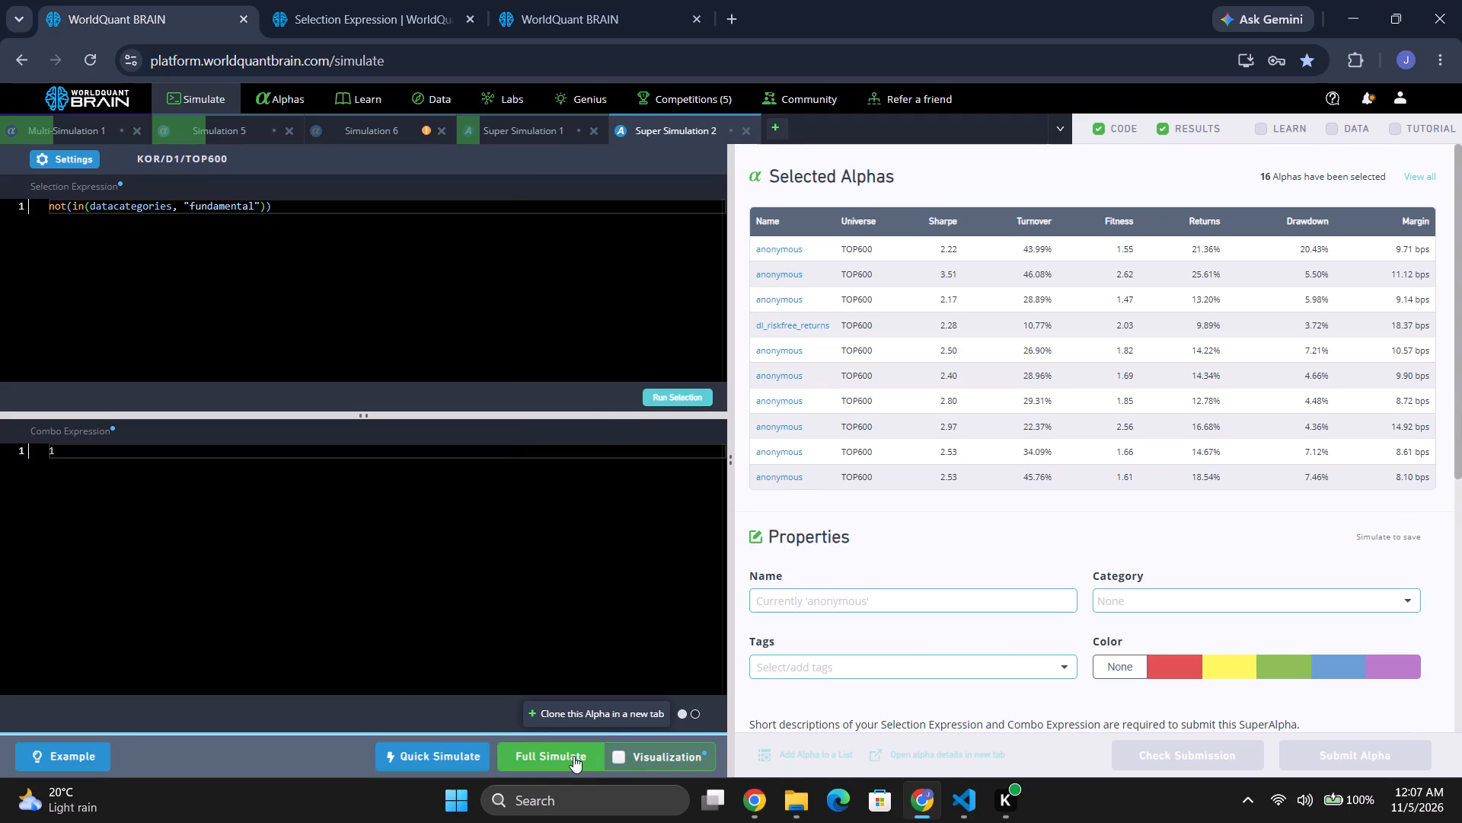
Open Simulation 6, dismiss the streak message and view its PnL chart.
{"action": "left_click", "coordinate": [373, 110]}
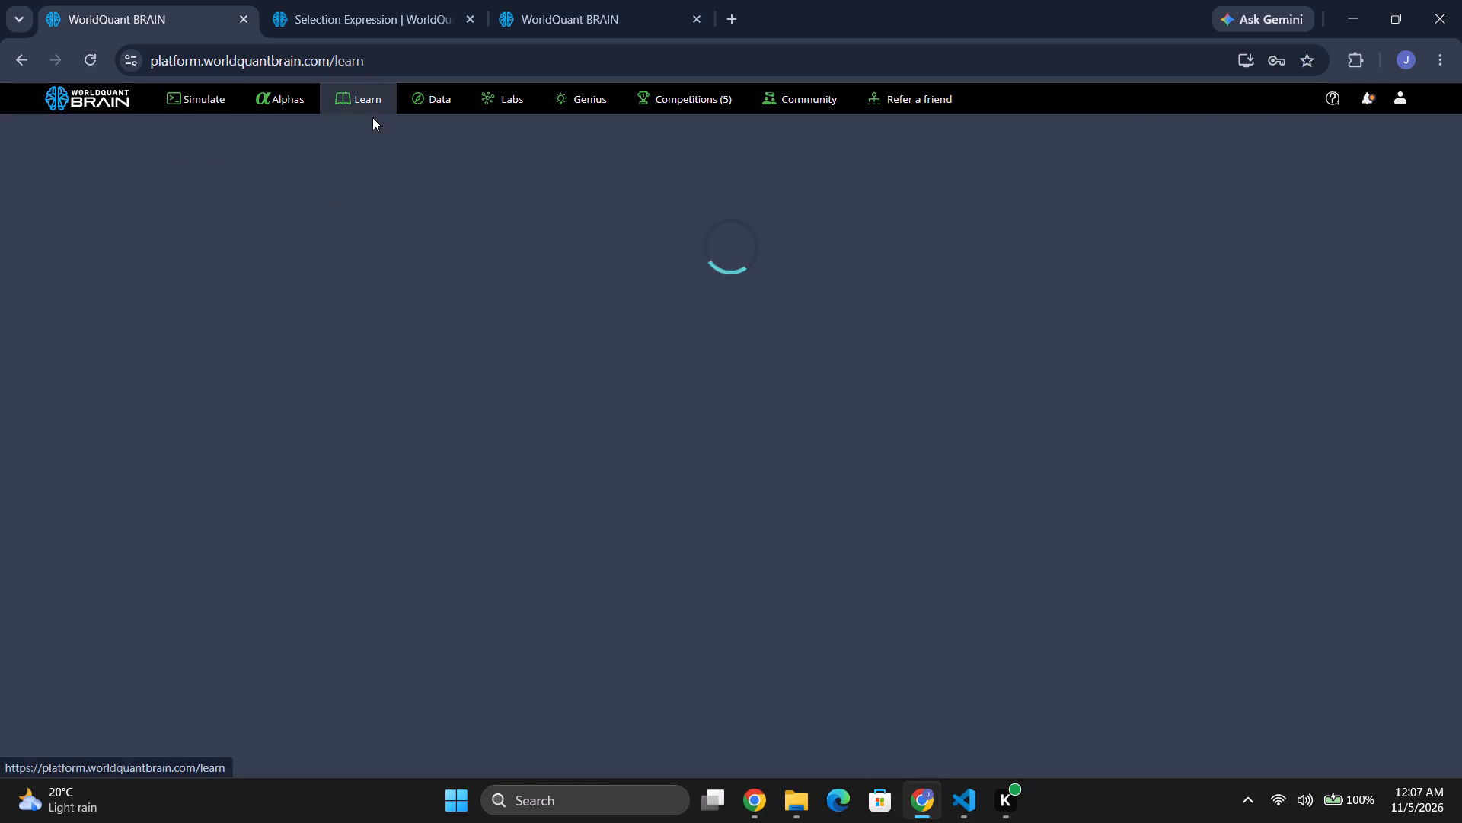
{"action": "left_click", "coordinate": [179, 98]}
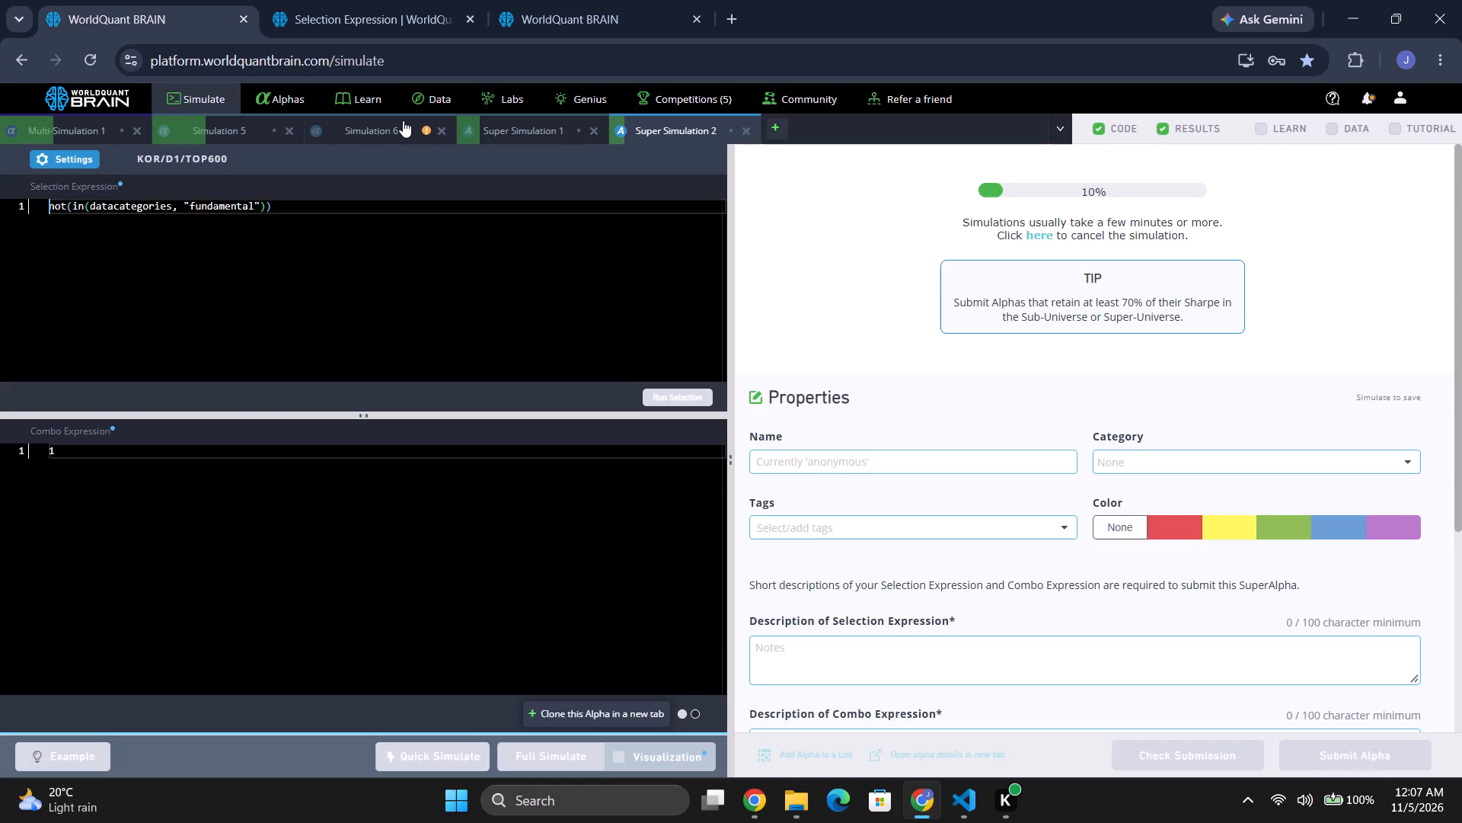
{"action": "left_click", "coordinate": [402, 120]}
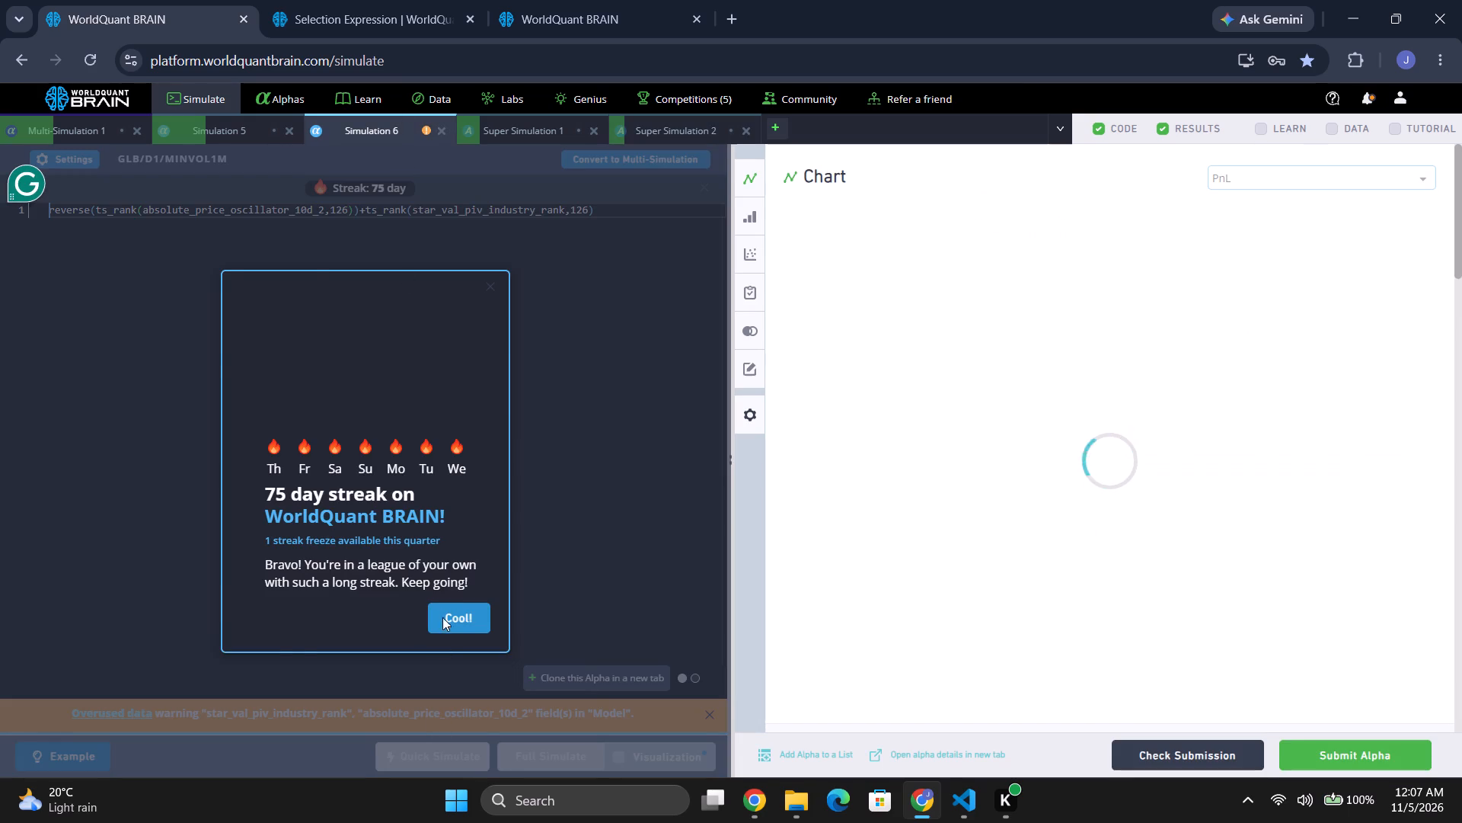
{"action": "left_click", "coordinate": [442, 610]}
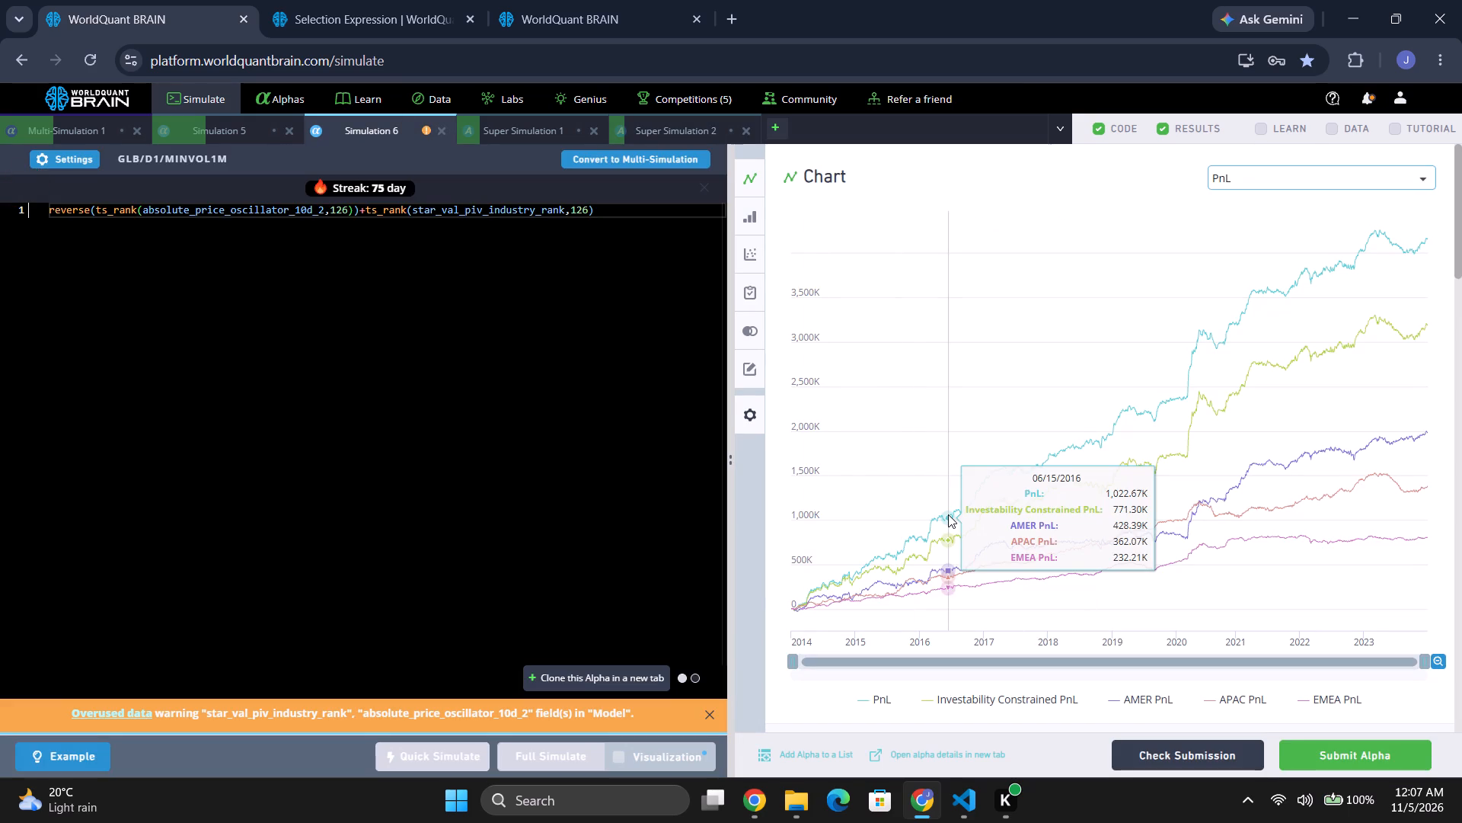
Set Simulation 6's neutralization to Slow + Fast Factors and apply the settings.
{"action": "scroll", "coordinate": [948, 513], "scroll_direction": "down", "scroll_amount": 5}
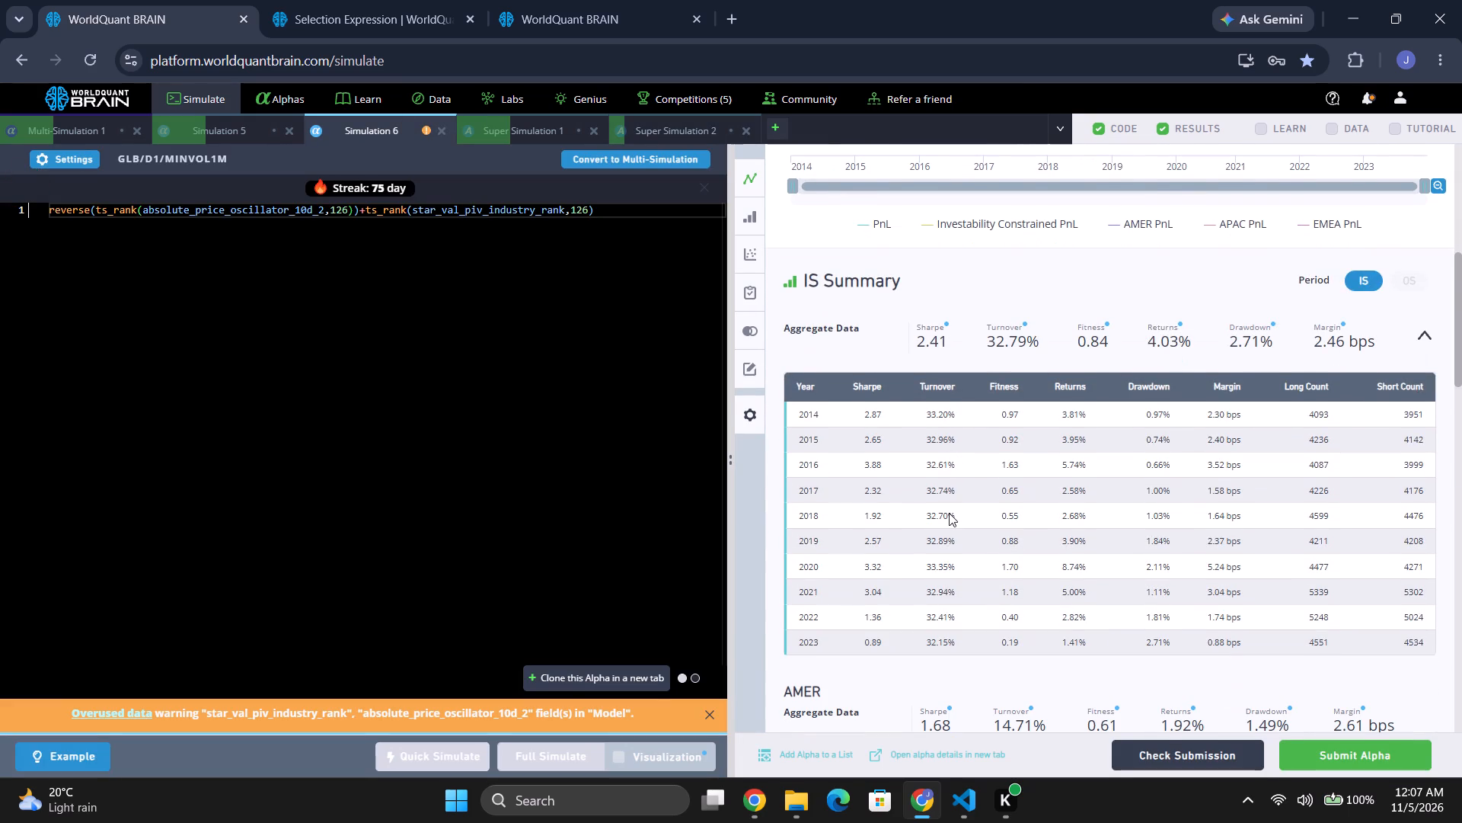
{"action": "scroll", "coordinate": [949, 512], "scroll_direction": "up", "scroll_amount": 1}
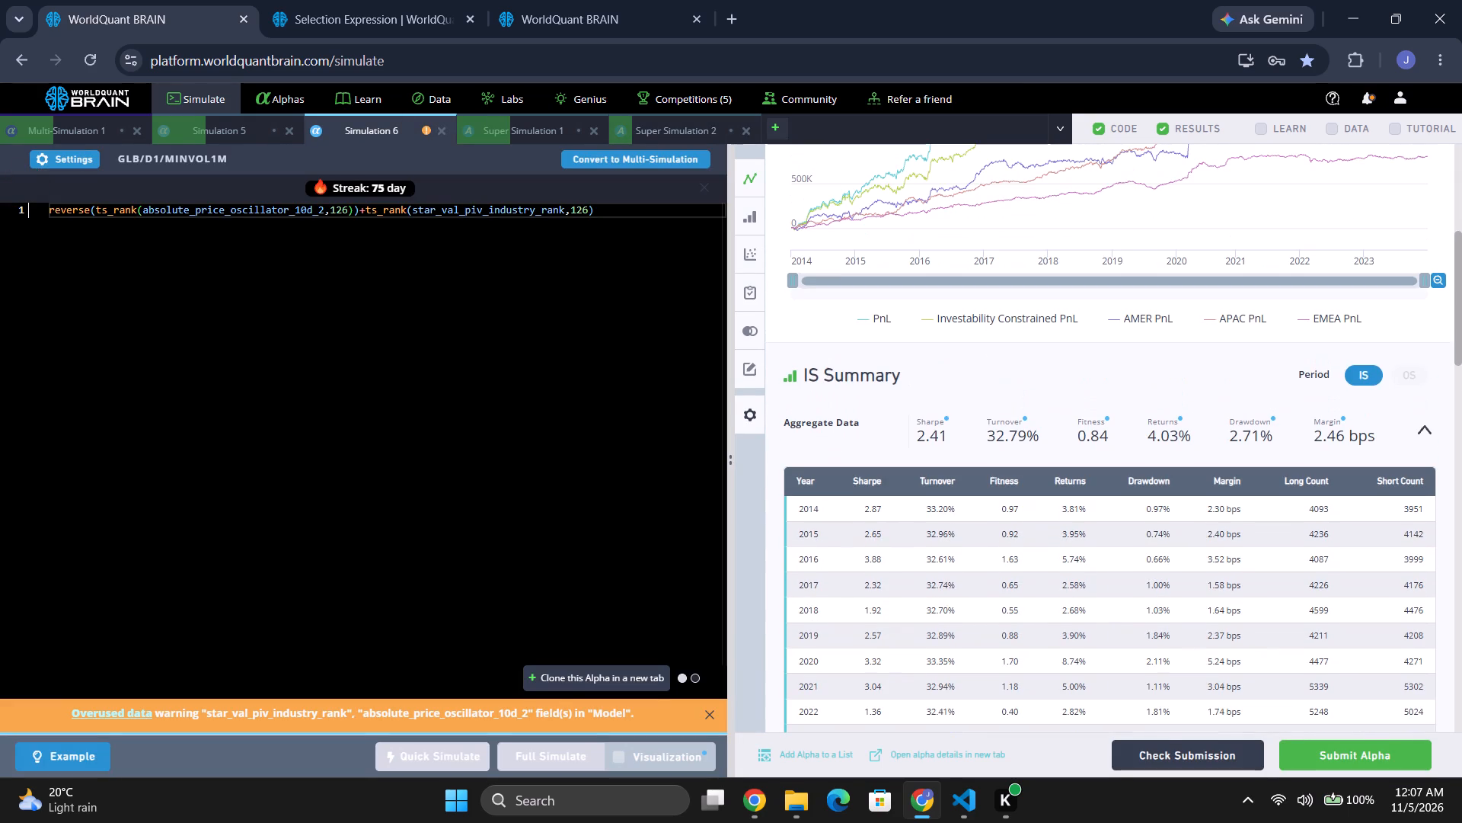
{"action": "left_click", "coordinate": [72, 165]}
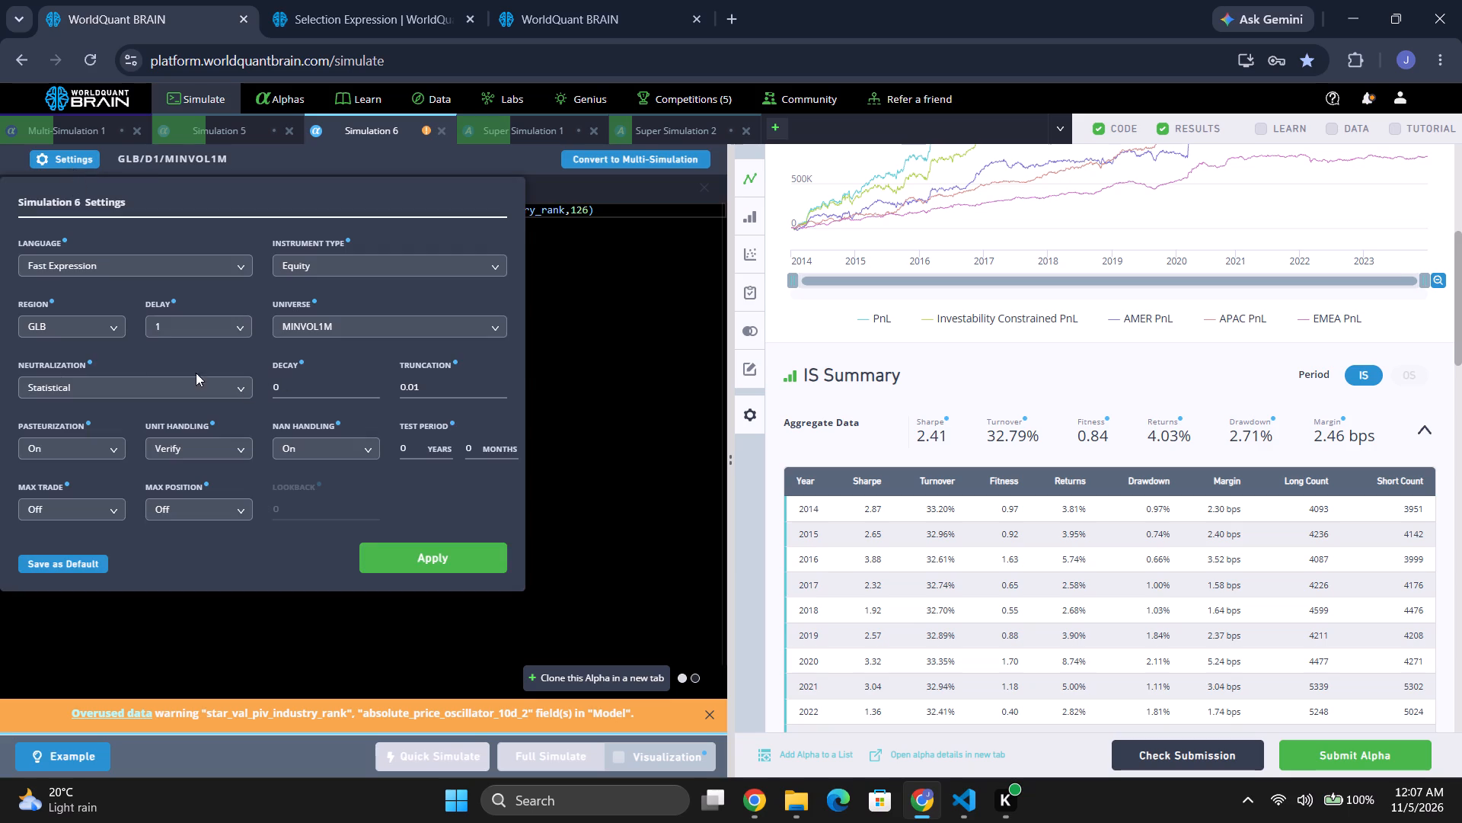
{"action": "left_click", "coordinate": [72, 386]}
{"action": "scroll", "coordinate": [201, 515], "scroll_direction": "down", "scroll_amount": 5}
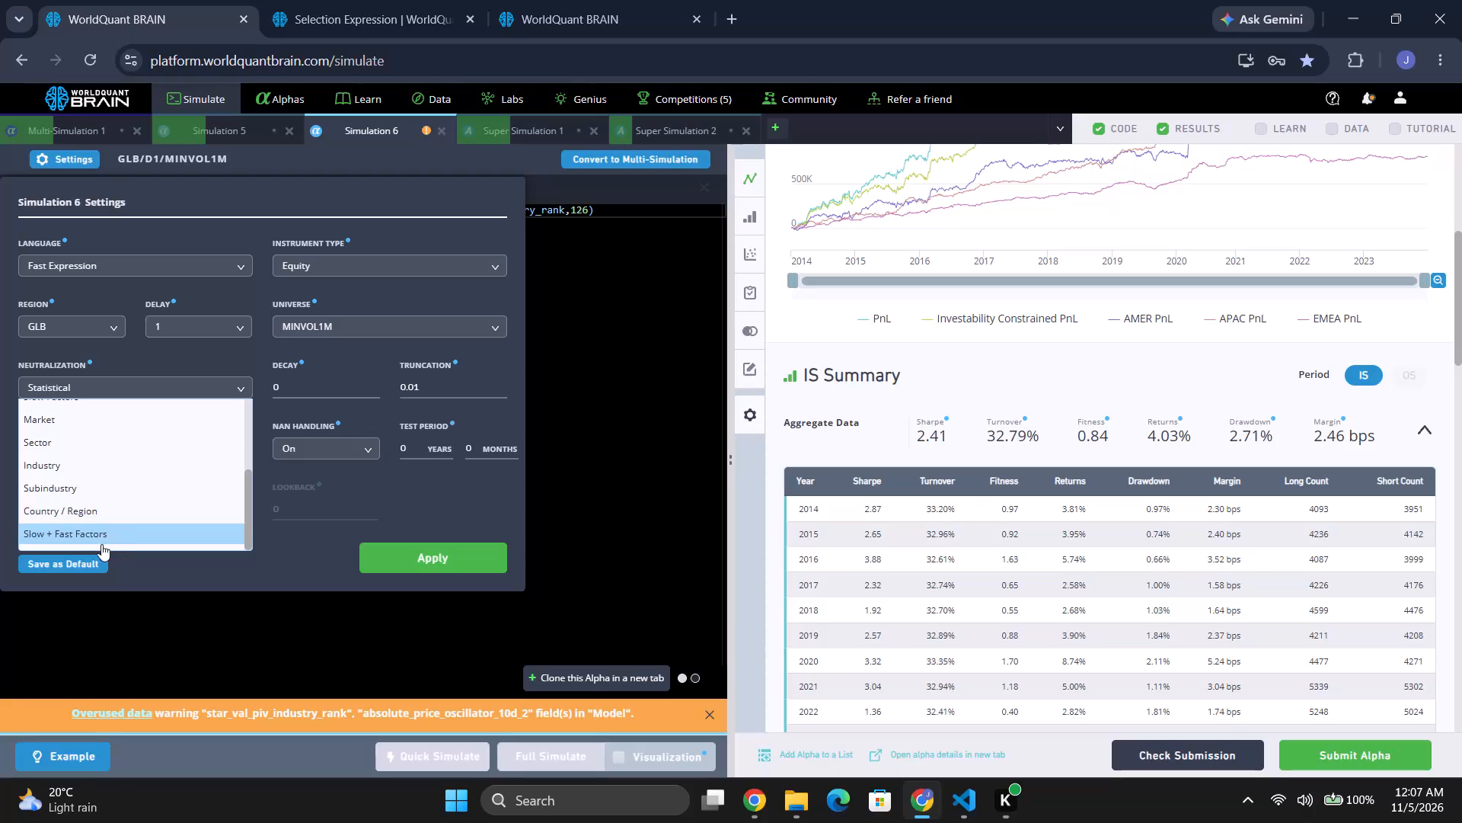
{"action": "left_click", "coordinate": [98, 543]}
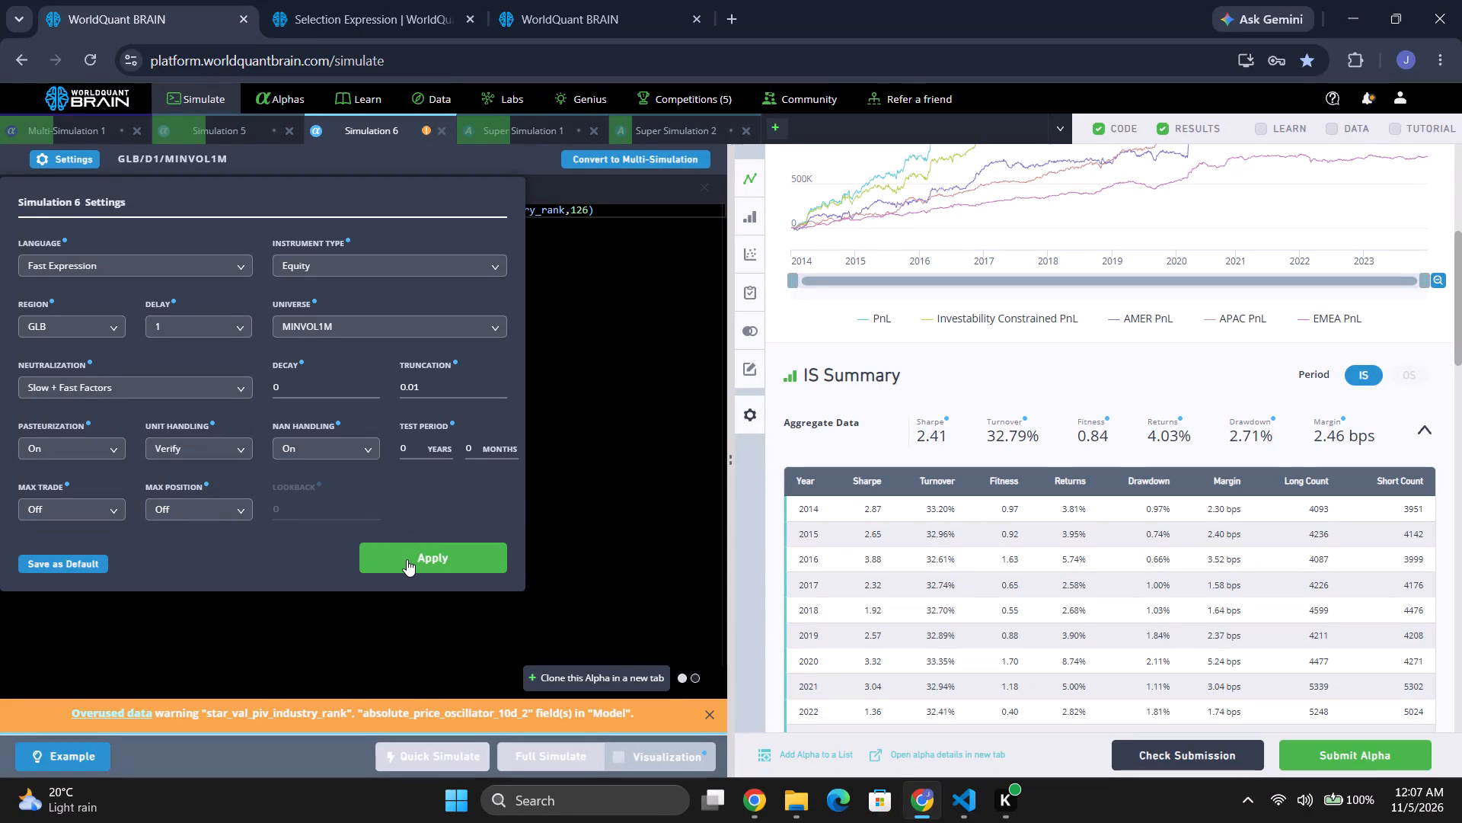
{"action": "left_click", "coordinate": [407, 559]}
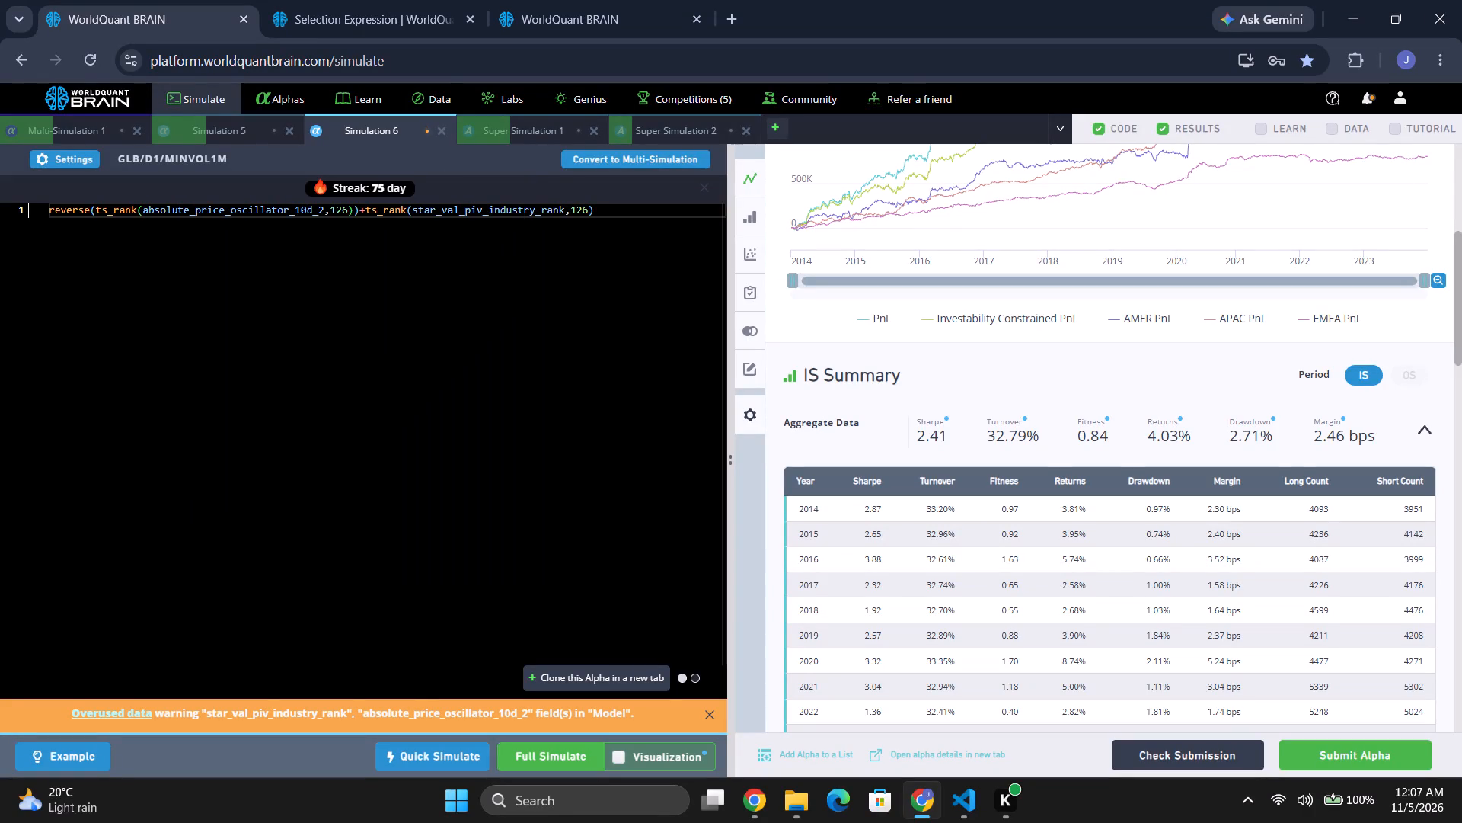
Change the second ts_rank field in the Simulation 6 expression to star_val_industry_rank and run a full simulation.
{"action": "left_click", "coordinate": [482, 207]}
{"action": "key", "text": "BackSpace"}
{"action": "key", "text": "BackSpace"}
{"action": "key", "text": "BackSpace"}
{"action": "key", "text": "BackSpace"}
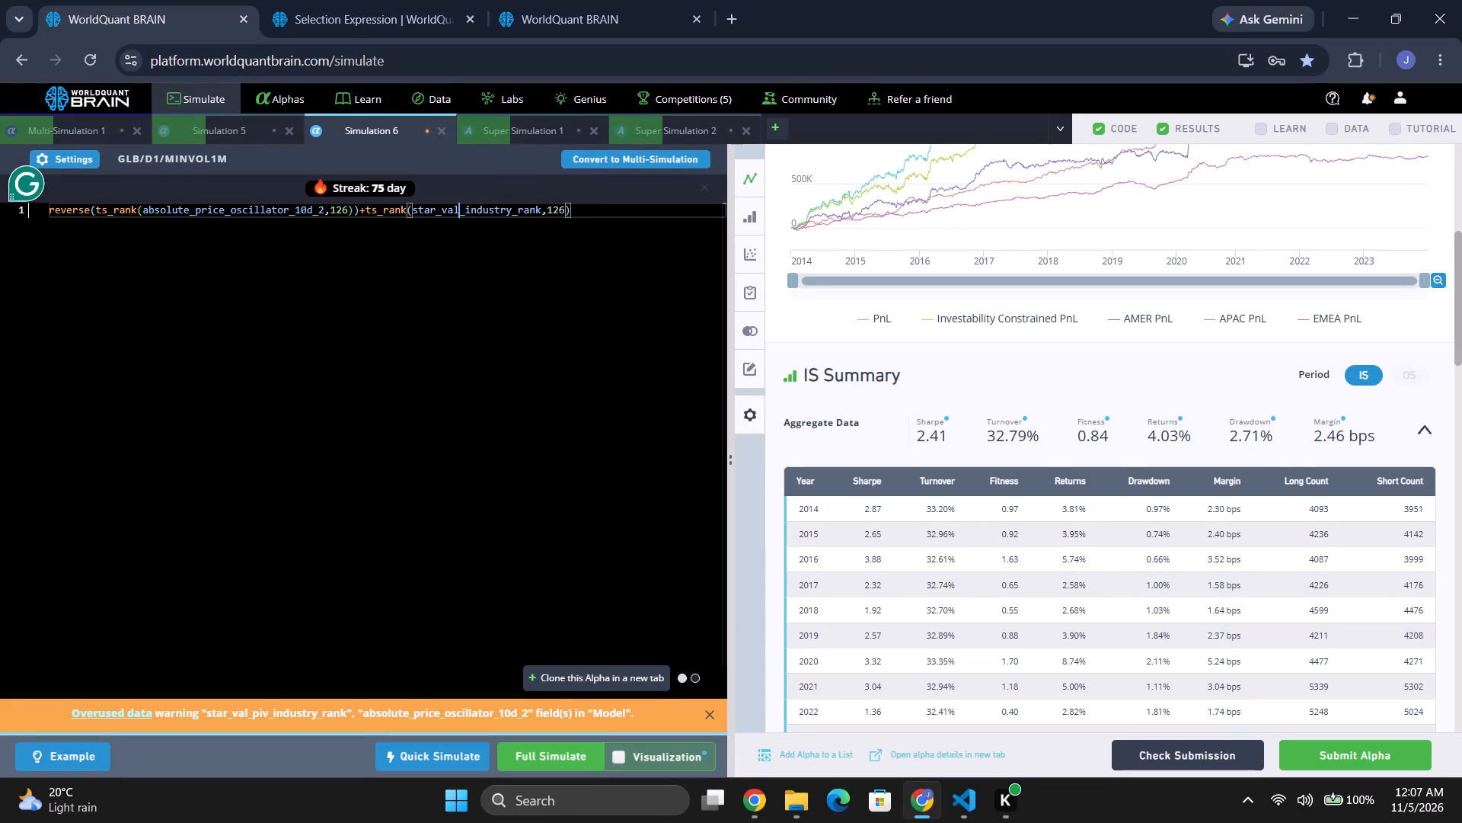
{"action": "left_click", "coordinate": [567, 750]}
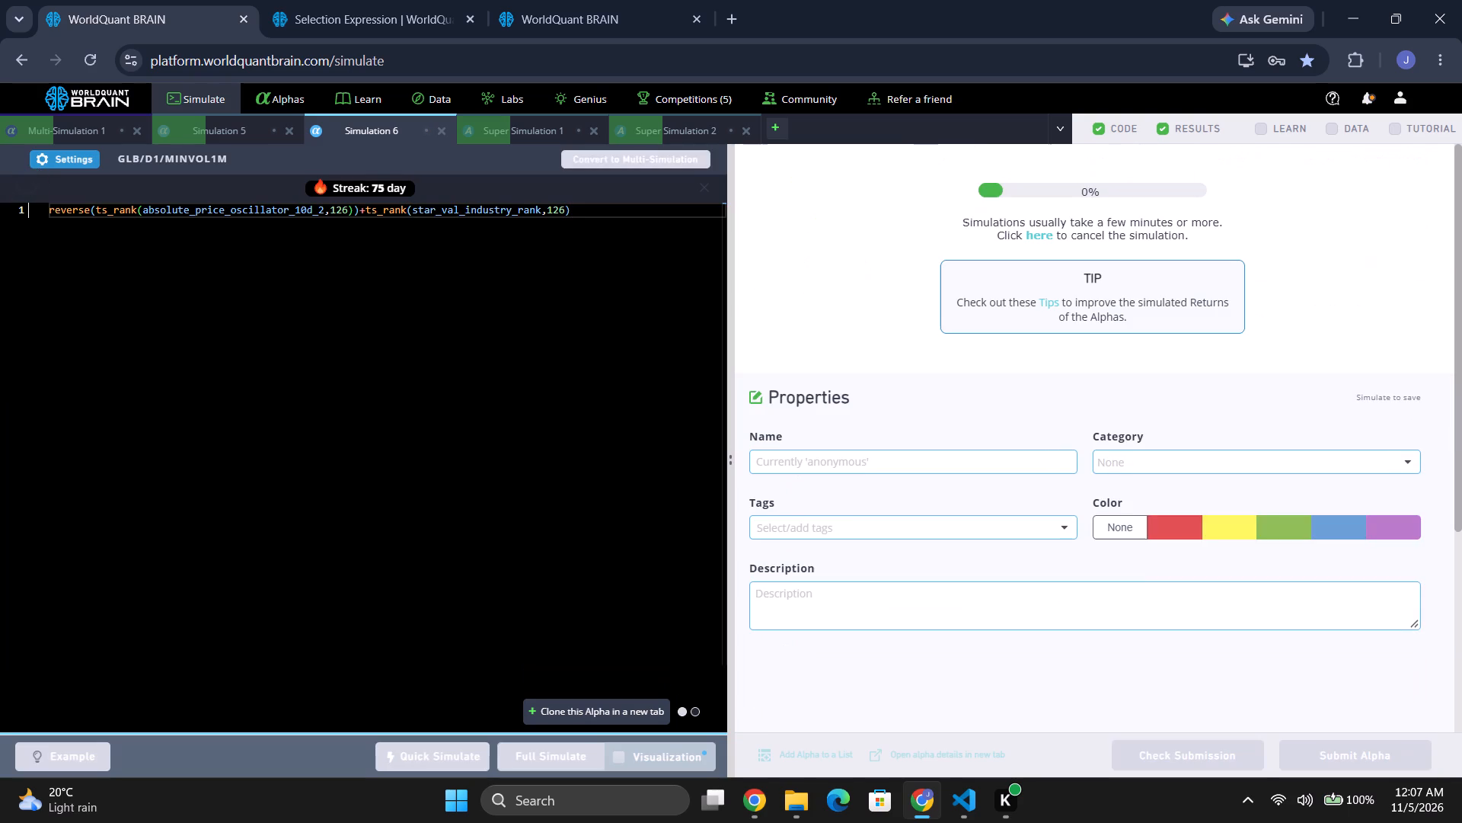
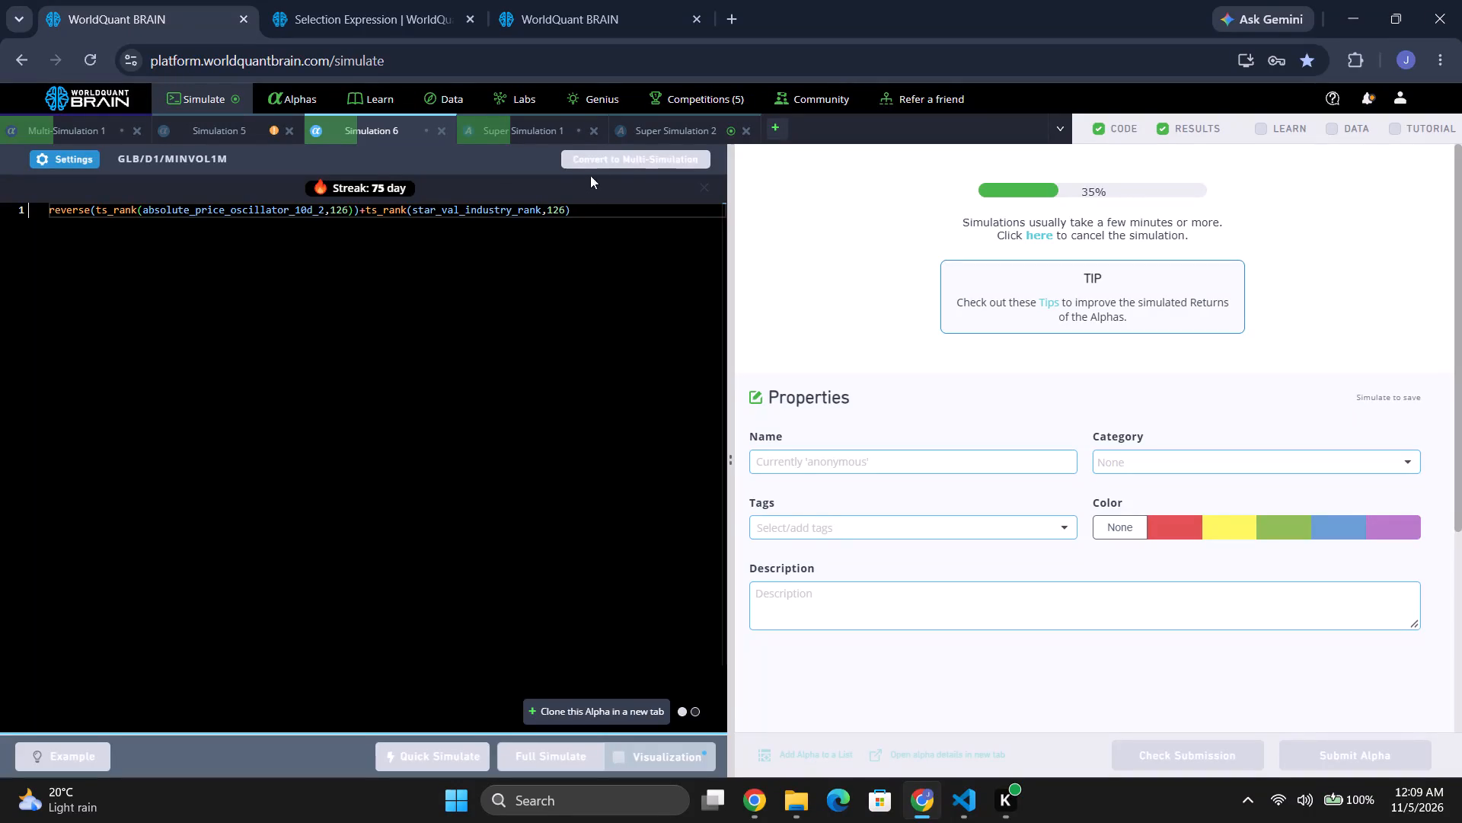
Fill Super Simulation 2's Selection Expression and Combo Expression descriptions with the saved sentiment and OHLCV-probability rationale from the clipboard history.
{"action": "left_click", "coordinate": [652, 129]}
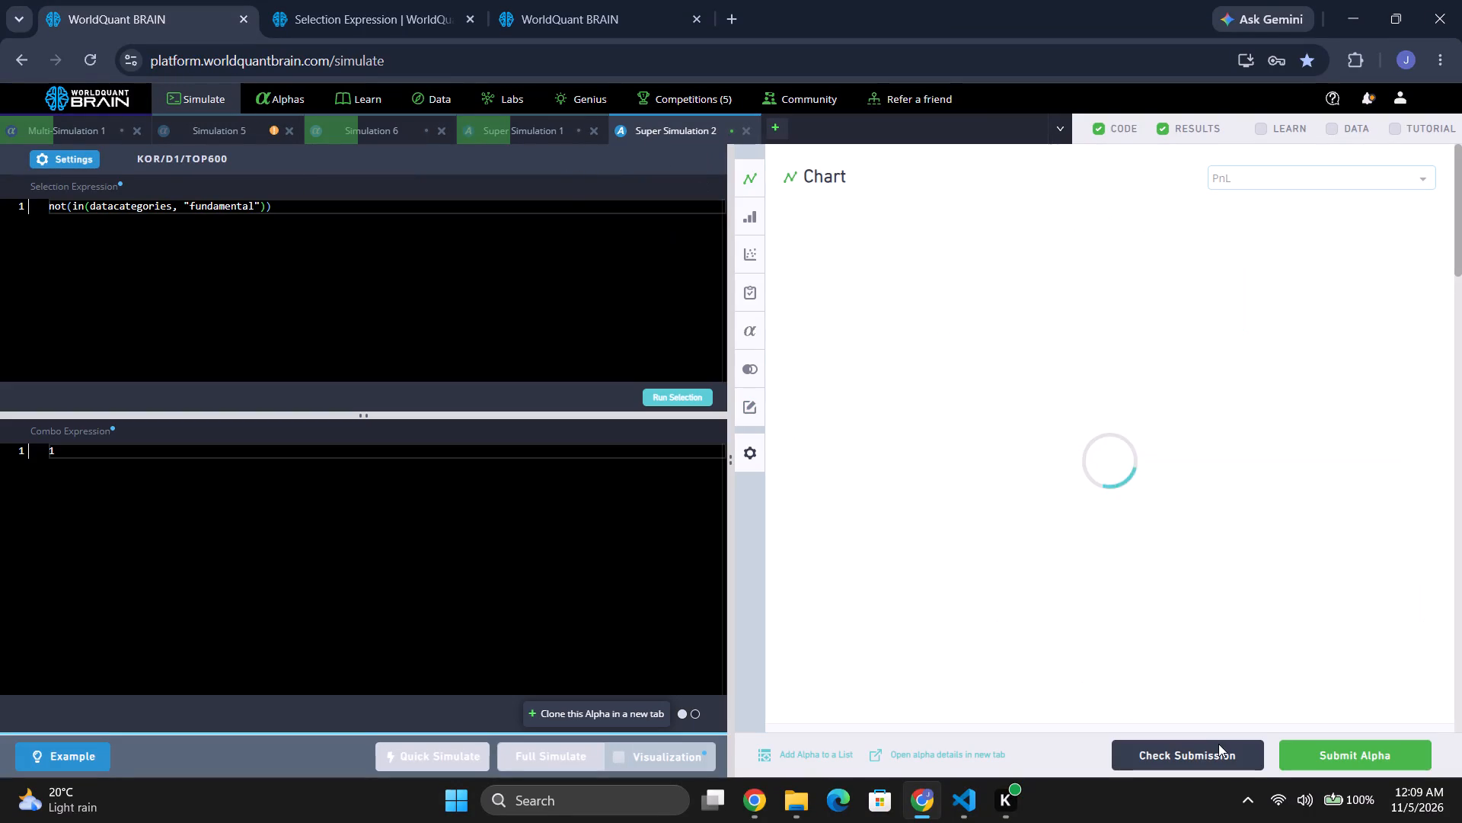
{"action": "scroll", "coordinate": [1012, 561], "scroll_direction": "down", "scroll_amount": 6}
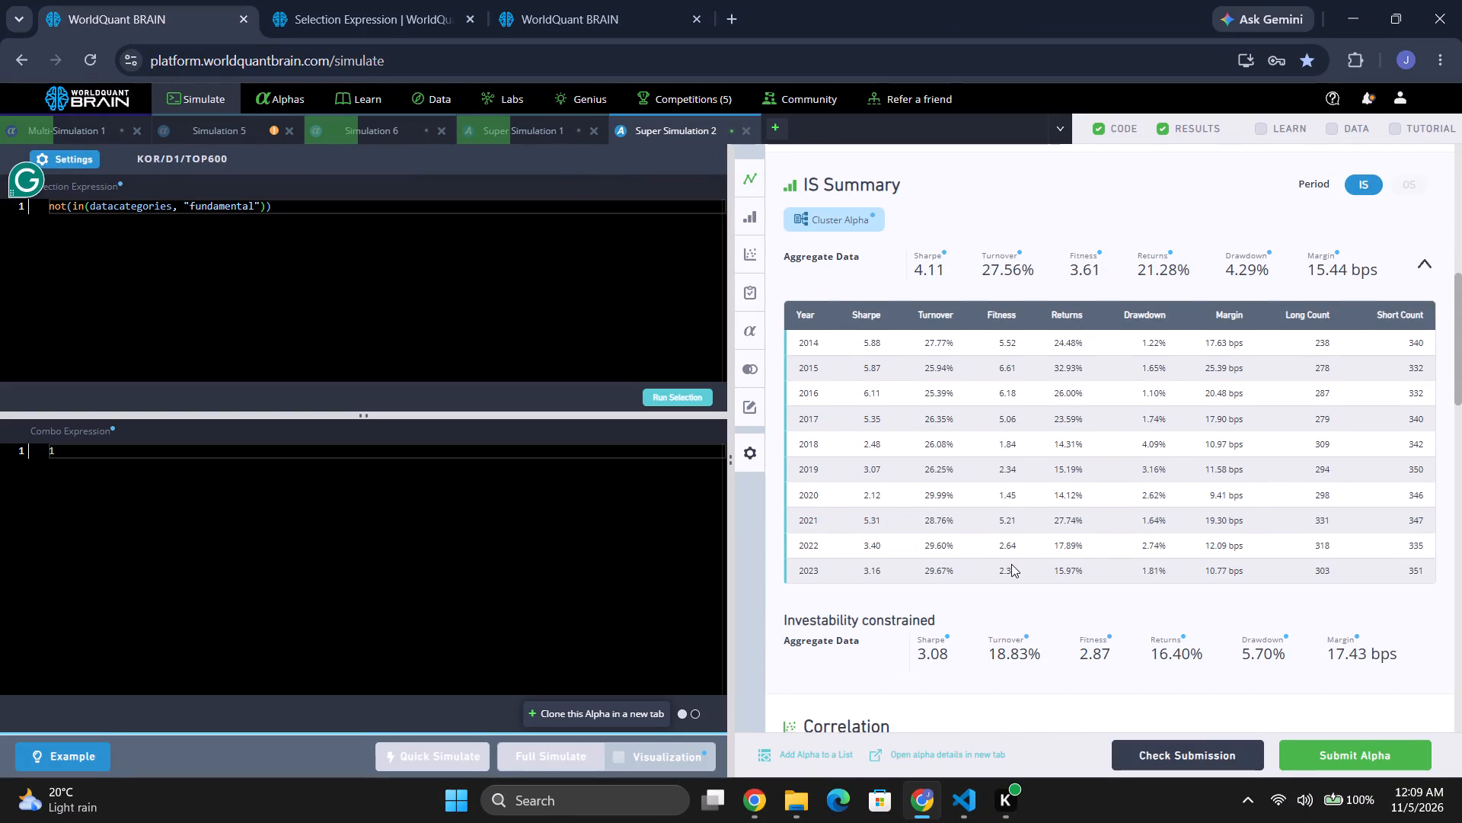
{"action": "scroll", "coordinate": [1011, 564], "scroll_direction": "down", "scroll_amount": 13}
{"action": "left_click", "coordinate": [891, 603]}
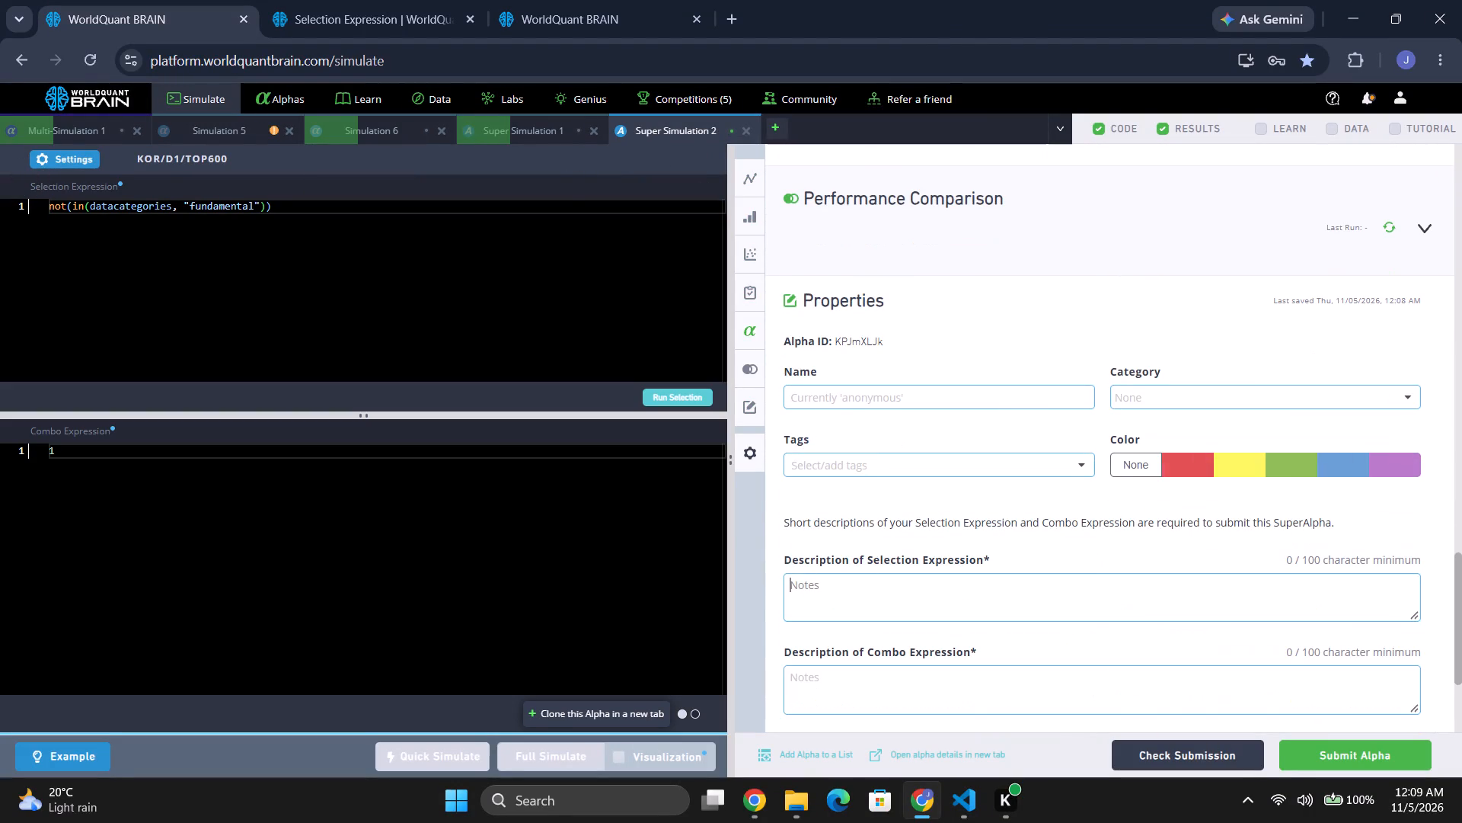
{"action": "key", "text": "super+v"}
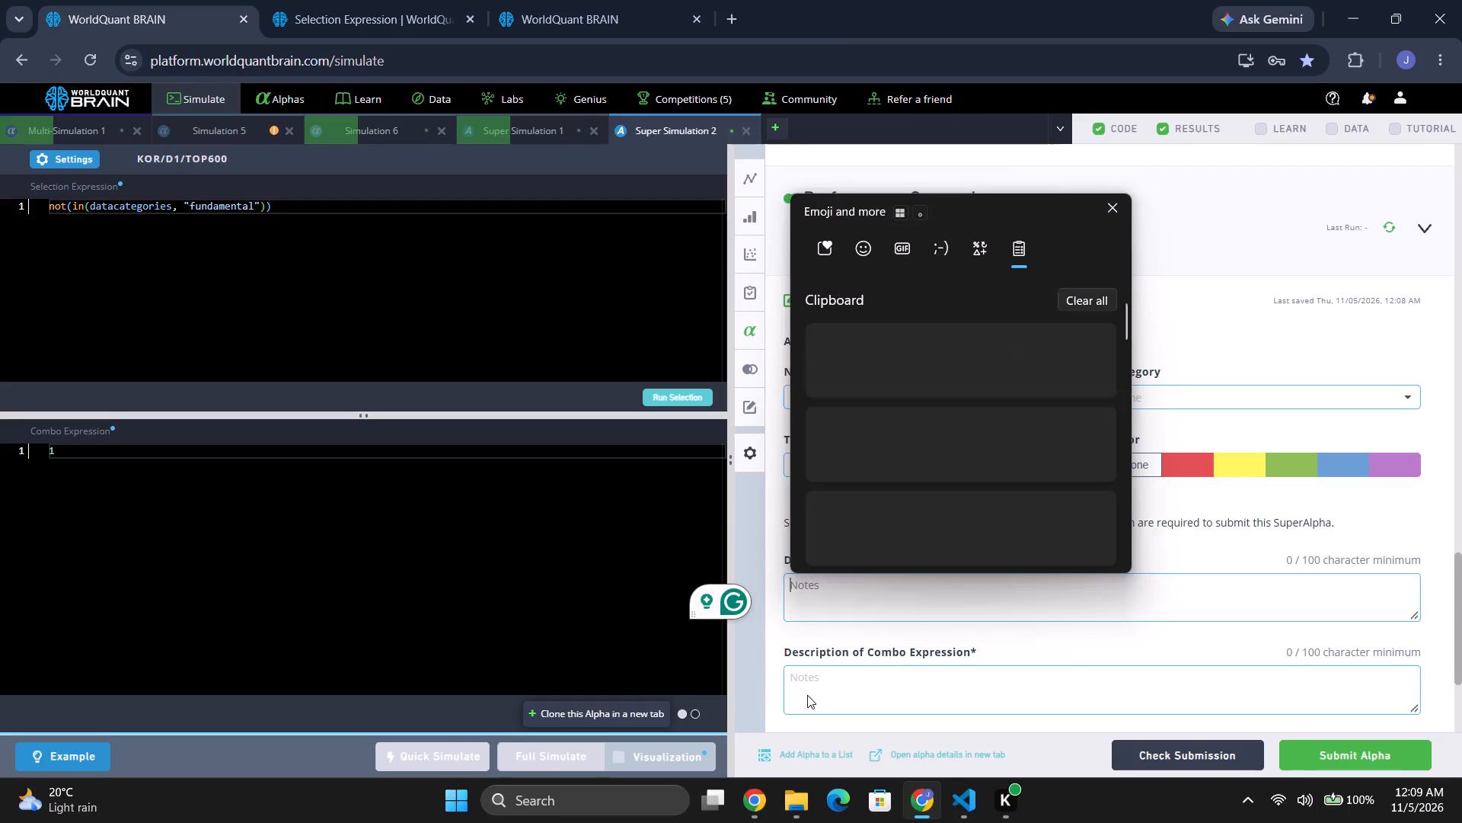
{"action": "left_click_drag", "start_coordinate": [1121, 317], "coordinate": [1150, 565]}
{"action": "left_click", "coordinate": [890, 418]}
{"action": "key", "text": "ctrl+v"}
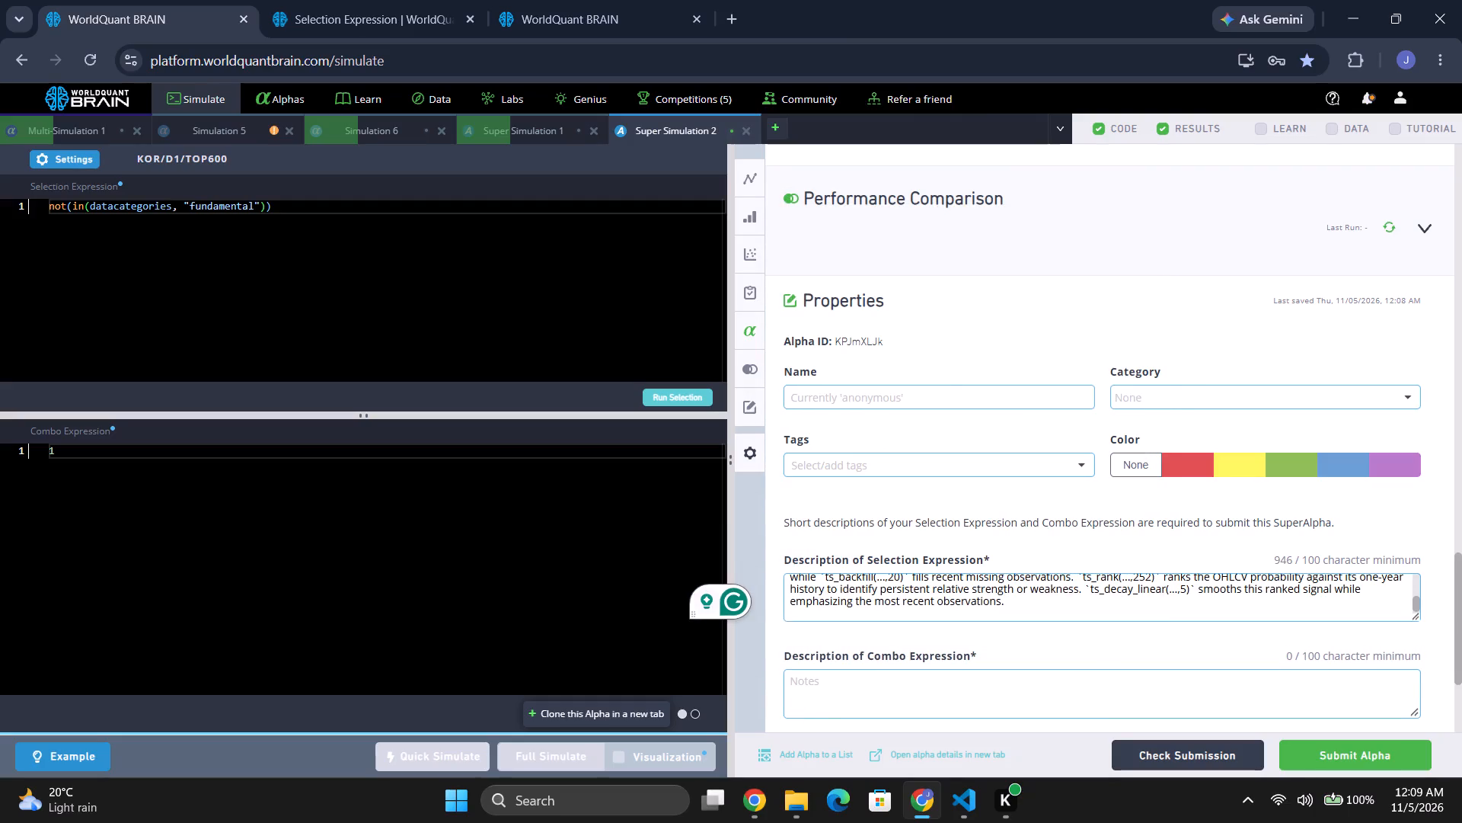
{"action": "left_click", "coordinate": [854, 706]}
{"action": "key", "text": "ctrl+v"}
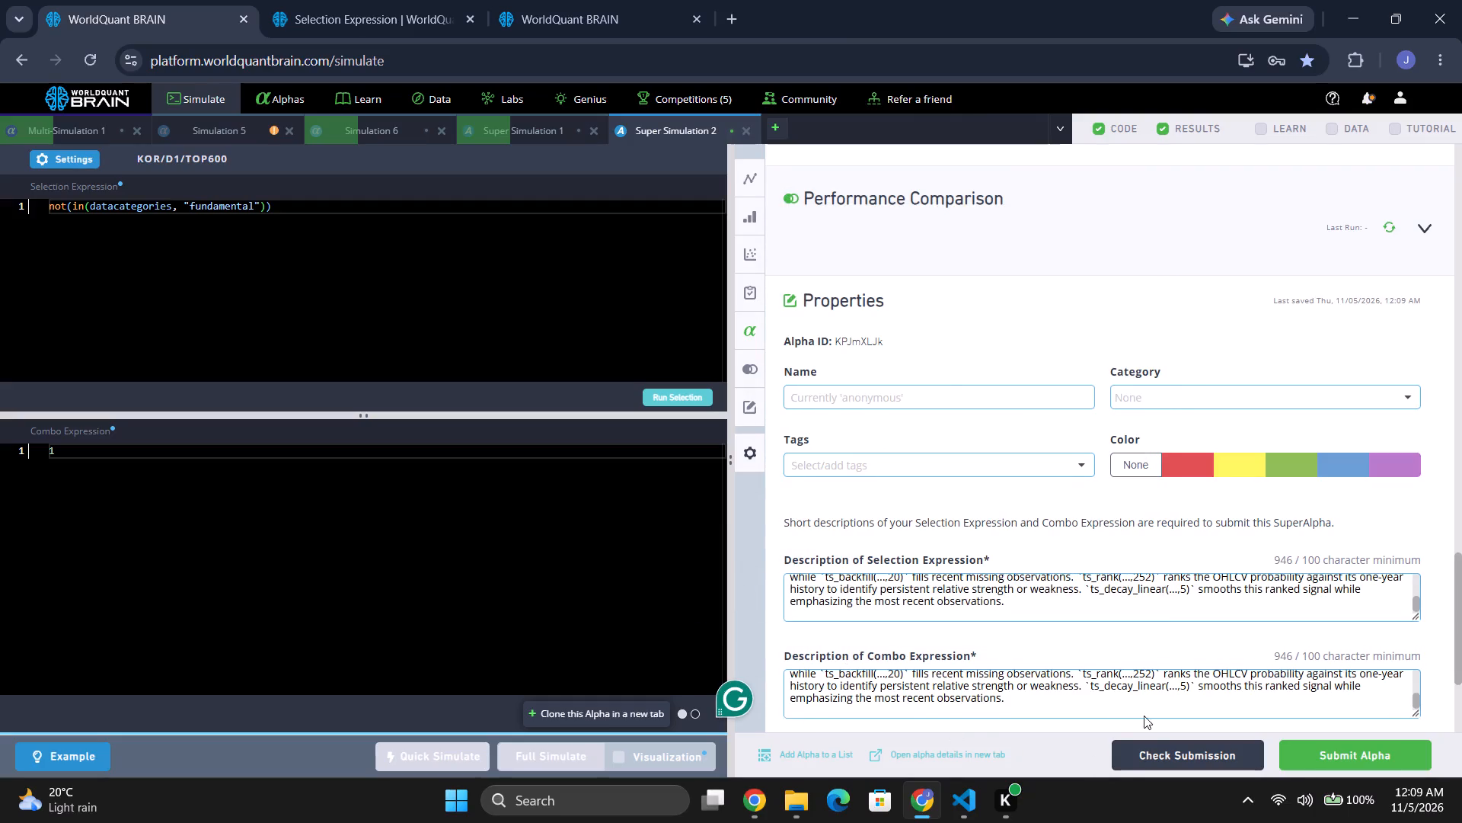
Run the submission check for Super Simulation 2.
{"action": "scroll", "coordinate": [1010, 518], "scroll_direction": "down", "scroll_amount": 6}
{"action": "scroll", "coordinate": [1010, 525], "scroll_direction": "up", "scroll_amount": 6}
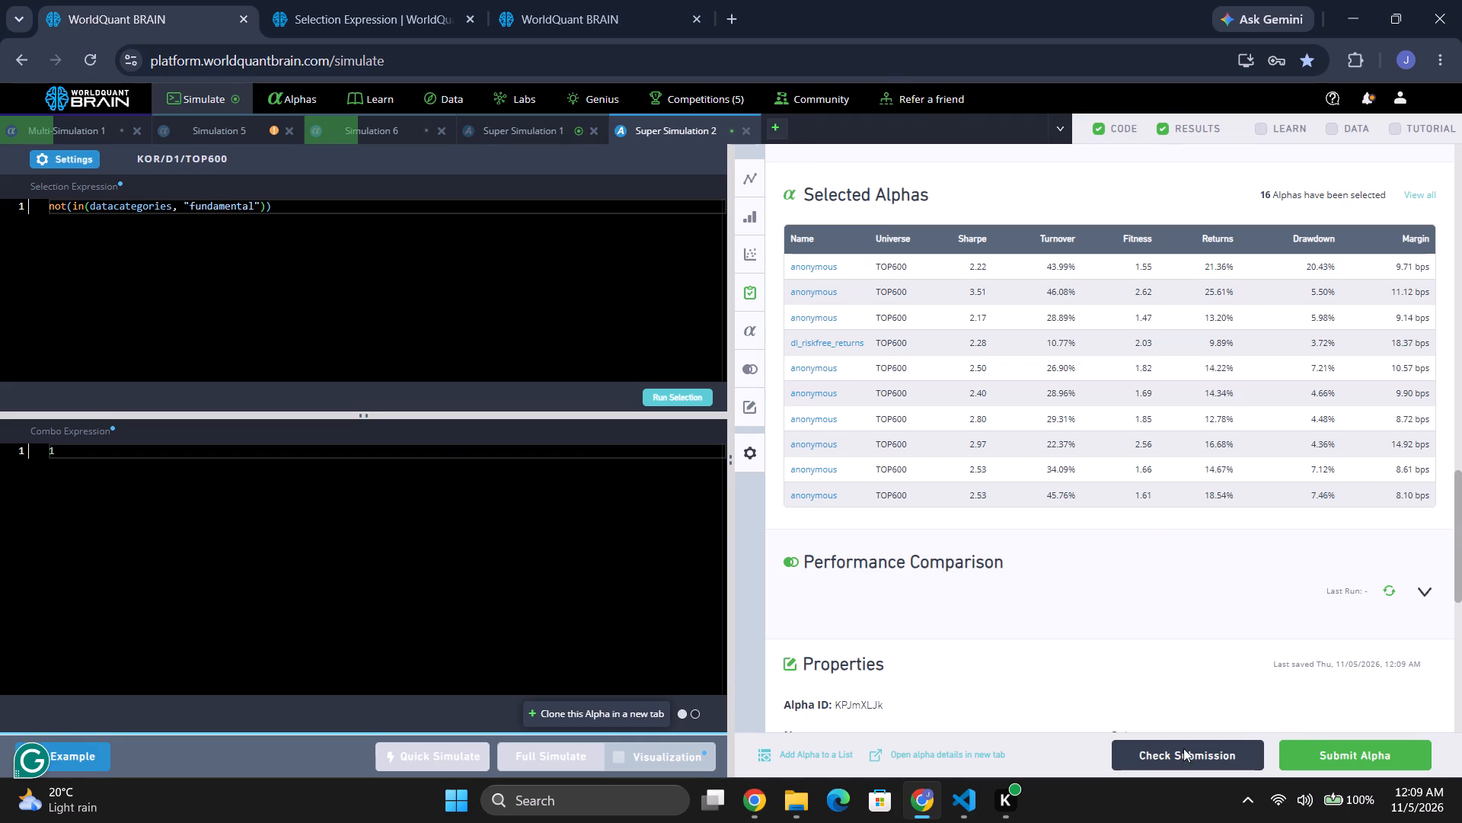
{"action": "left_click", "coordinate": [1200, 761]}
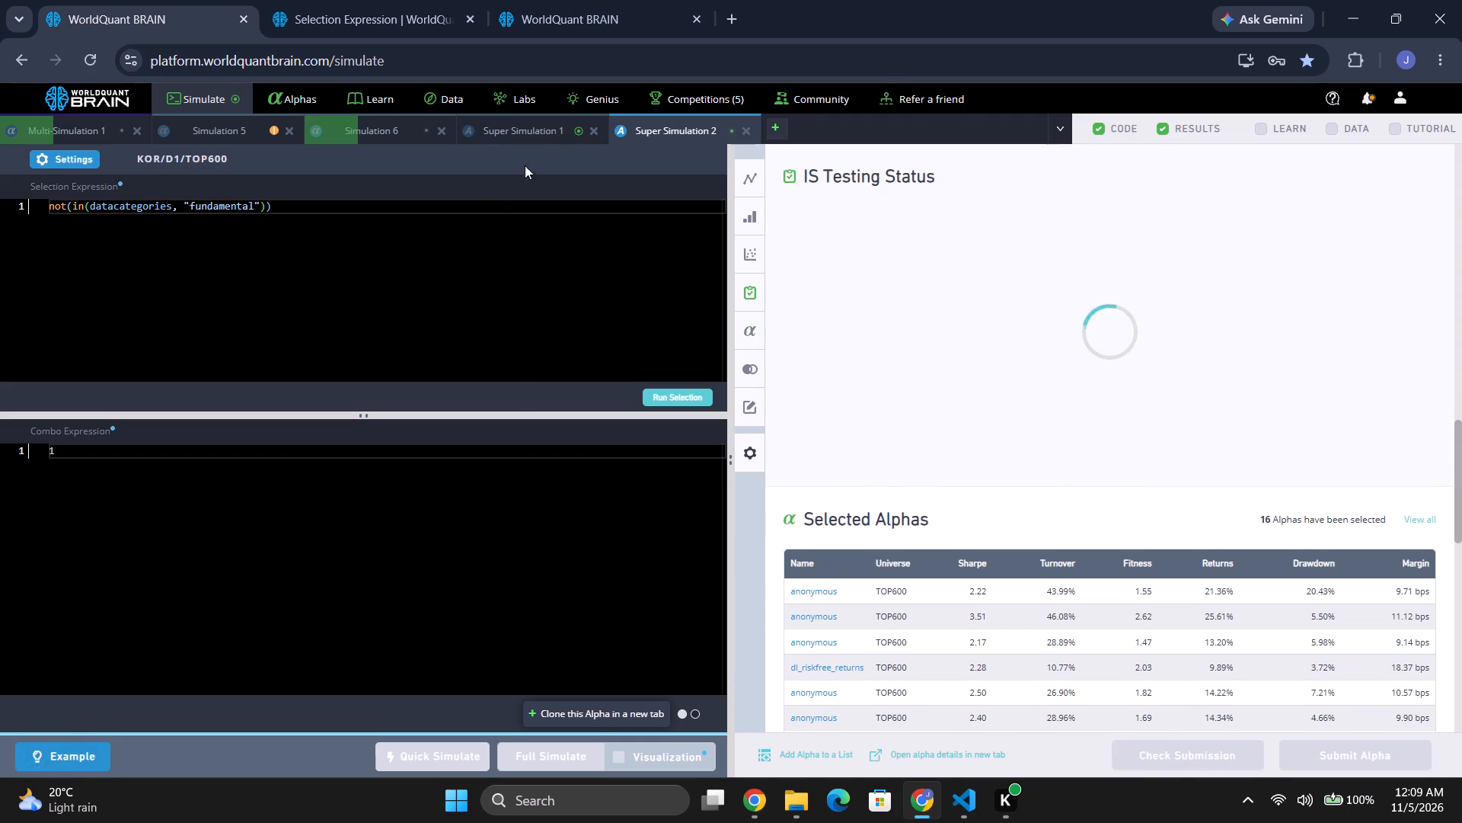
Fill Super Simulation 1's Selection Expression and Combo Expression descriptions with the same copied rationale text.
{"action": "left_click", "coordinate": [533, 131]}
{"action": "scroll", "coordinate": [987, 594], "scroll_direction": "down", "scroll_amount": 7}
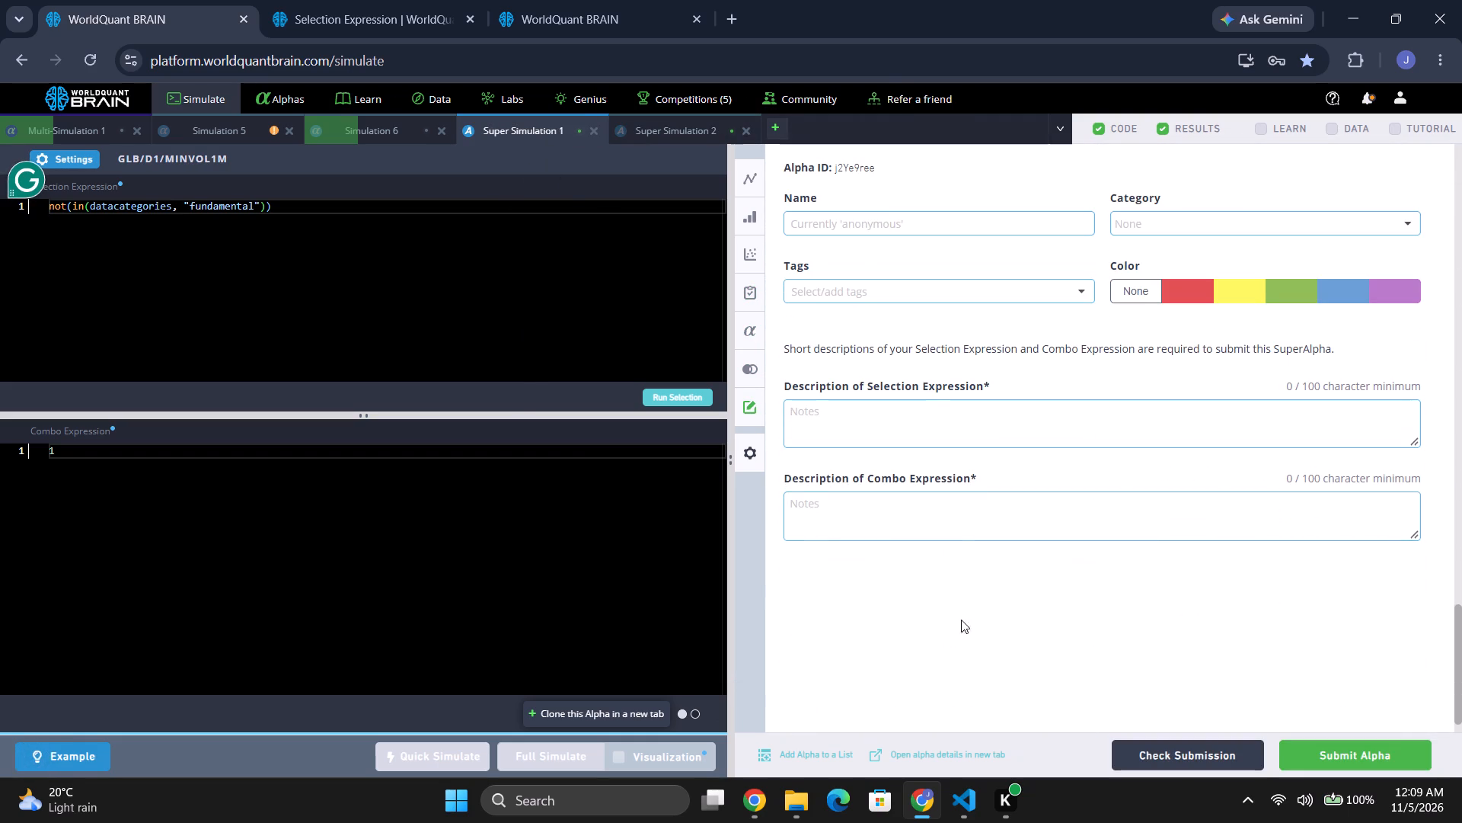
{"action": "left_click", "coordinate": [848, 437]}
{"action": "key", "text": "ctrl+v"}
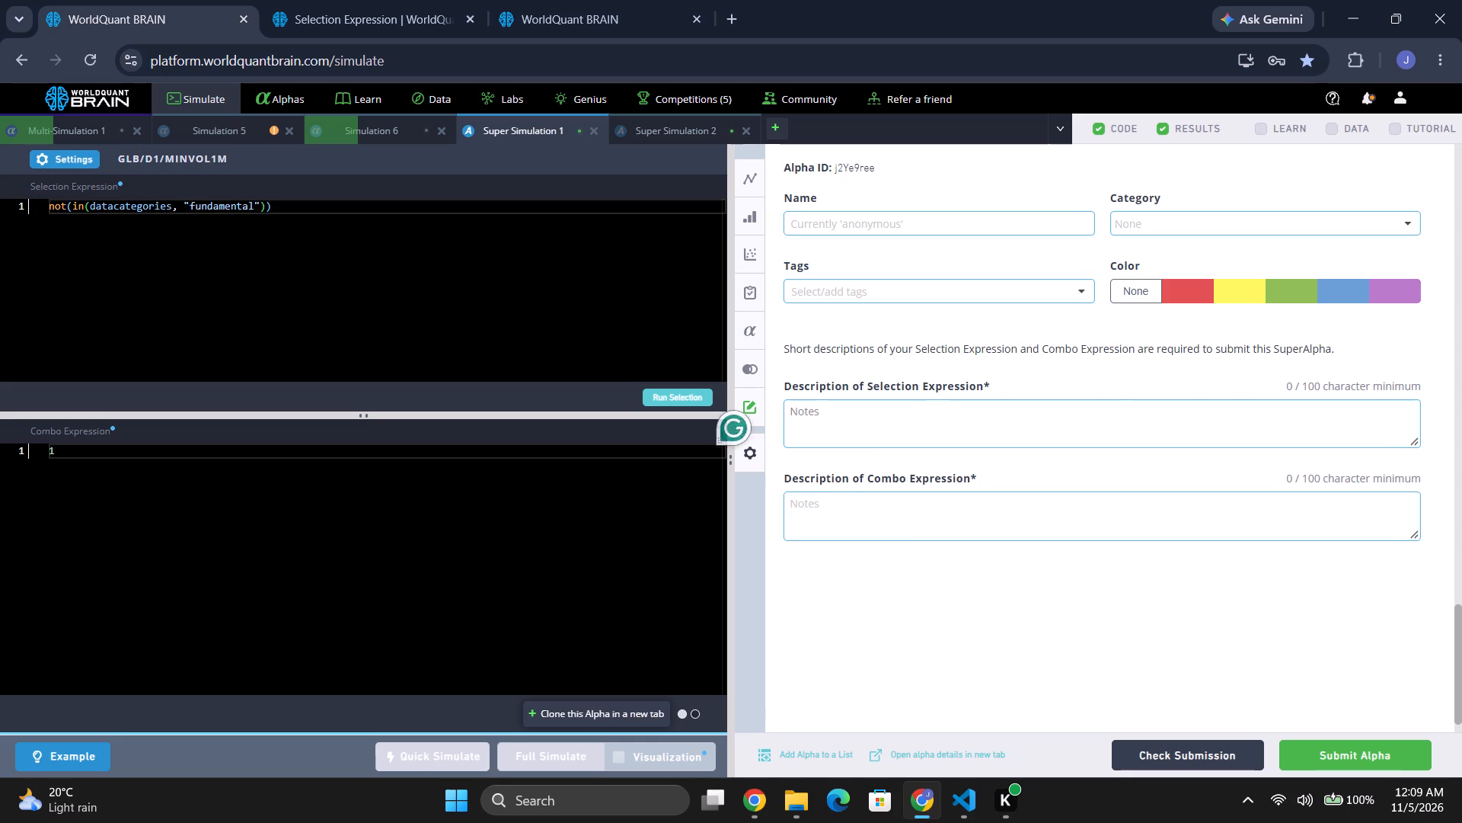
{"action": "left_click", "coordinate": [878, 552]}
{"action": "left_click", "coordinate": [860, 530]}
{"action": "key", "text": "ctrl+v"}
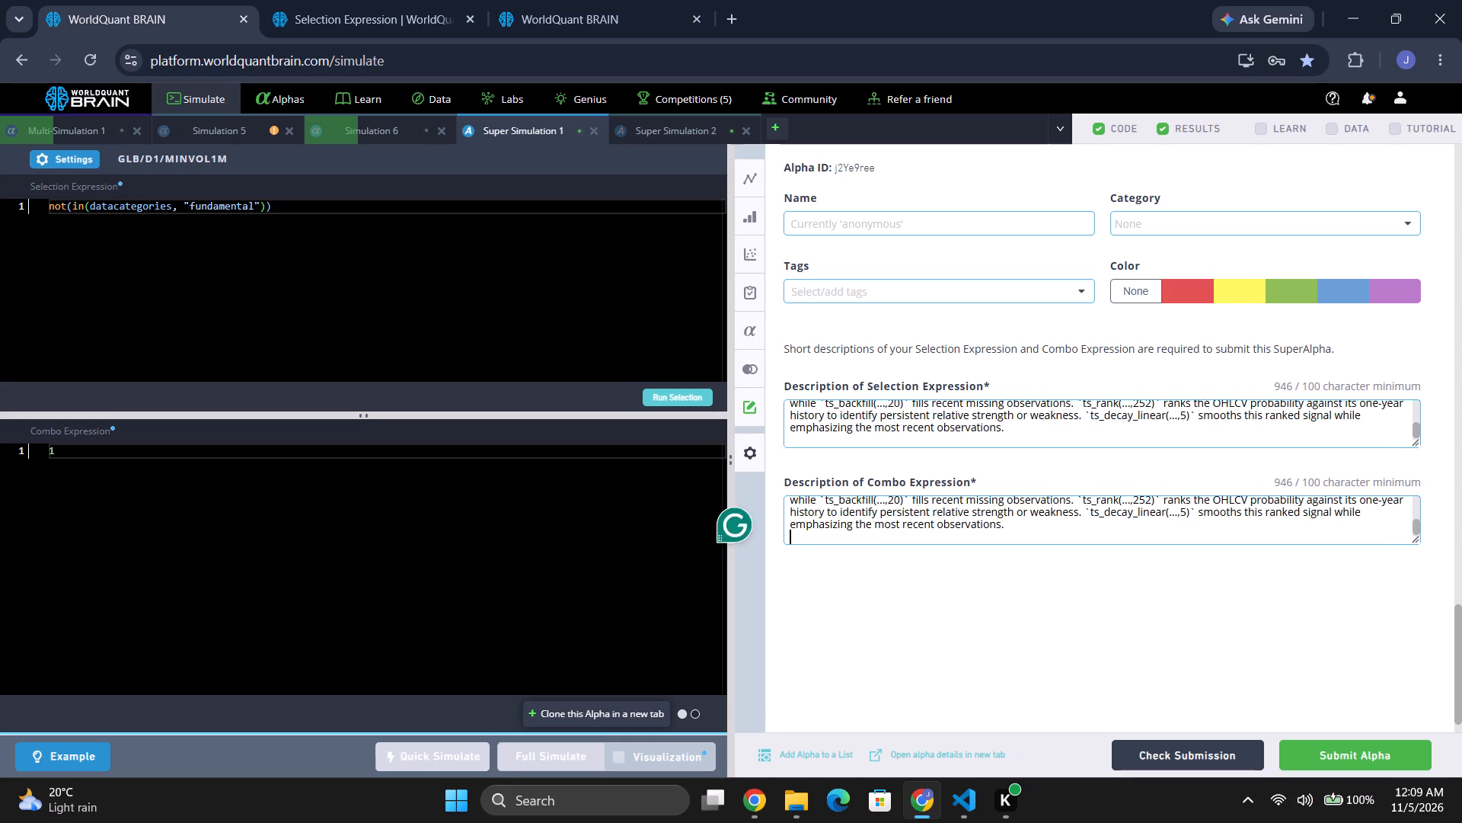
Run the submission check for Super Simulation 1.
{"action": "scroll", "coordinate": [857, 522], "scroll_direction": "up", "scroll_amount": 4}
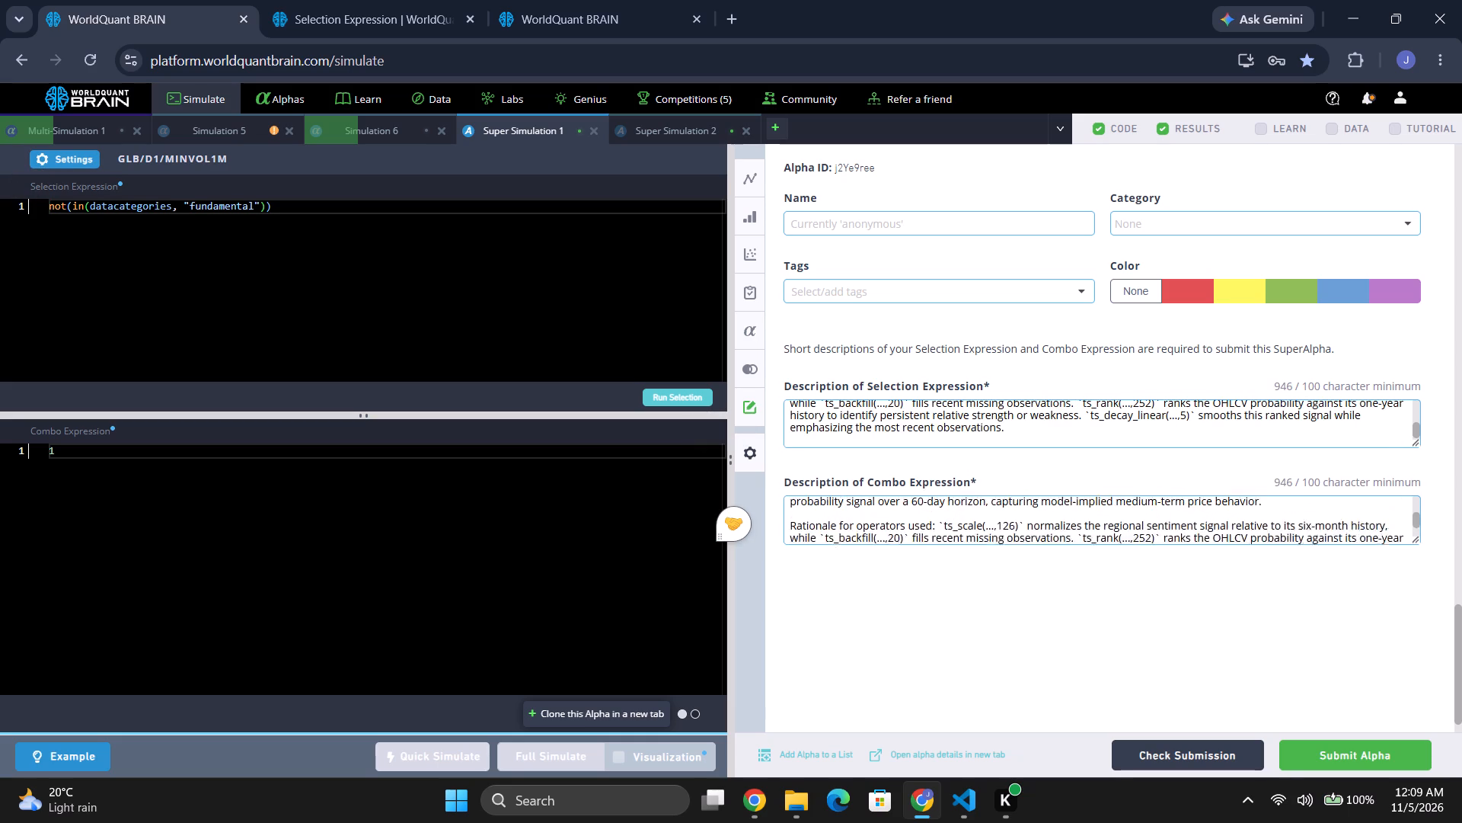
{"action": "scroll", "coordinate": [857, 525], "scroll_direction": "up", "scroll_amount": 8}
{"action": "scroll", "coordinate": [824, 543], "scroll_direction": "down", "scroll_amount": 3}
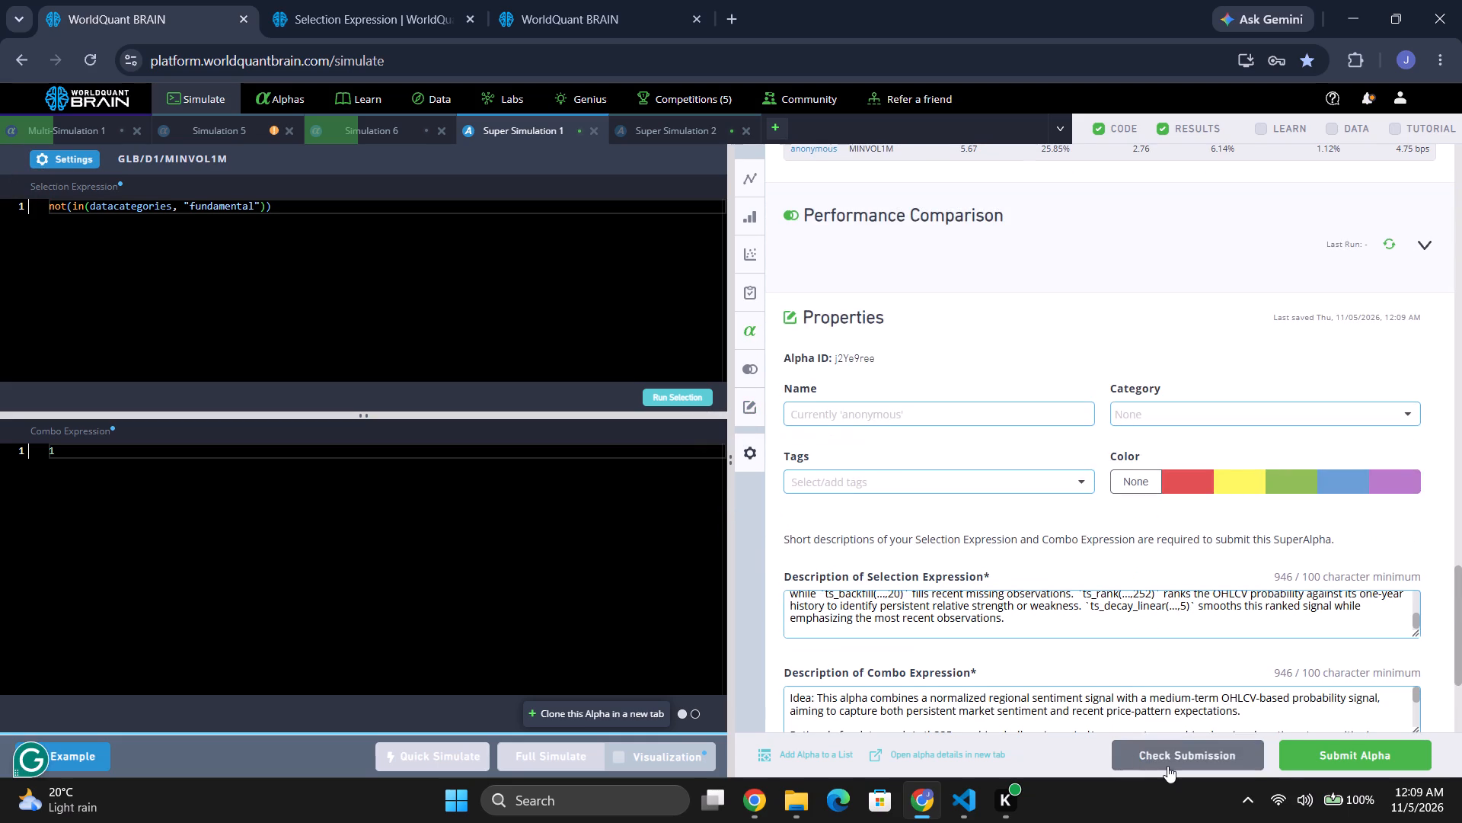
{"action": "left_click", "coordinate": [1167, 766]}
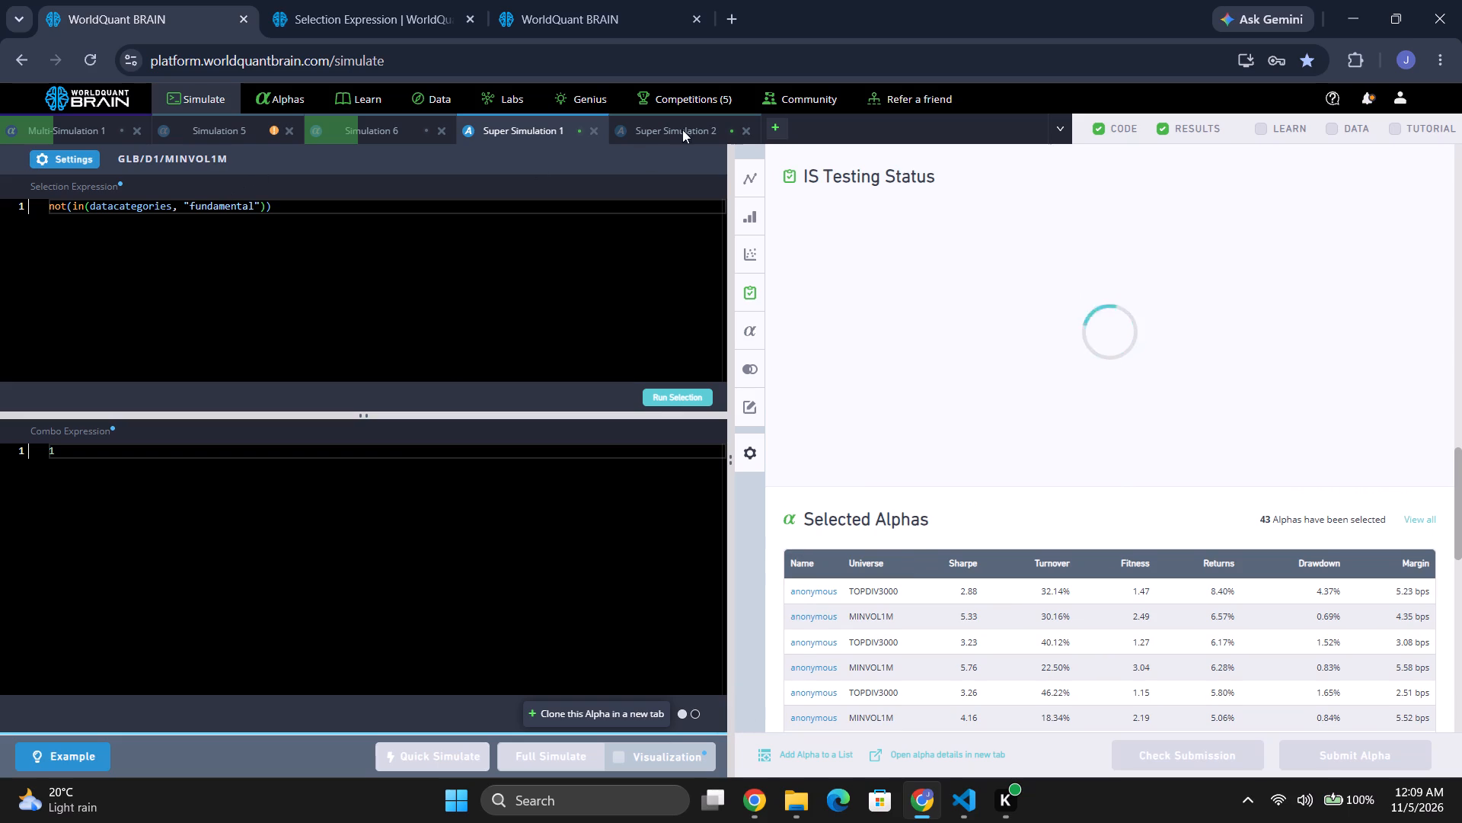
Review the failed and passed tests in Super Simulation 2's IS Testing Status.
{"action": "left_click", "coordinate": [682, 130]}
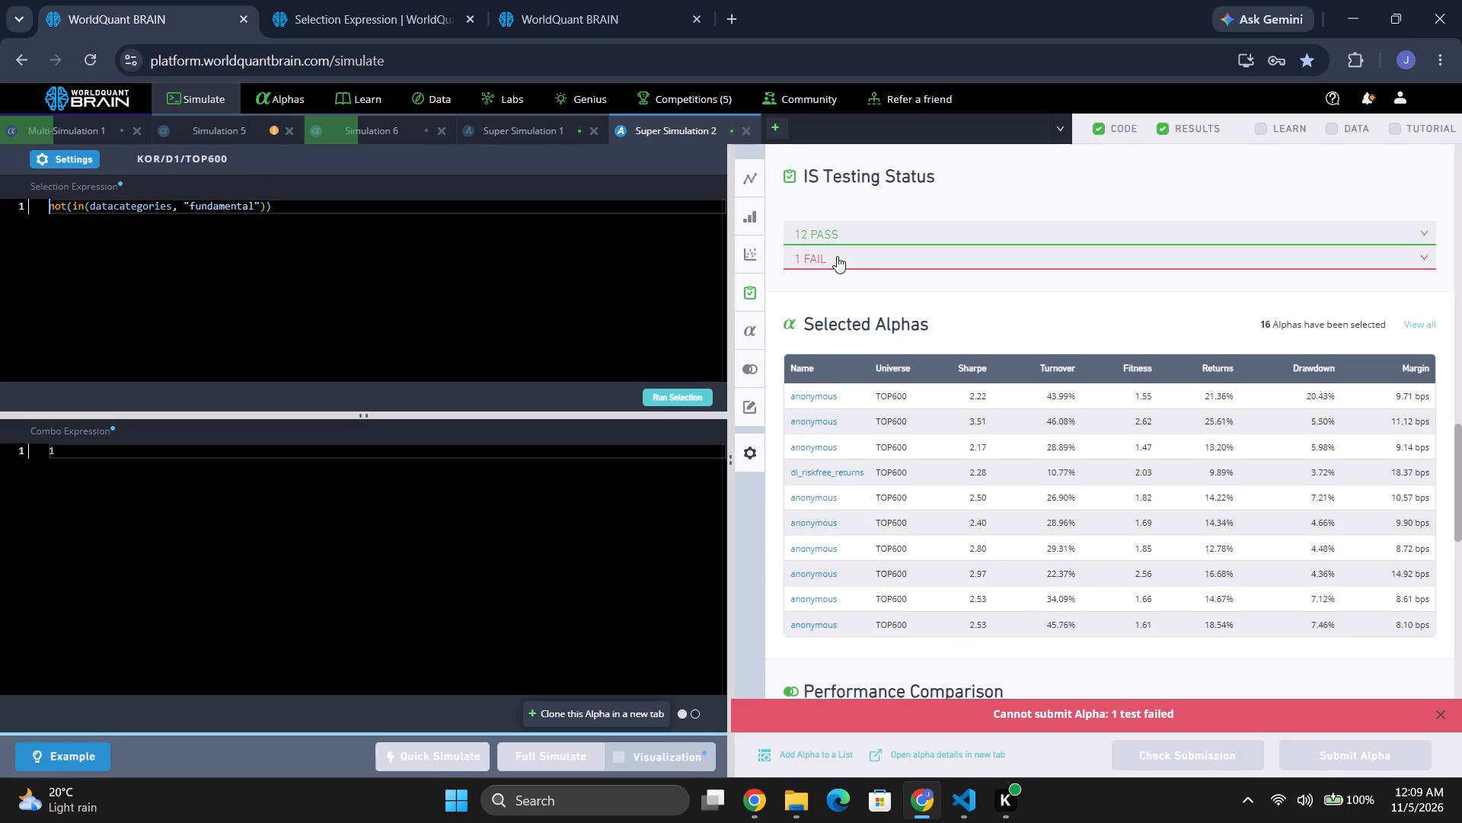
{"action": "left_click", "coordinate": [837, 256]}
{"action": "left_click", "coordinate": [835, 238]}
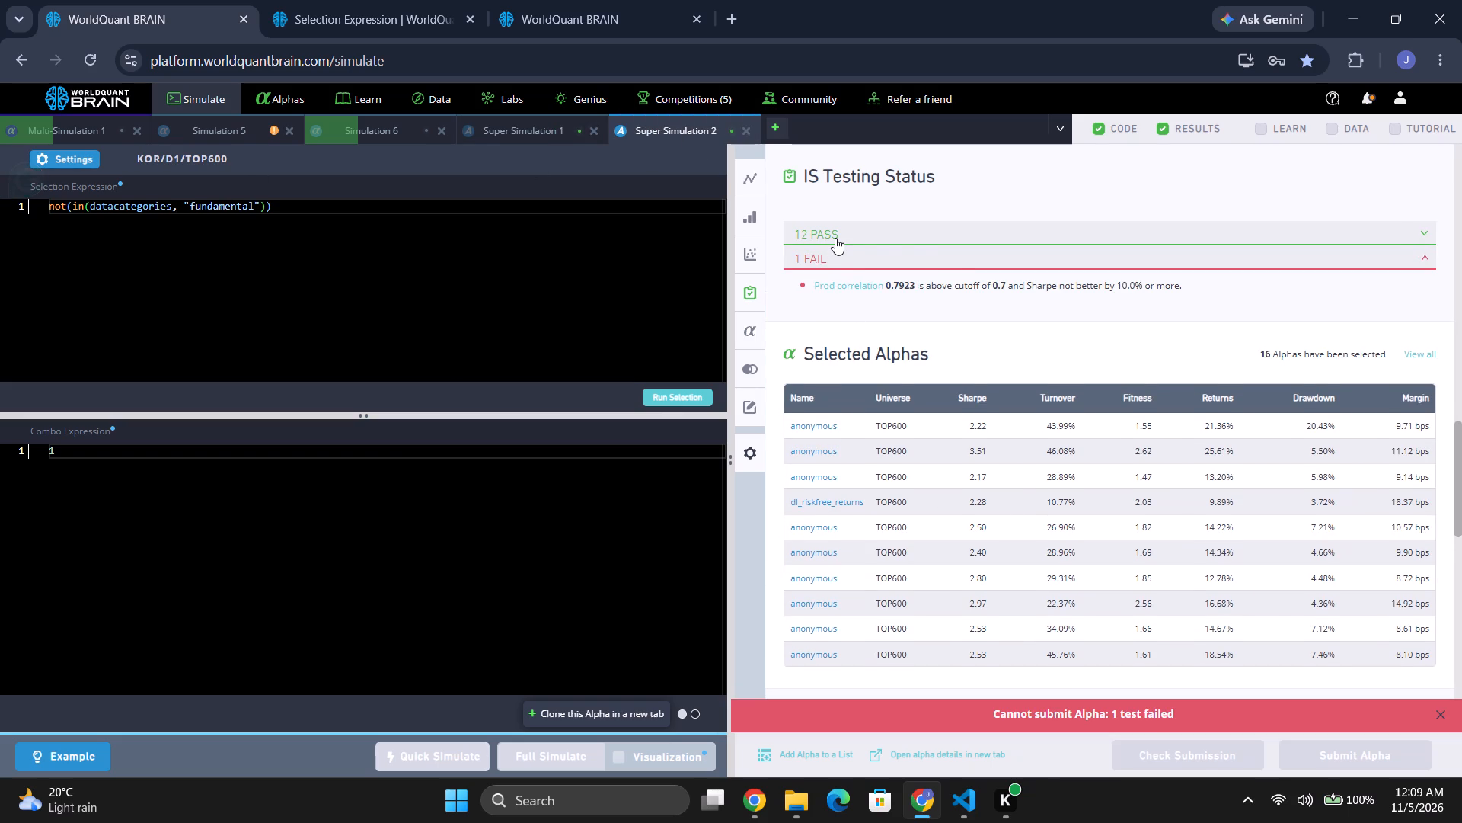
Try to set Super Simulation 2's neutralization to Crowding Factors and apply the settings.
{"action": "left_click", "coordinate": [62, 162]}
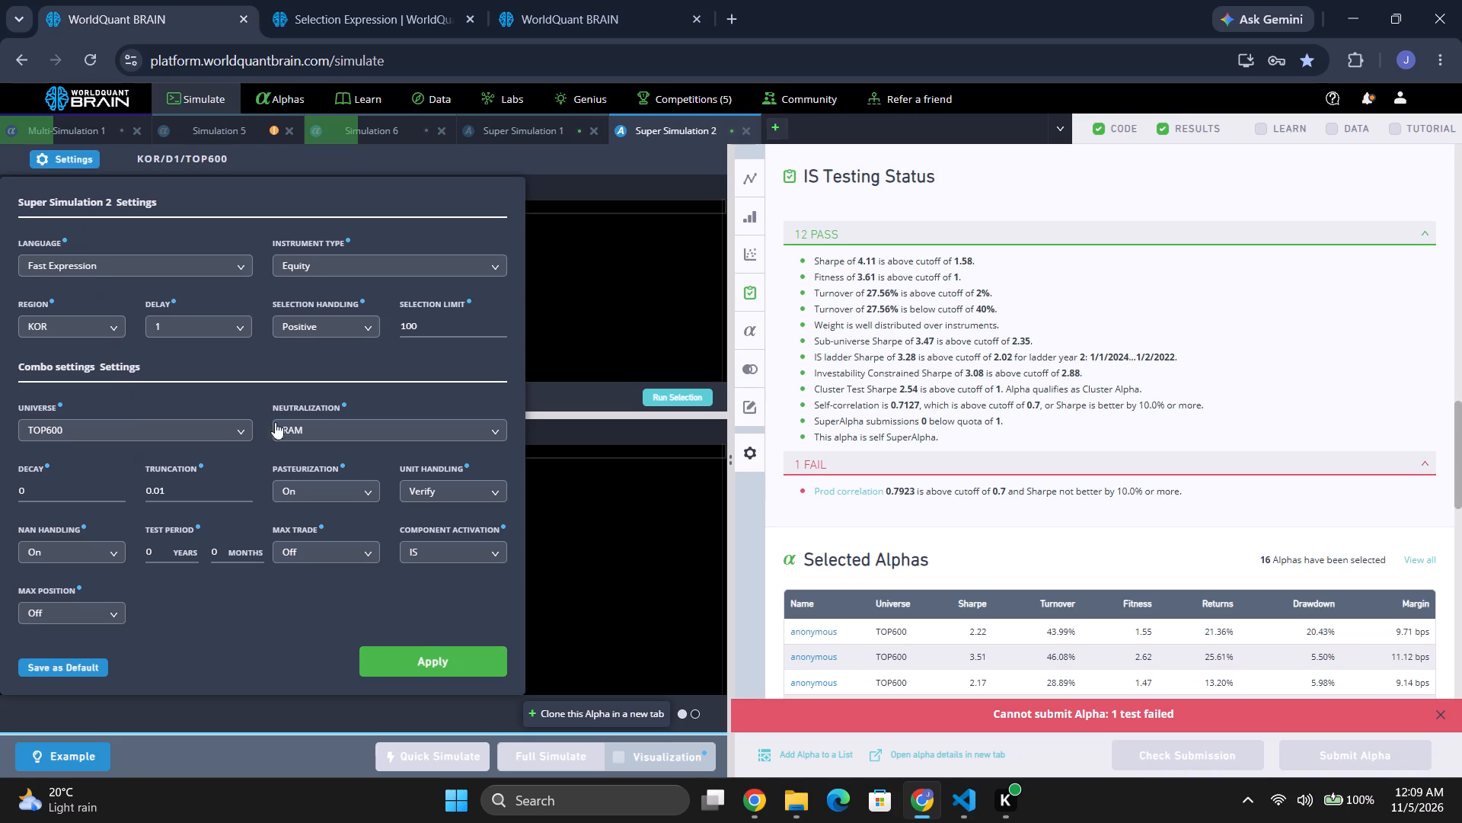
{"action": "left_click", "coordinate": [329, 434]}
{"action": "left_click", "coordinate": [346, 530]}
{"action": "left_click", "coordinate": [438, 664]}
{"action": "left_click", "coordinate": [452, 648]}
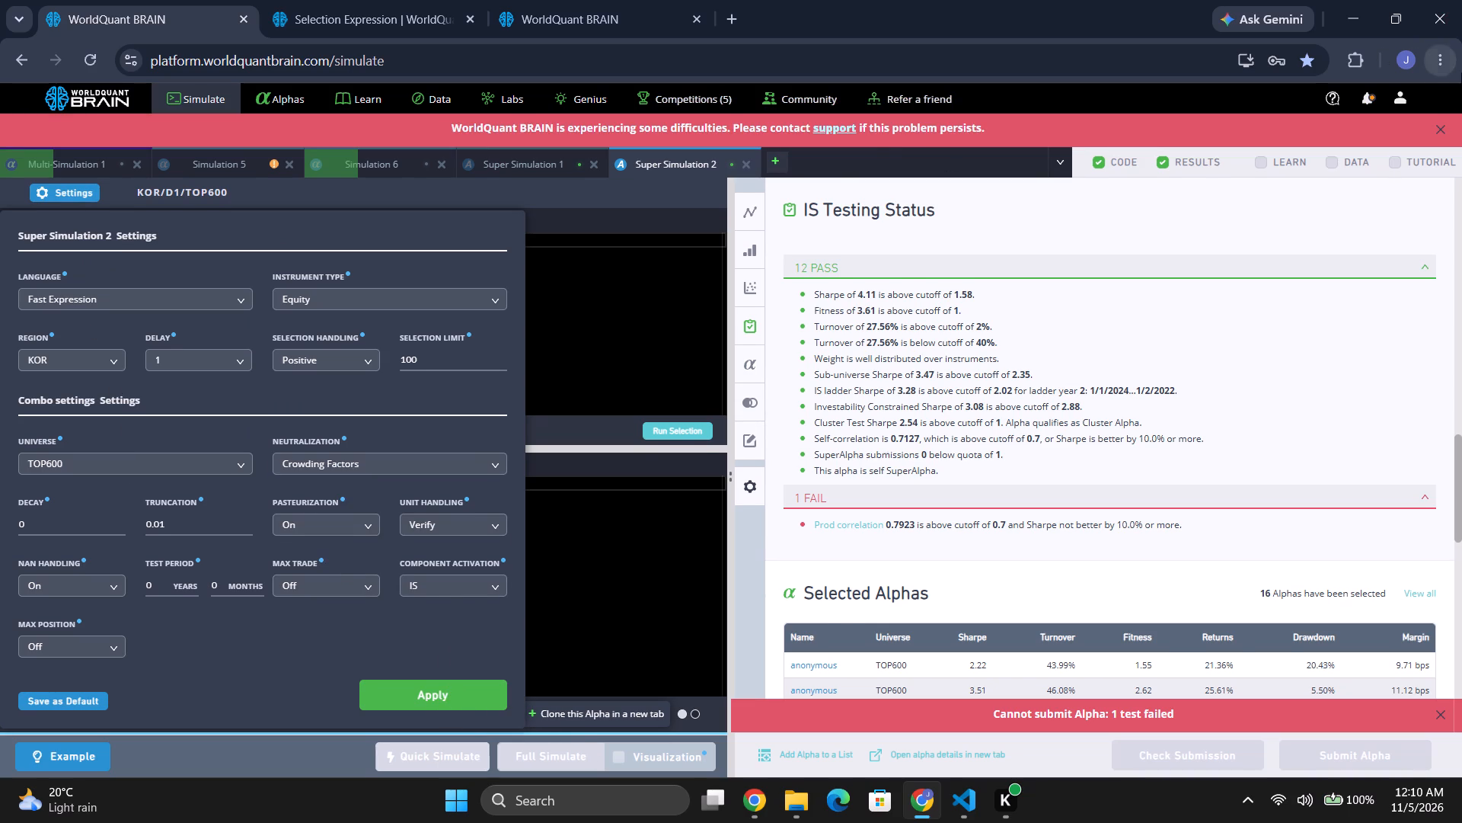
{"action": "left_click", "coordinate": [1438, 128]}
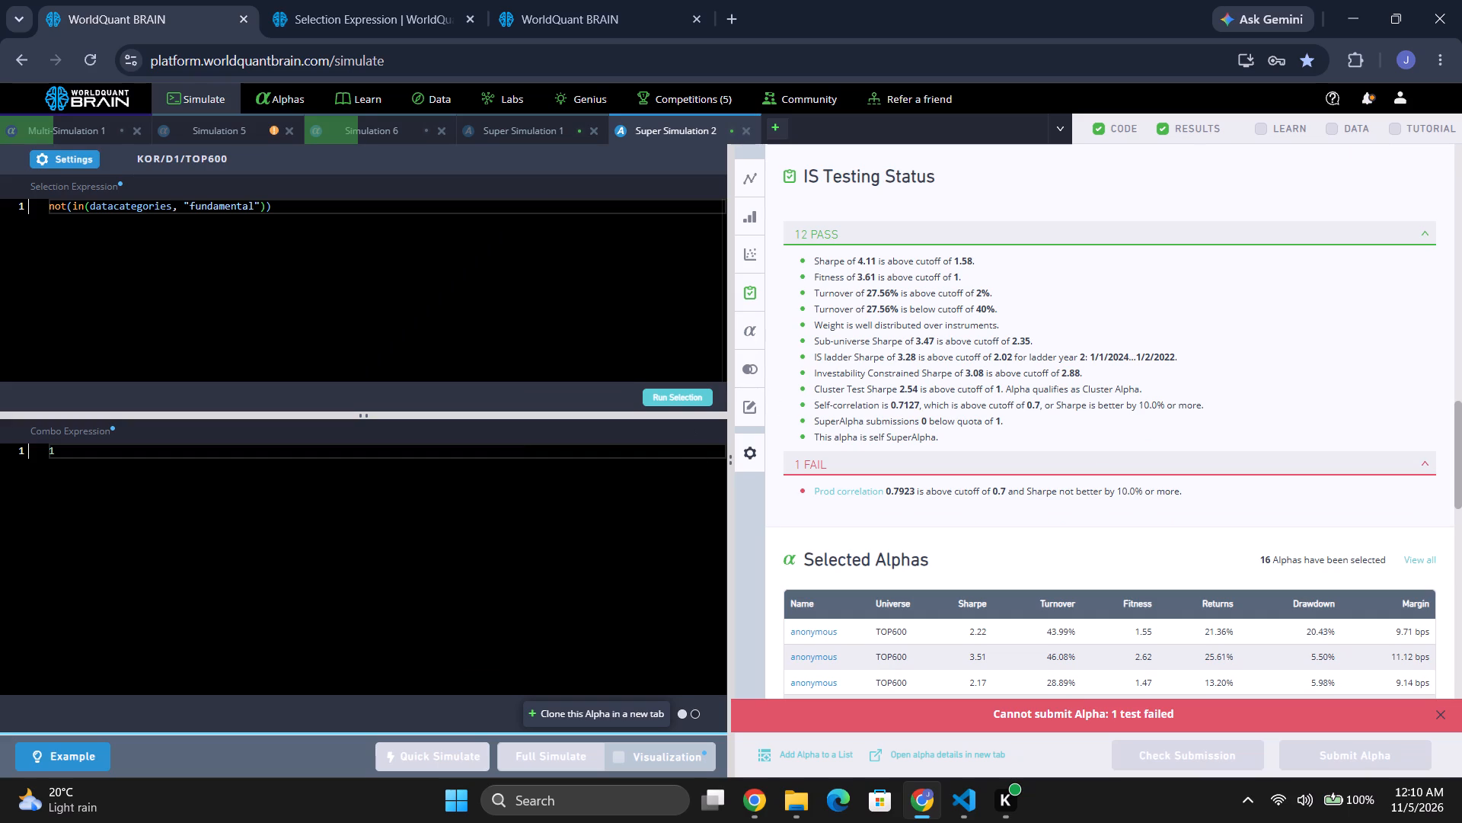
Clone the KOR SuperAlpha from Super Simulation 2 into a new simulation and close the original.
{"action": "left_click", "coordinate": [631, 724]}
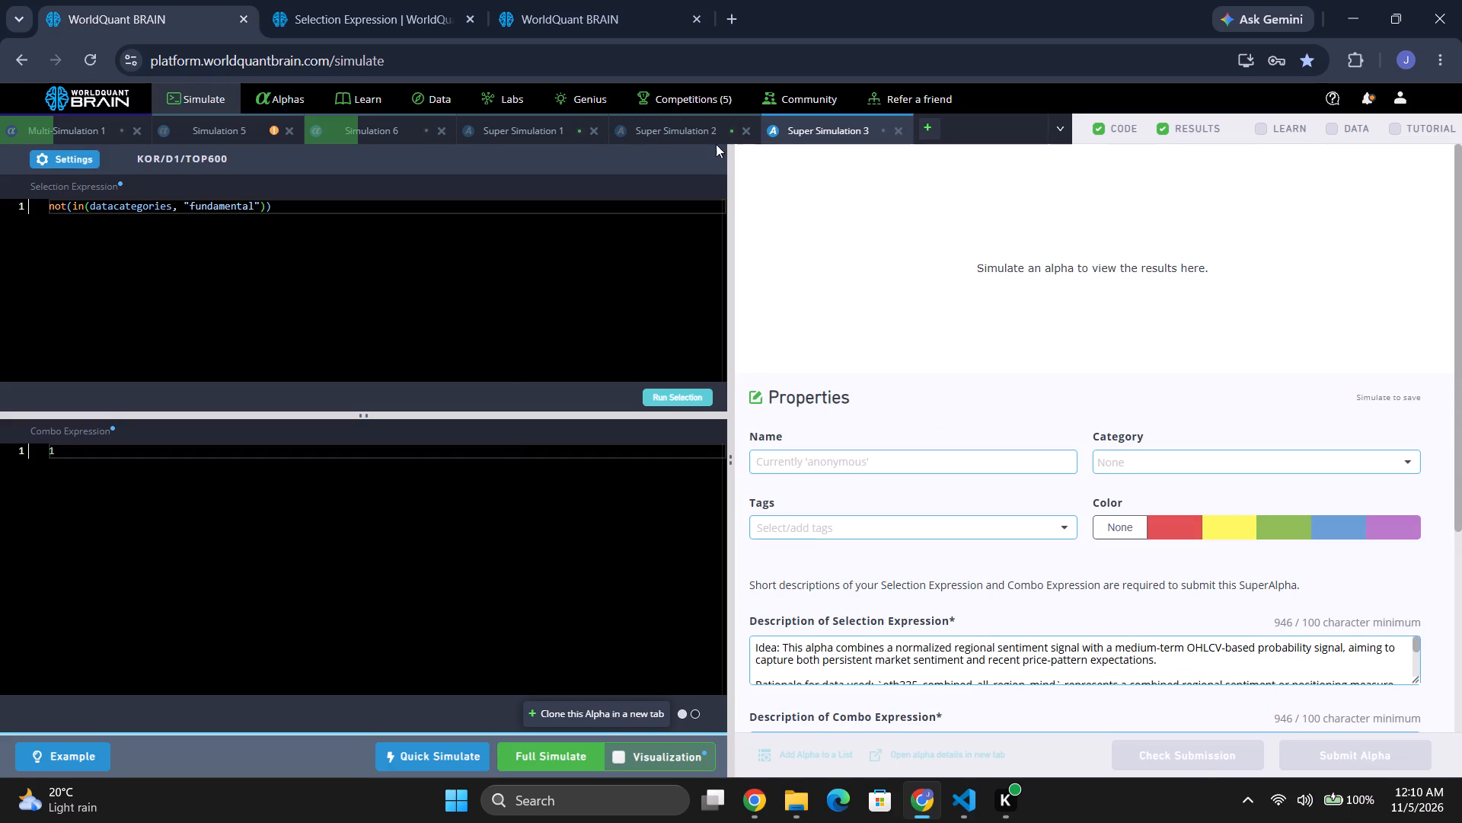
{"action": "left_click", "coordinate": [746, 130]}
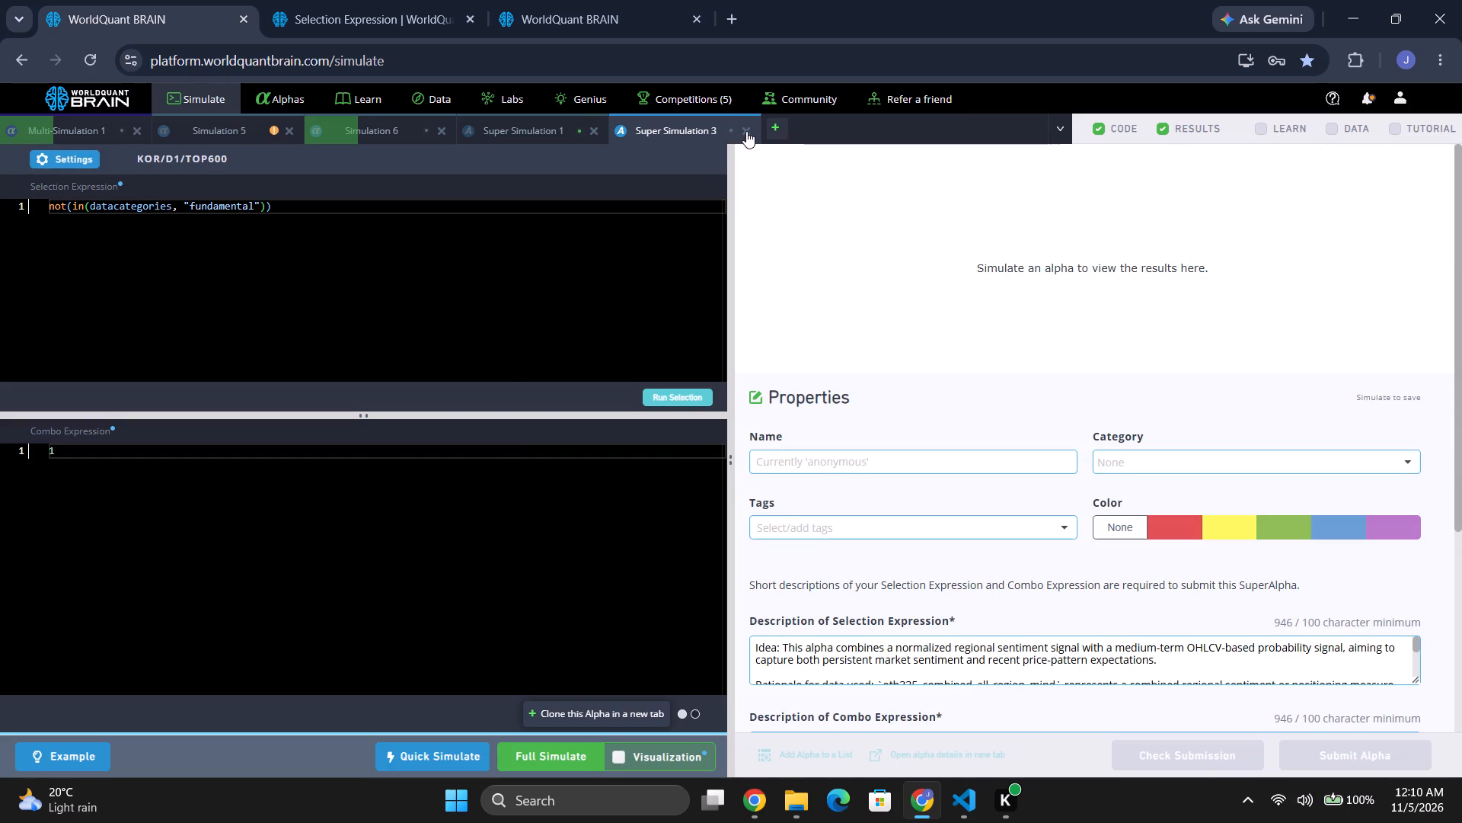
Set the KOR clone's neutralization to Crowding Factors, apply the settings and start its full simulation.
{"action": "left_click", "coordinate": [75, 159]}
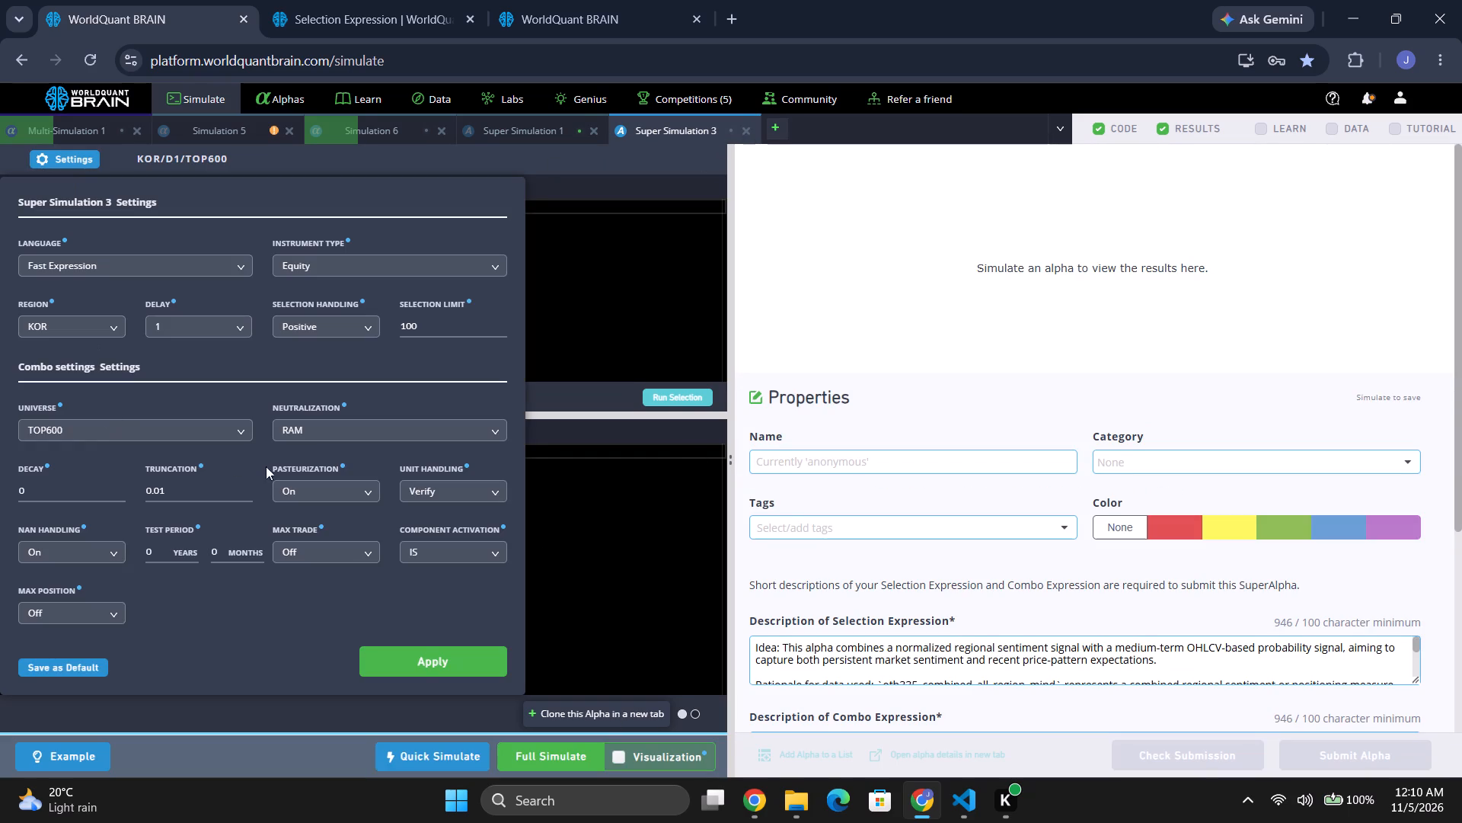
{"action": "left_click", "coordinate": [311, 431]}
{"action": "left_click", "coordinate": [328, 524]}
{"action": "left_click", "coordinate": [432, 660]}
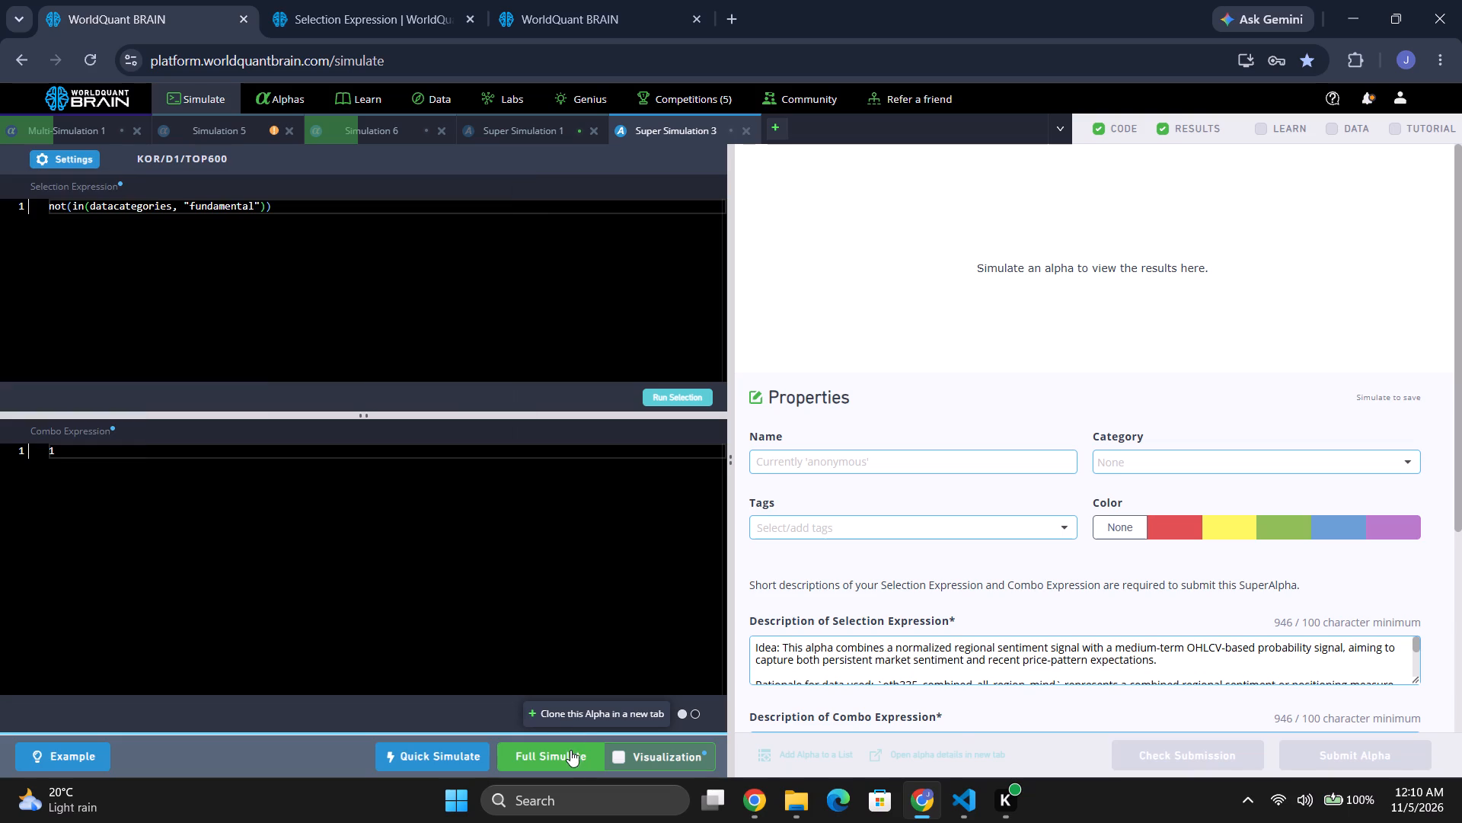
{"action": "left_click", "coordinate": [569, 752]}
Review Super Simulation 1's PnL chart, IS summary and the failed test in its IS Testing Status.
{"action": "left_click", "coordinate": [510, 134]}
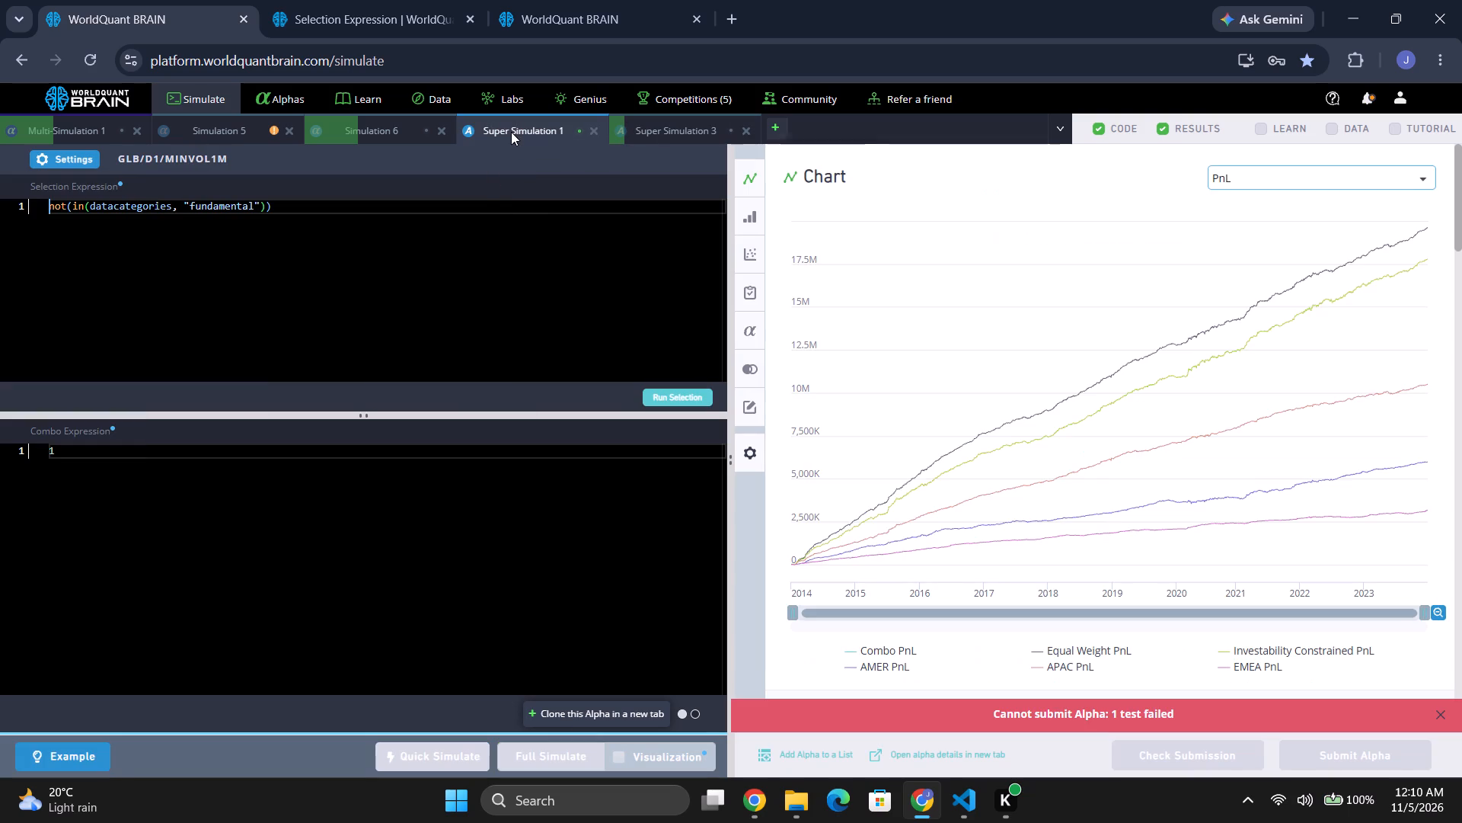
{"action": "scroll", "coordinate": [940, 469], "scroll_direction": "down", "scroll_amount": 10}
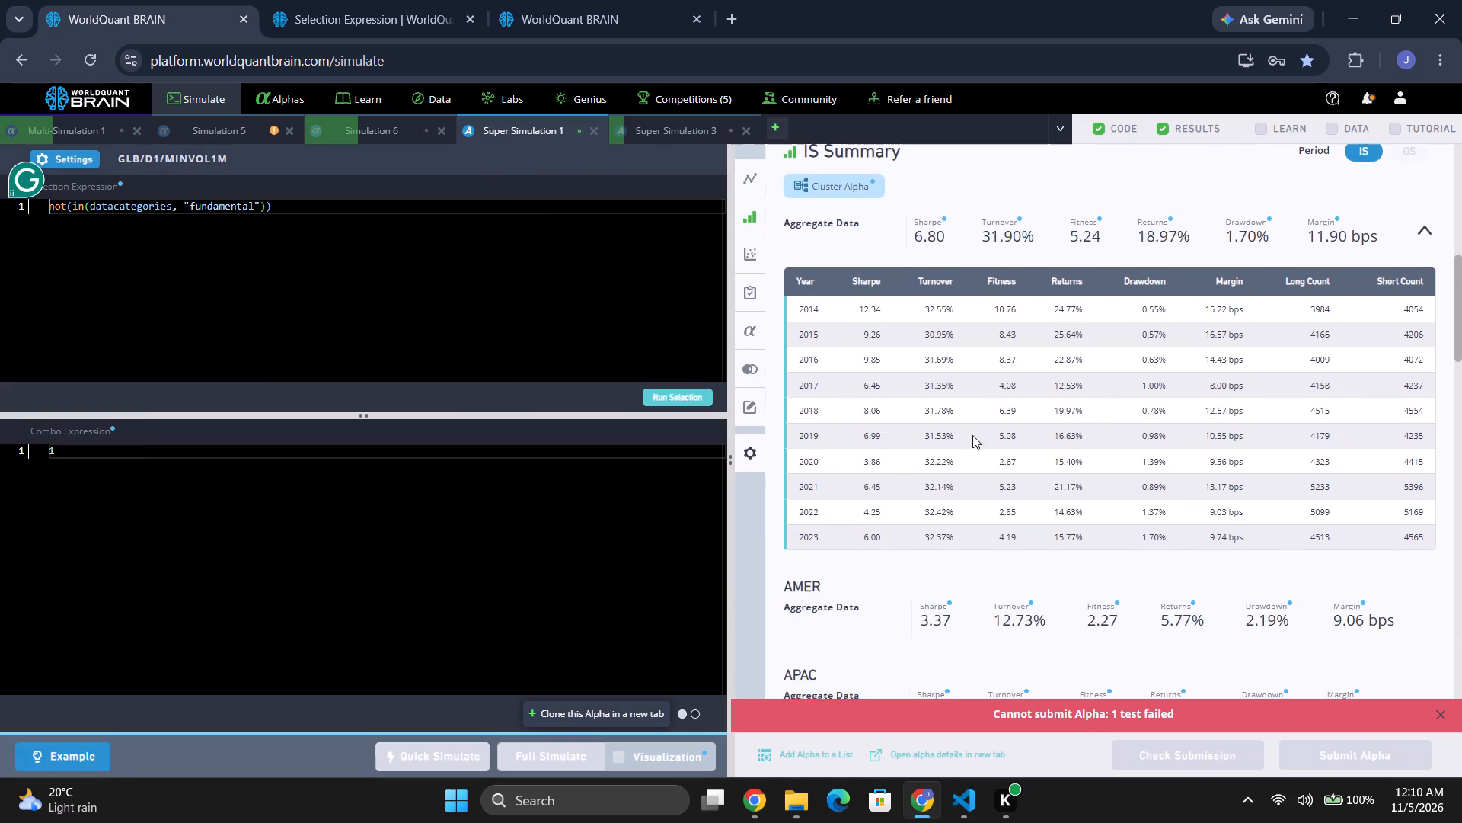
{"action": "scroll", "coordinate": [944, 444], "scroll_direction": "down", "scroll_amount": 3}
{"action": "scroll", "coordinate": [889, 504], "scroll_direction": "down", "scroll_amount": 1}
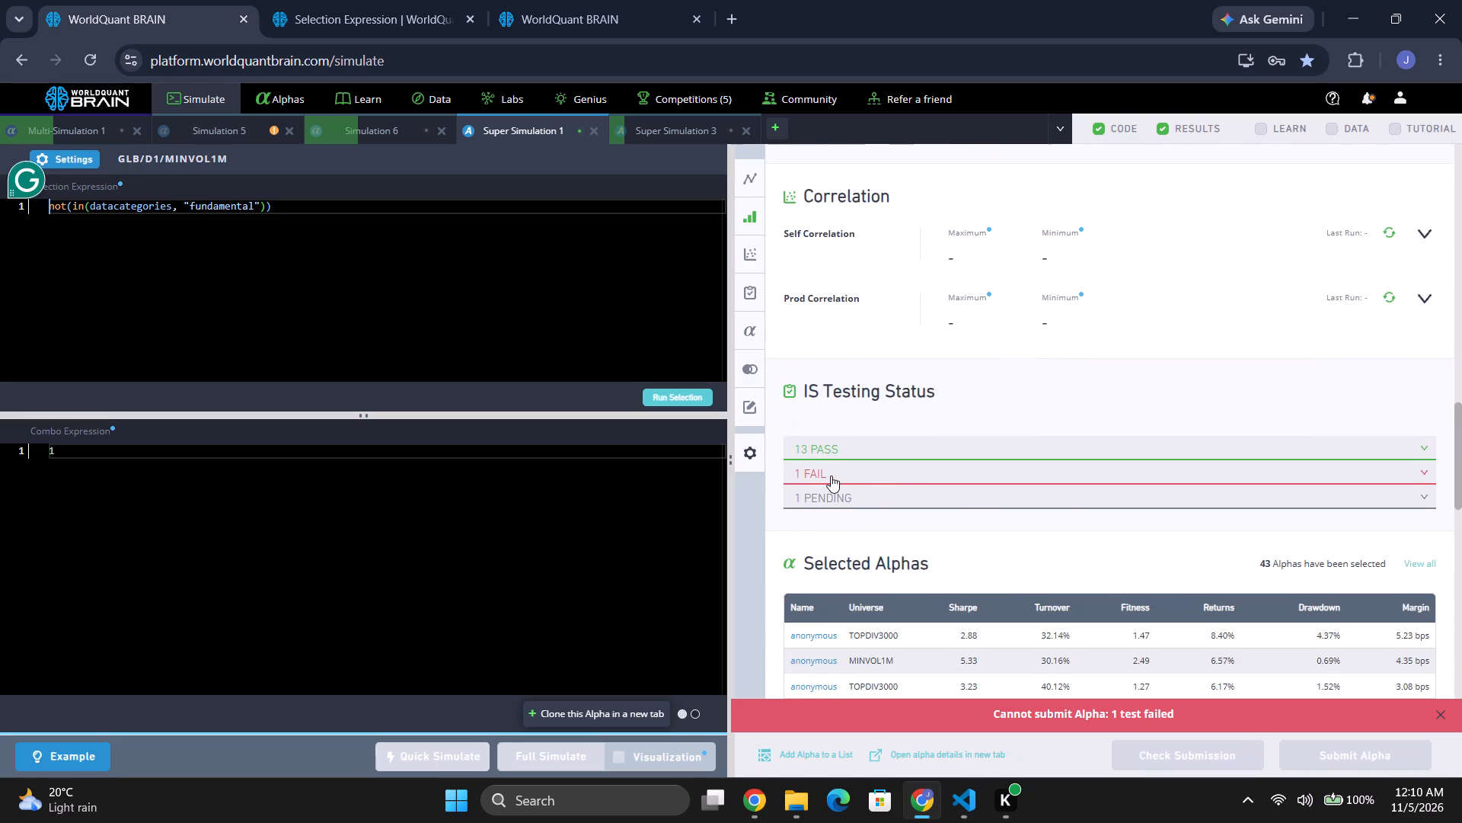
{"action": "left_click", "coordinate": [831, 476]}
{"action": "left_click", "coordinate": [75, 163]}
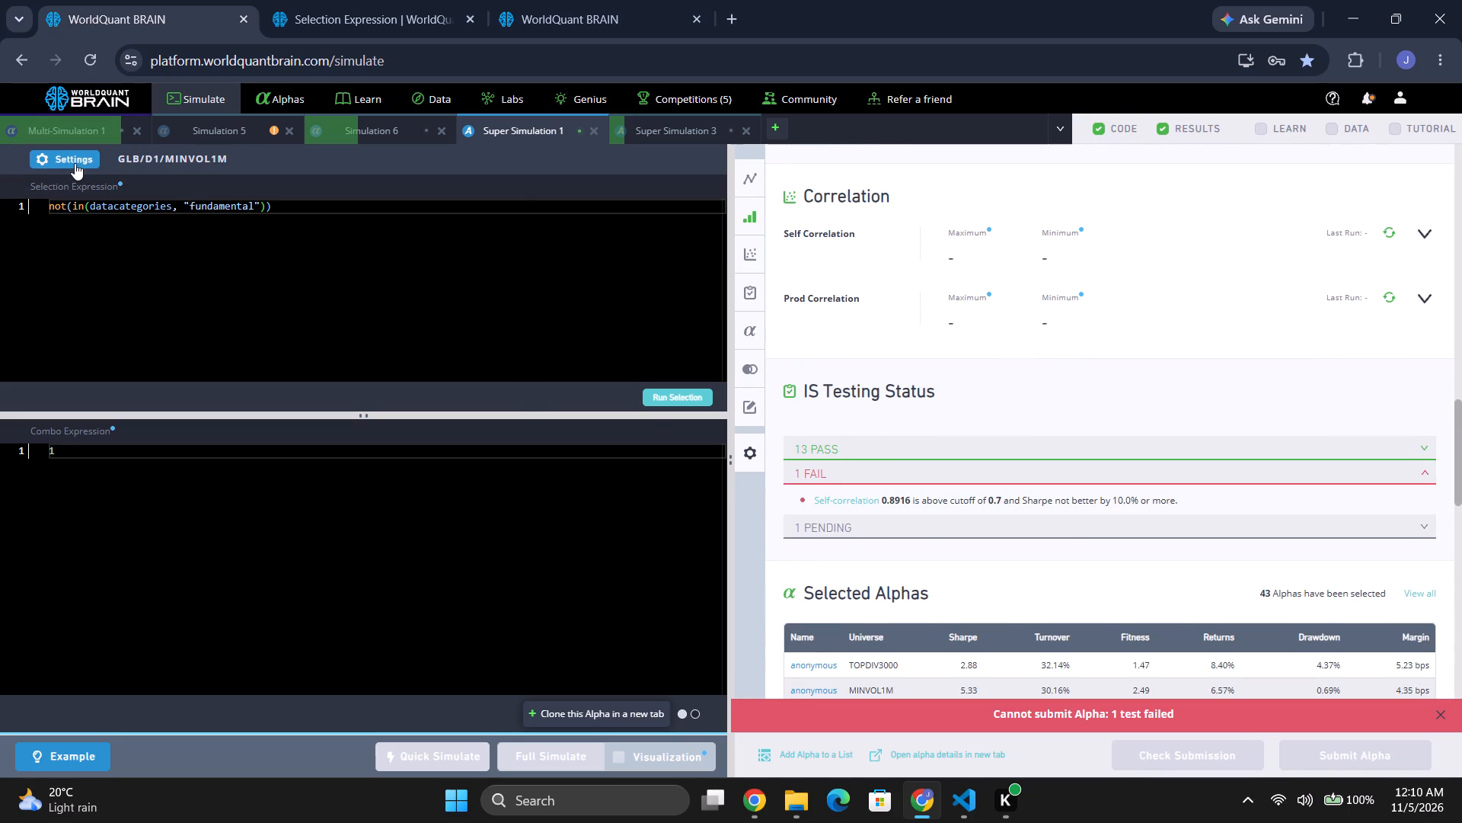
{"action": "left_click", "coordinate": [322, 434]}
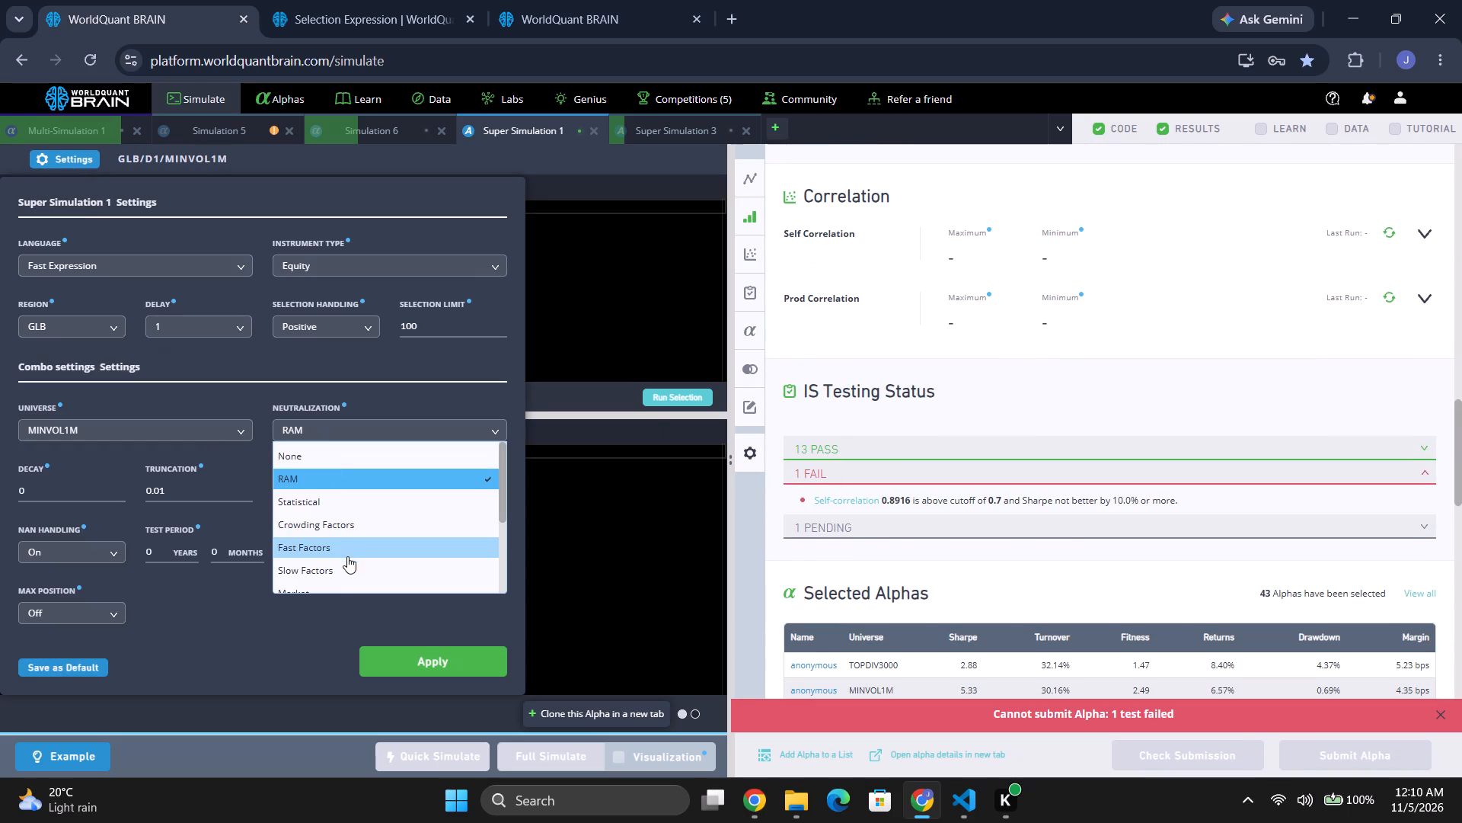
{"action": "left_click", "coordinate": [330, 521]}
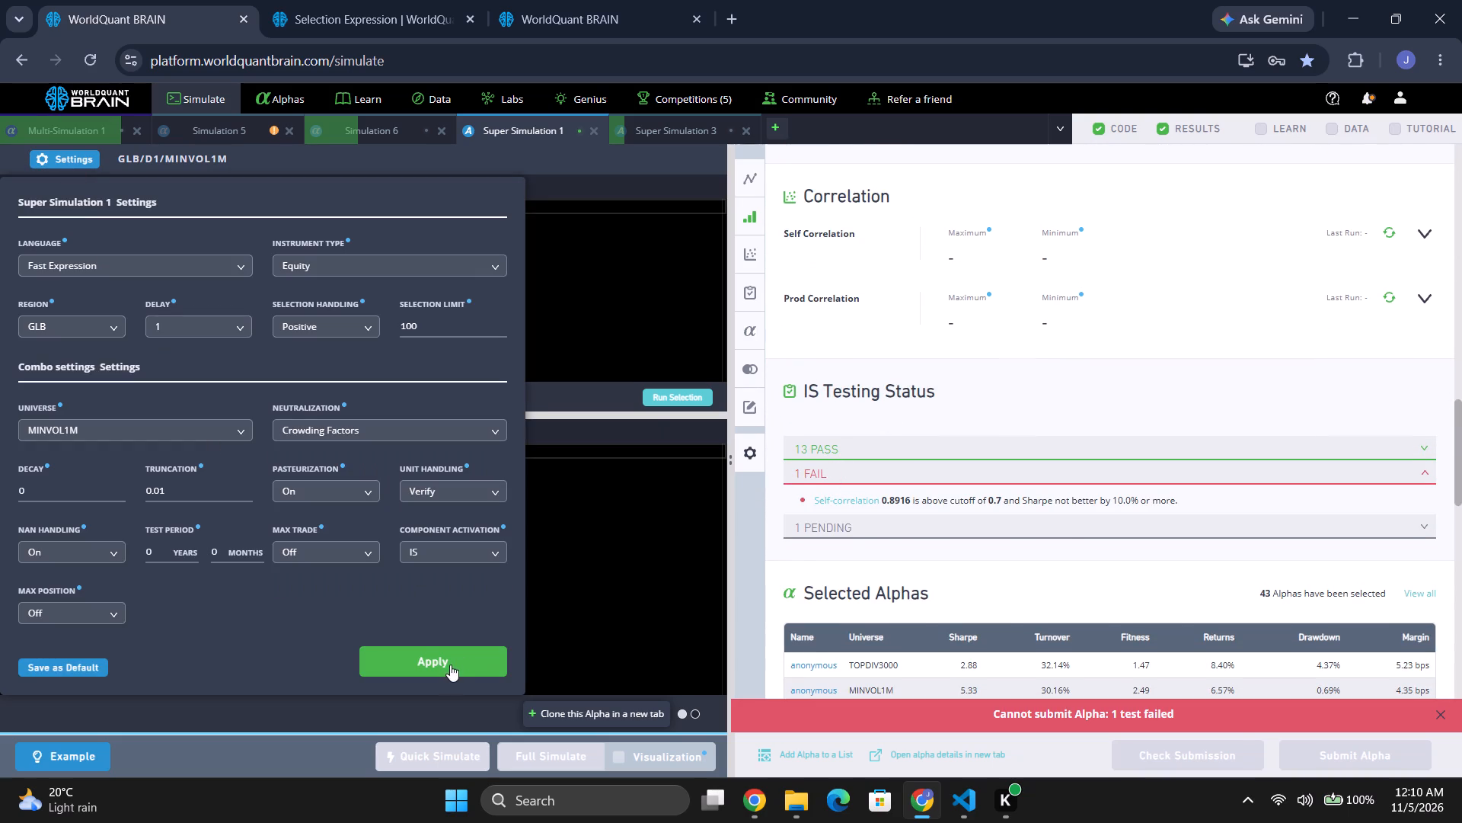
Clone the GLB SuperAlpha from Super Simulation 1 into a new simulation and close the original.
{"action": "left_click", "coordinate": [566, 721]}
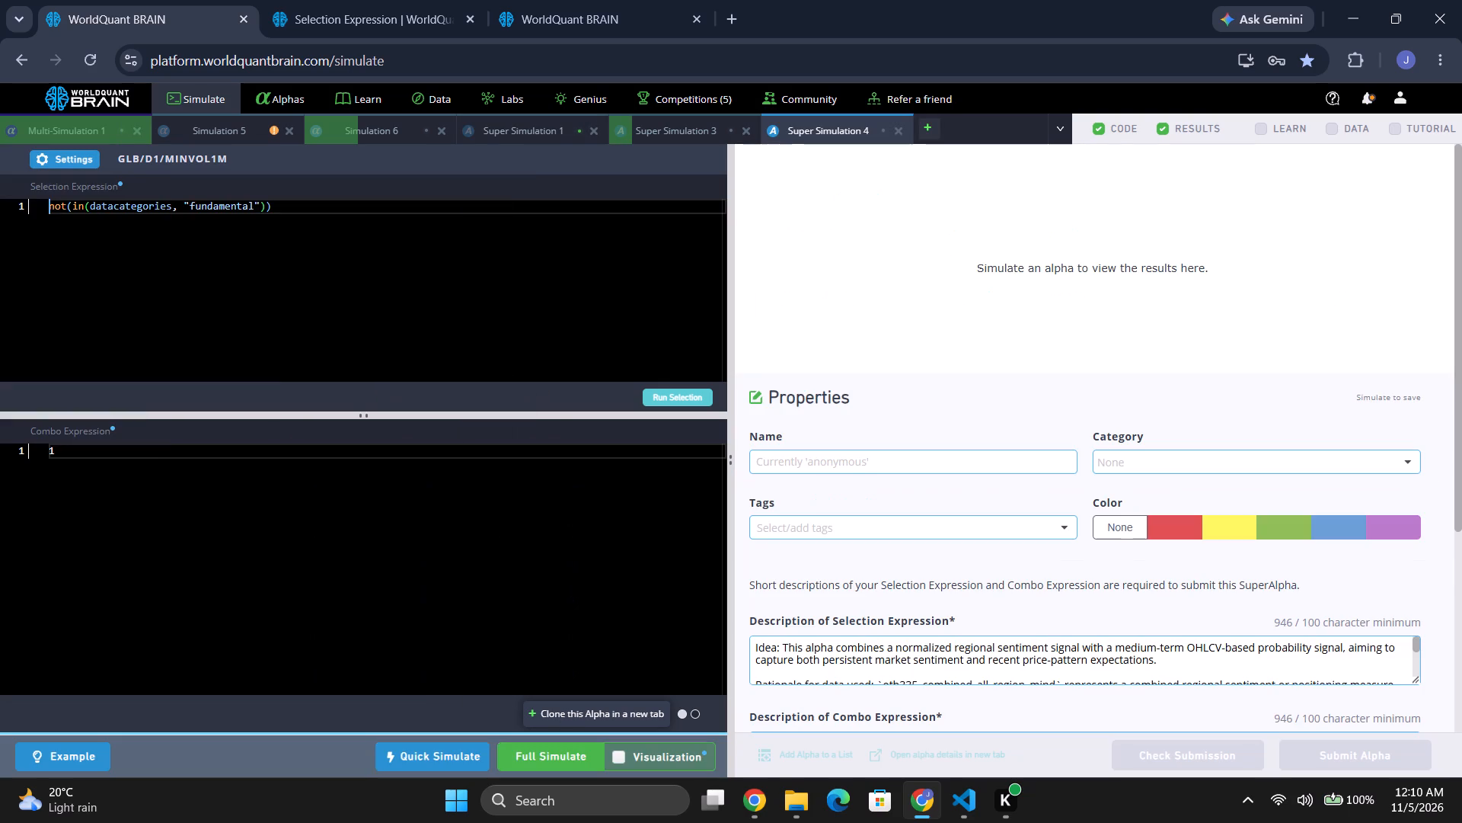
{"action": "left_click", "coordinate": [589, 132]}
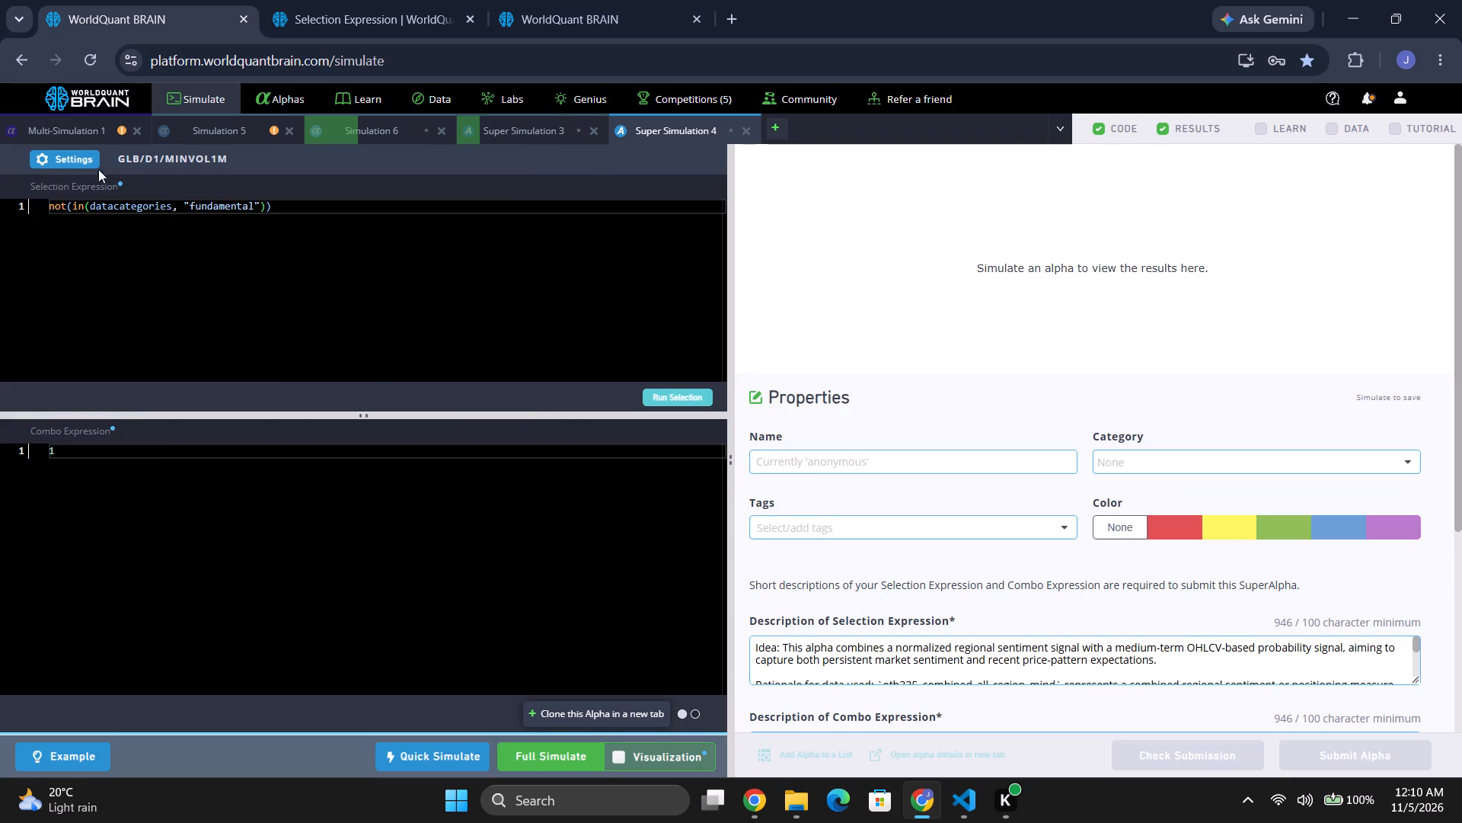
Set the GLB SuperAlpha clone's neutralization to Crowding Factors, apply the settings and start its full simulation.
{"action": "left_click", "coordinate": [91, 160]}
{"action": "left_click", "coordinate": [321, 440]}
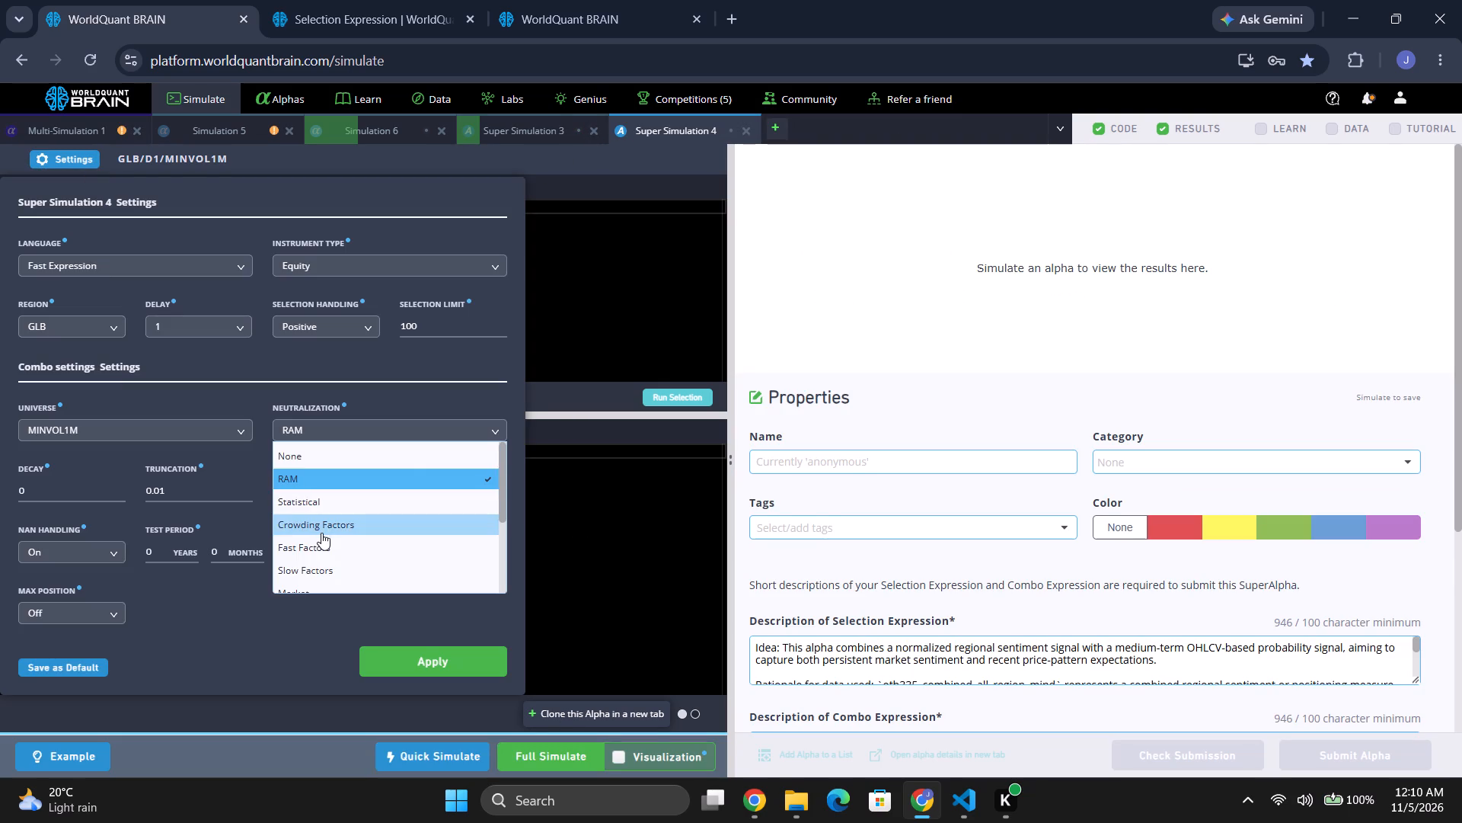
{"action": "left_click", "coordinate": [321, 532]}
{"action": "left_click", "coordinate": [441, 665]}
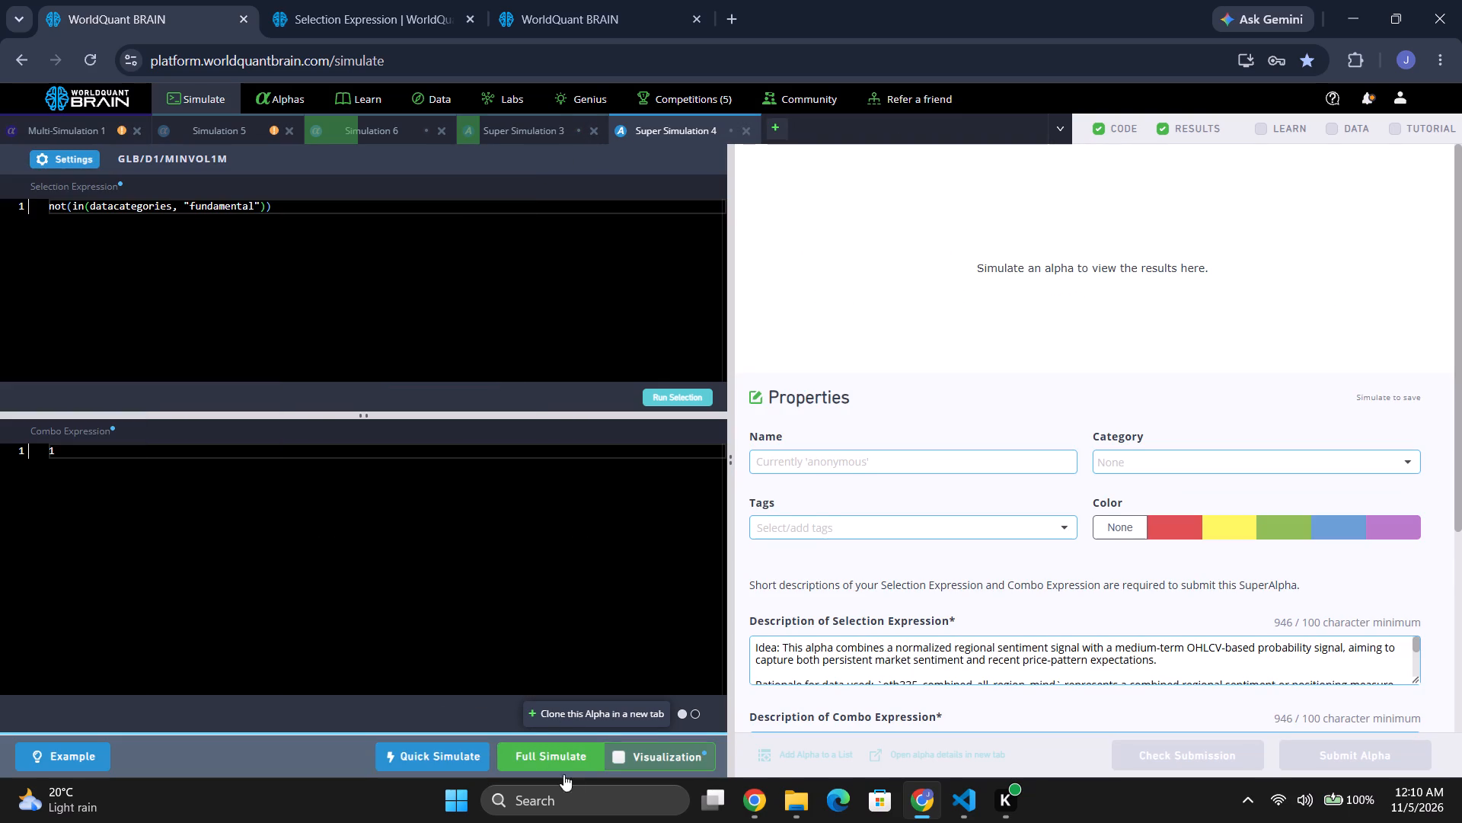
{"action": "left_click", "coordinate": [569, 759]}
Review Simulation 1B's PnL chart, IS summary and the warnings in its IS Testing Status, dismissing the stray File Explorer window.
{"action": "left_click", "coordinate": [104, 132]}
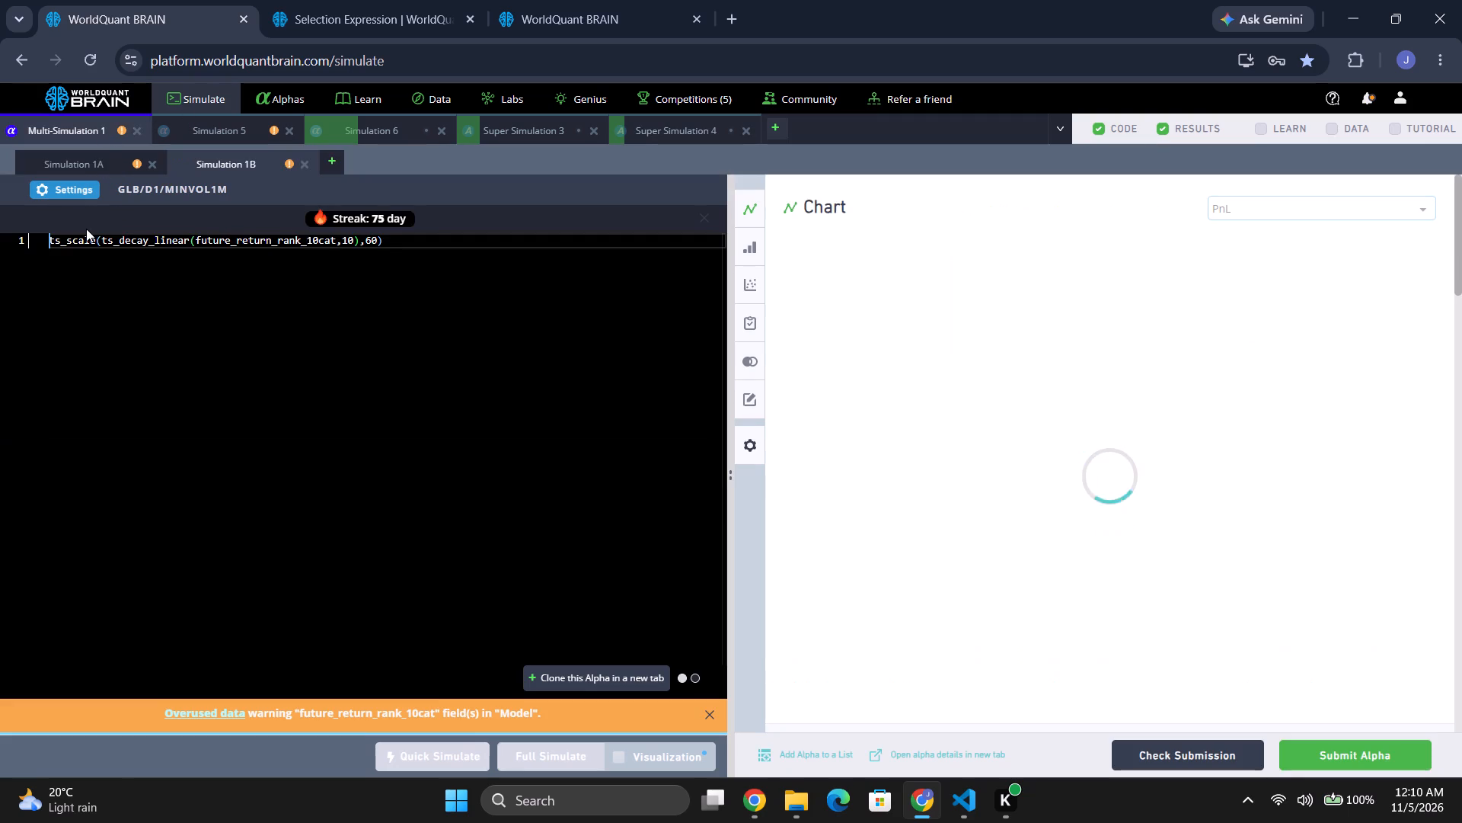
{"action": "scroll", "coordinate": [1036, 455], "scroll_direction": "down", "scroll_amount": 3}
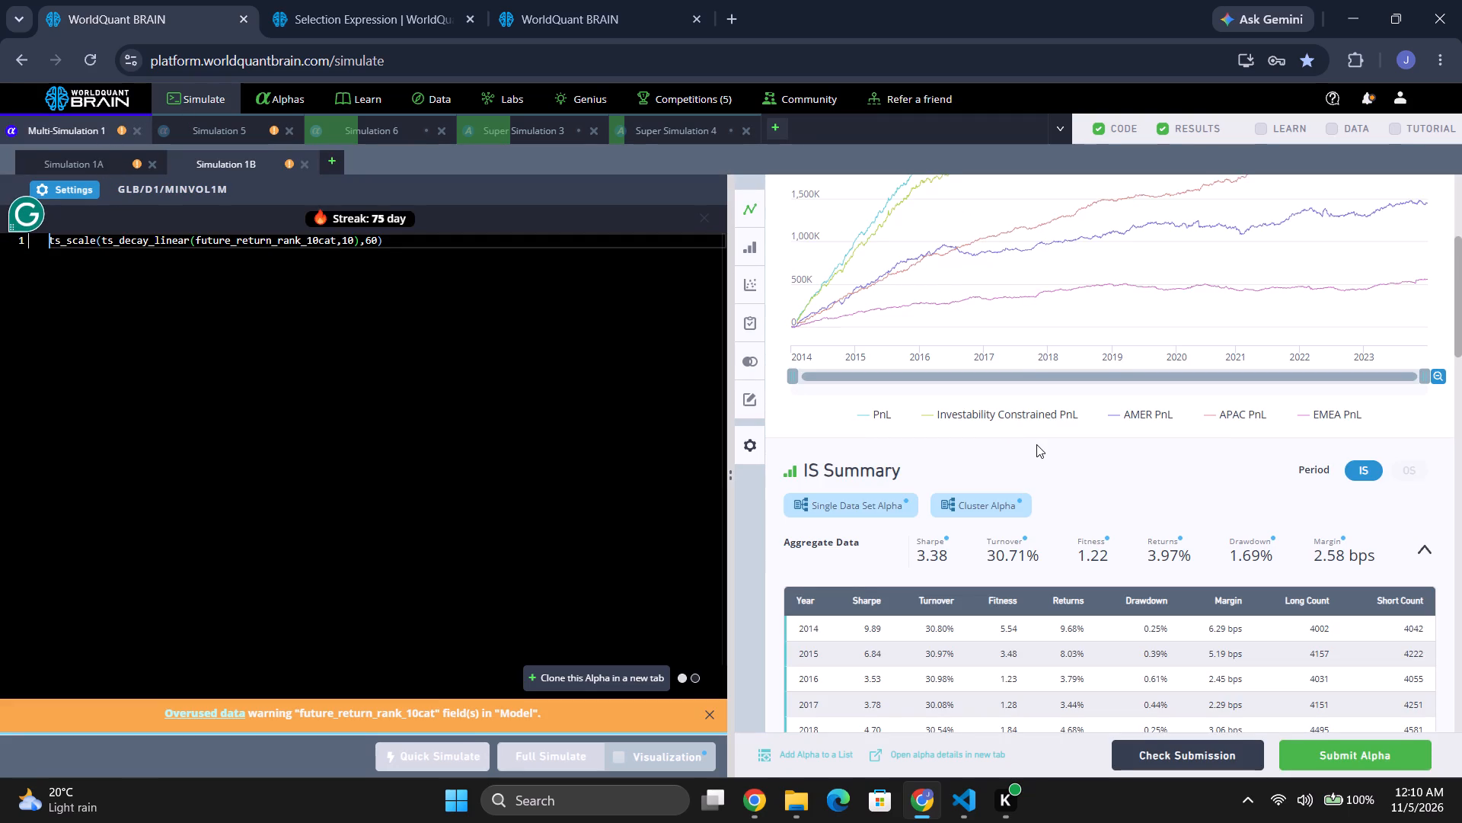
{"action": "scroll", "coordinate": [1020, 428], "scroll_direction": "down", "scroll_amount": 11}
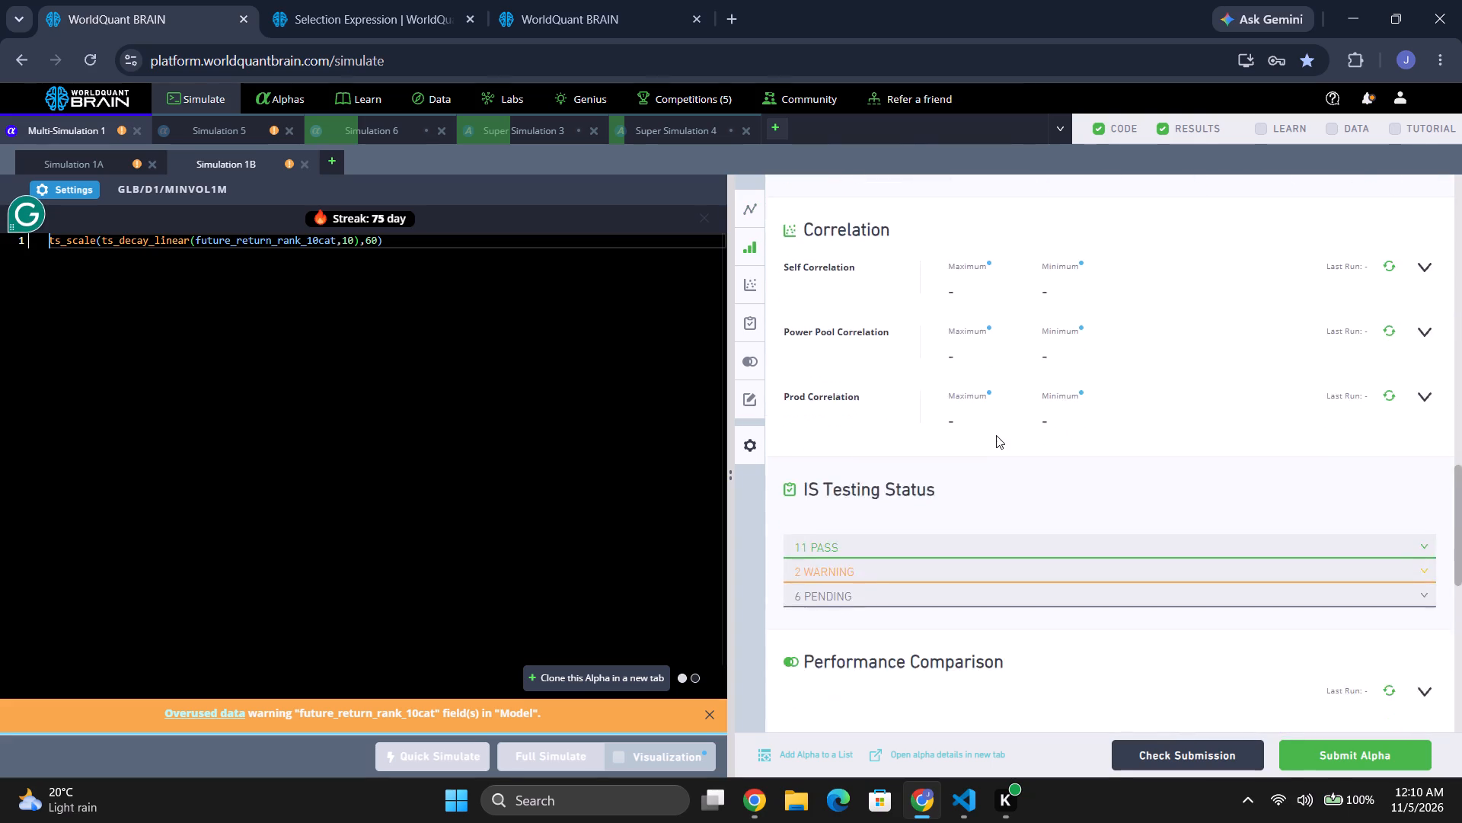
{"action": "scroll", "coordinate": [996, 435], "scroll_direction": "down", "scroll_amount": 2}
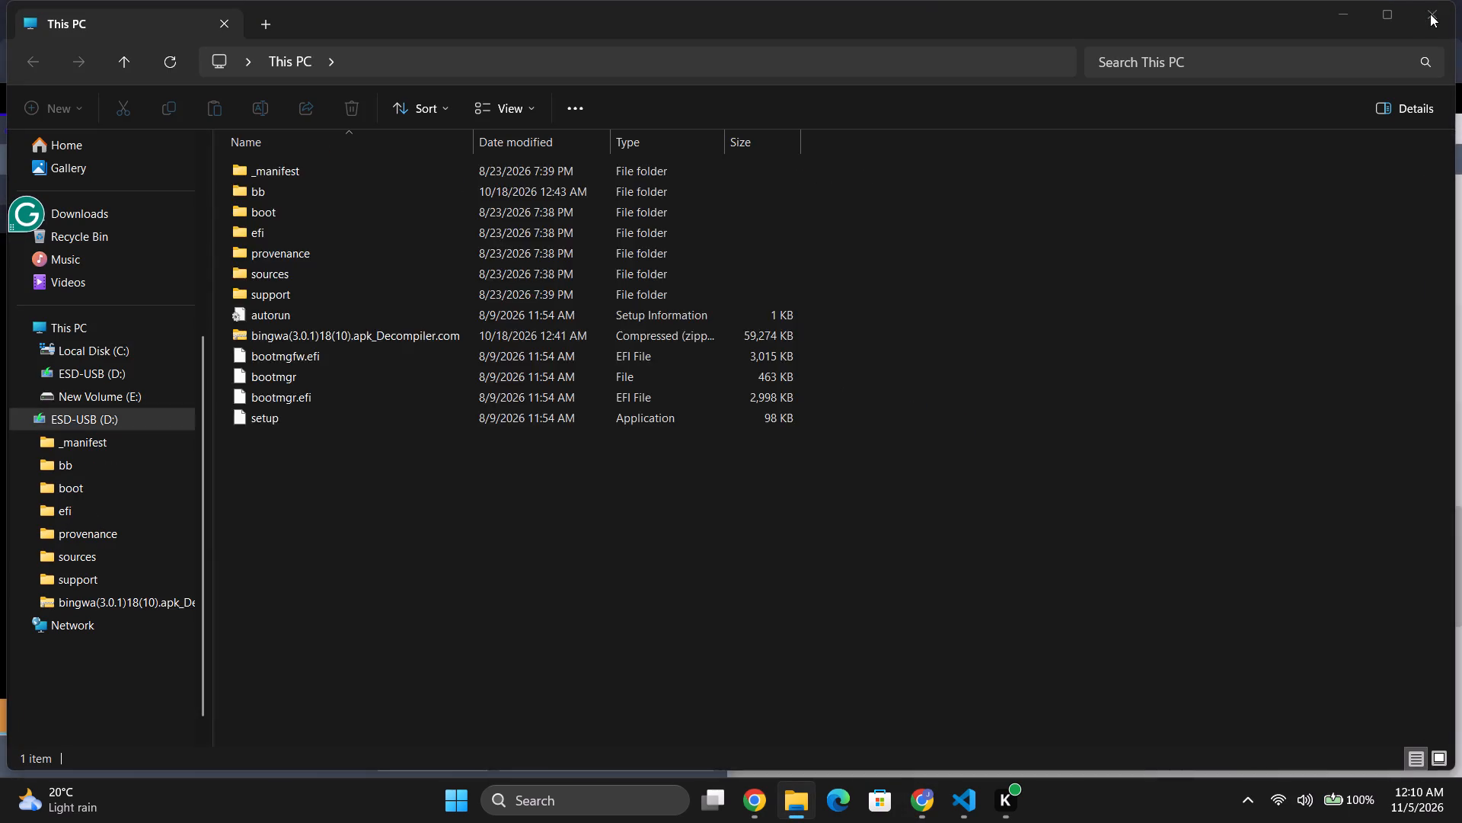
{"action": "left_click", "coordinate": [1430, 14]}
{"action": "left_click", "coordinate": [1430, 14]}
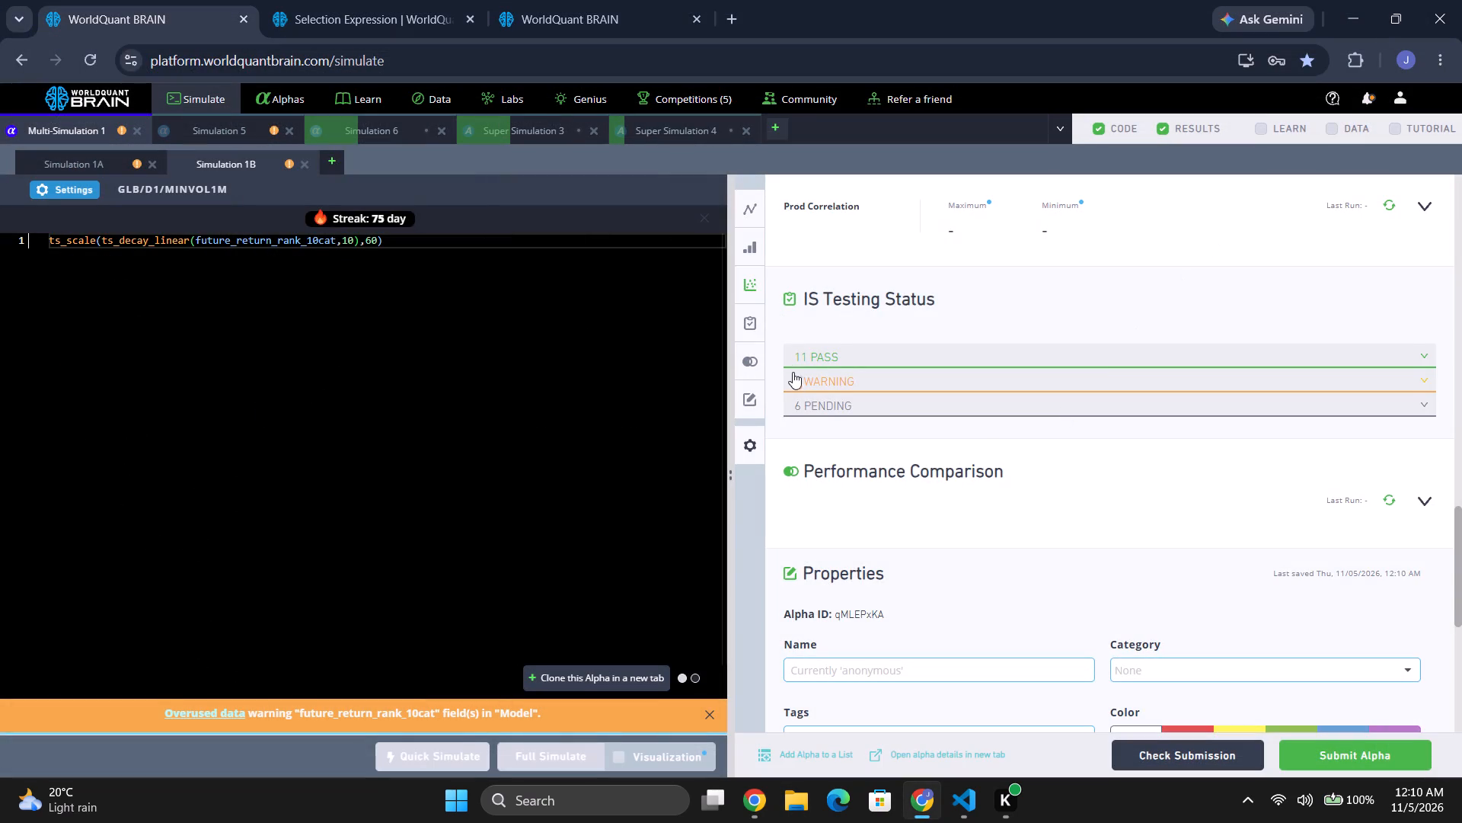
{"action": "left_click", "coordinate": [802, 378]}
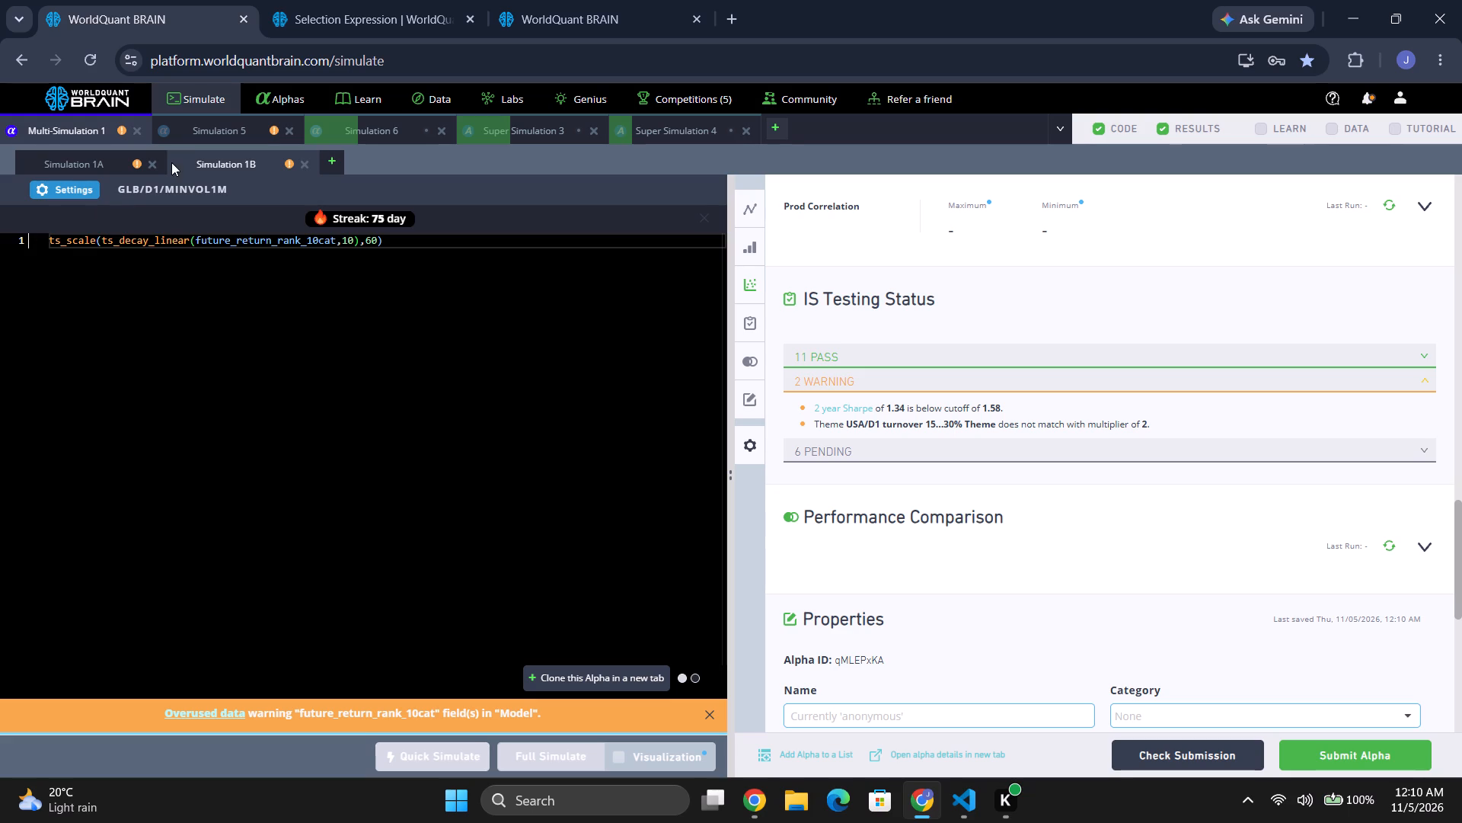
Close Simulation 1A in the multi-simulation, keeping only the ts_scale alpha.
{"action": "left_click", "coordinate": [116, 167]}
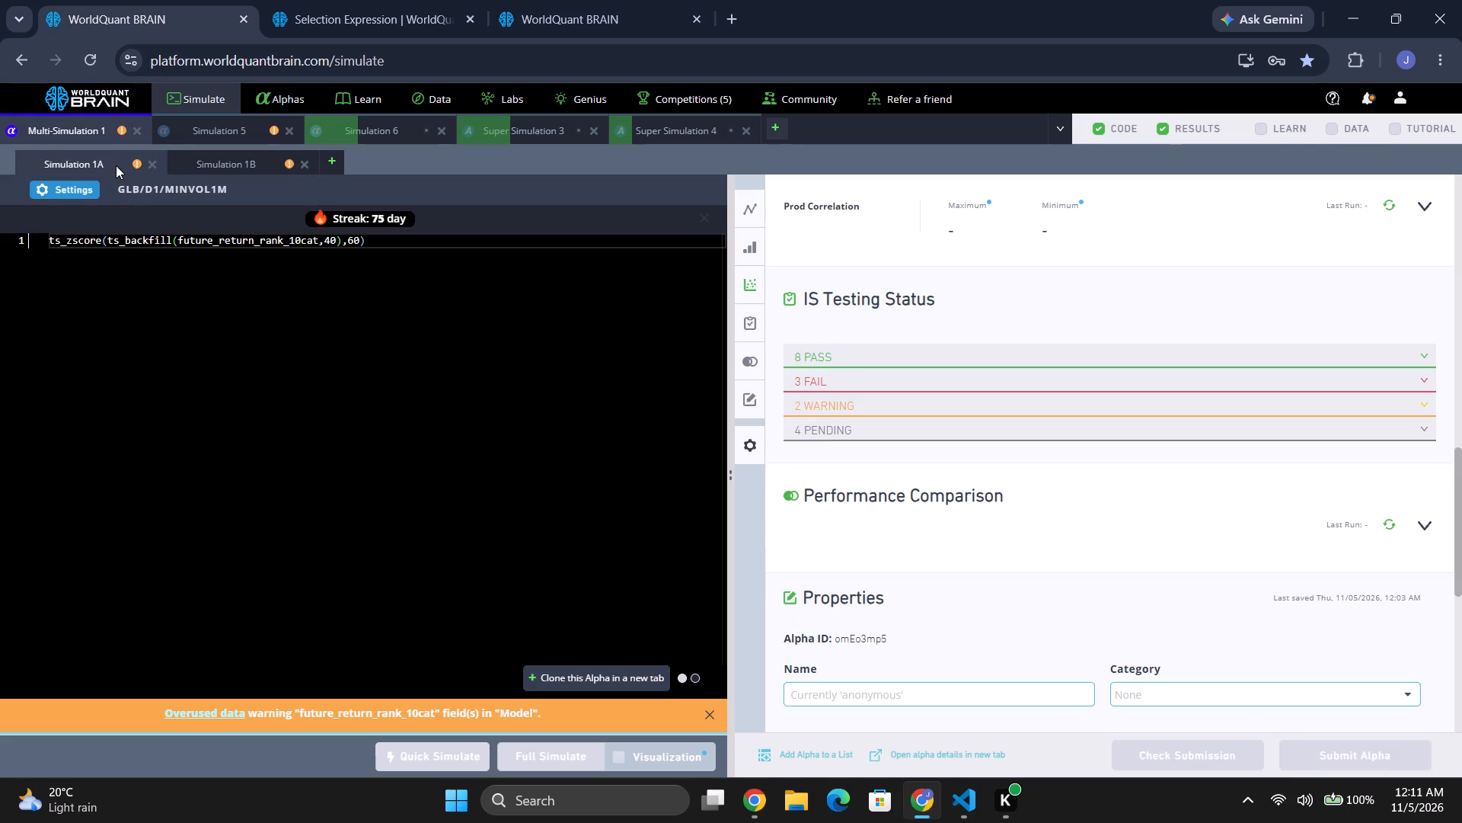
{"action": "left_click", "coordinate": [147, 160]}
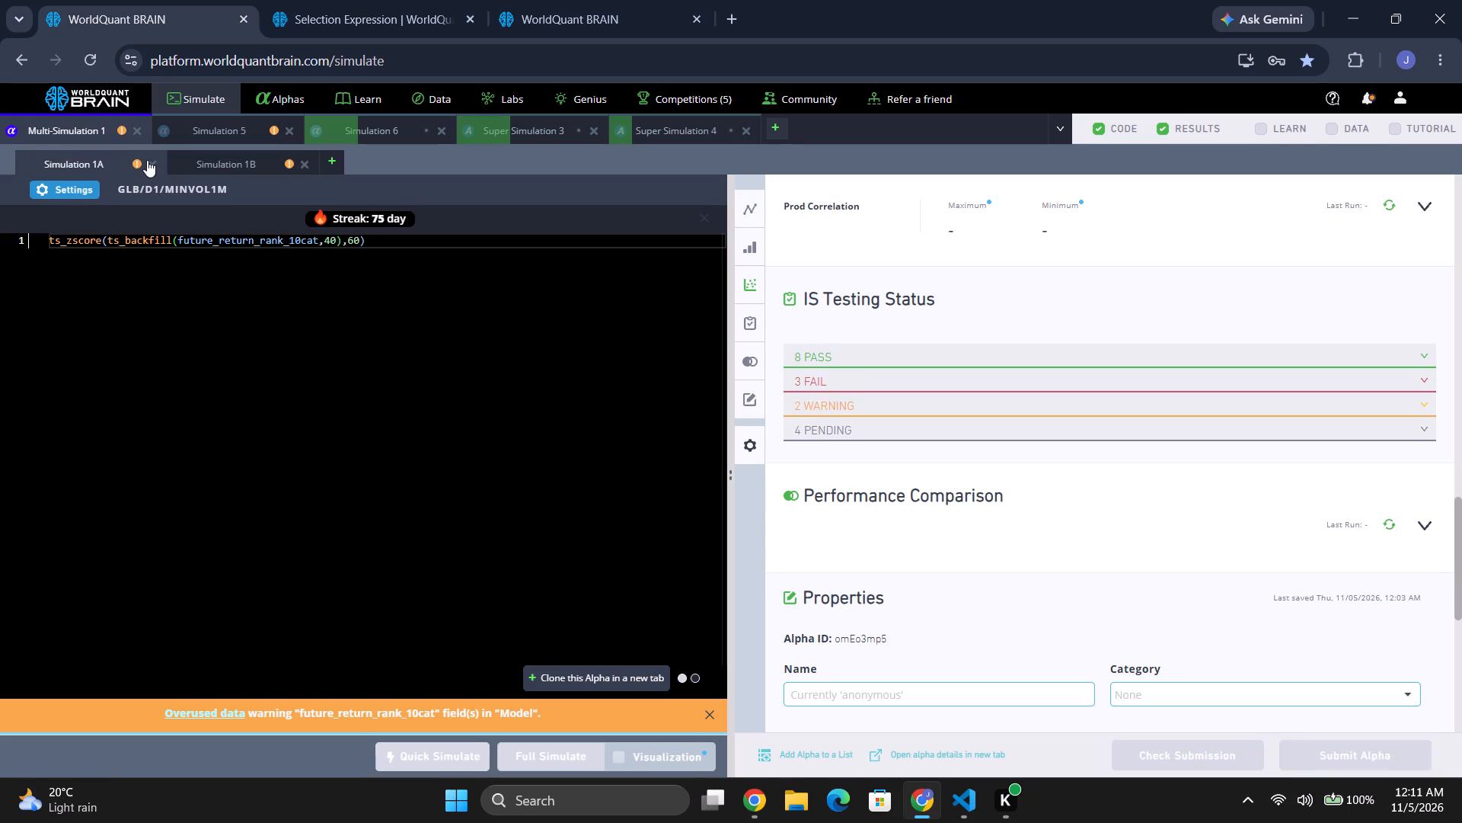
Wrap the remaining alpha's whole expression in rank(), giving rank(ts_scale(ts_decay_linear(future_return_rank_10cat,10),60)).
{"action": "left_click", "coordinate": [276, 226]}
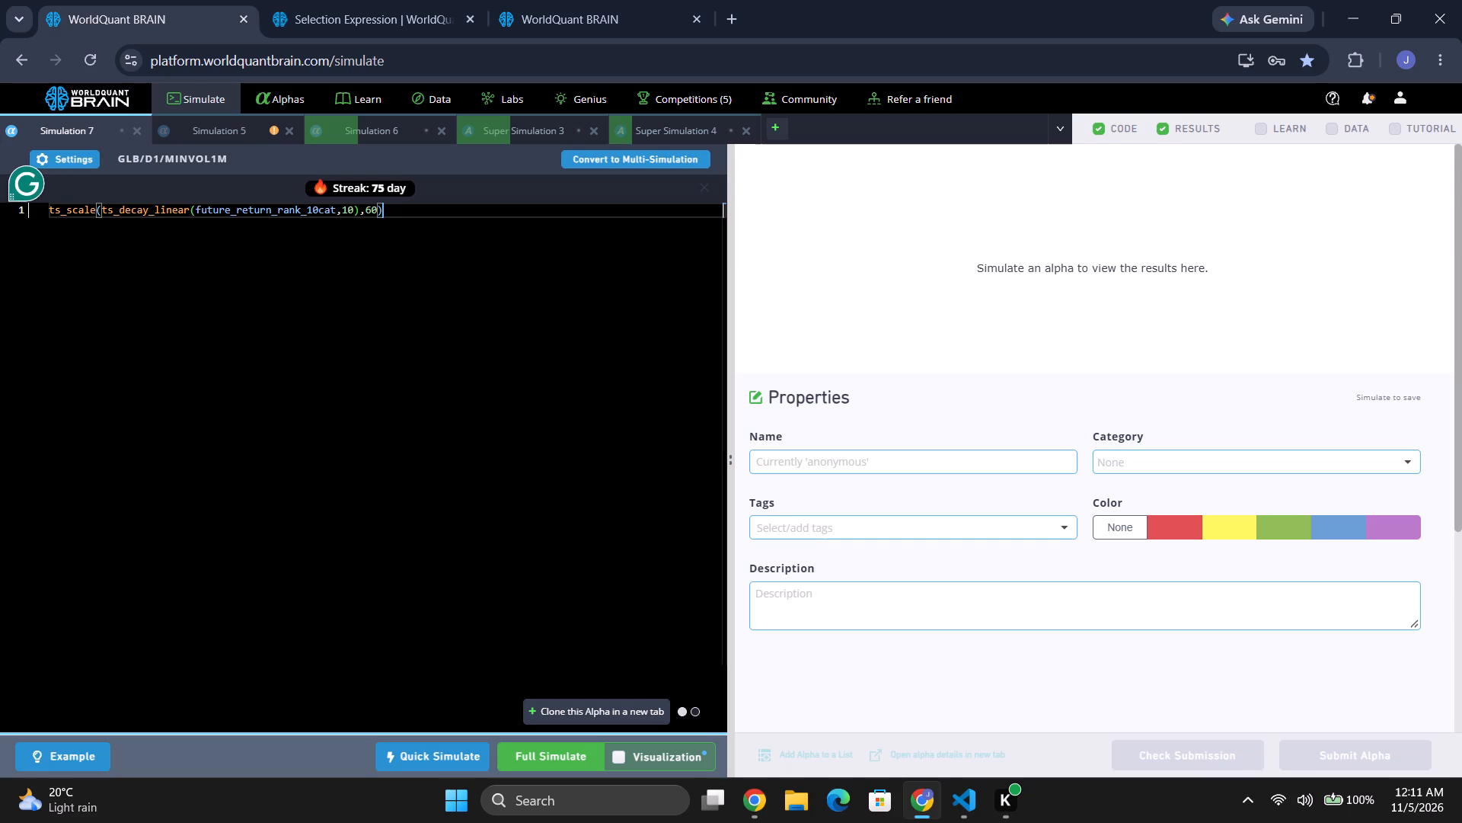
{"action": "left_click_drag", "start_coordinate": [418, 213], "coordinate": [0, 213]}
{"action": "key", "text": "ctrl+x"}
{"action": "key", "text": "r"}
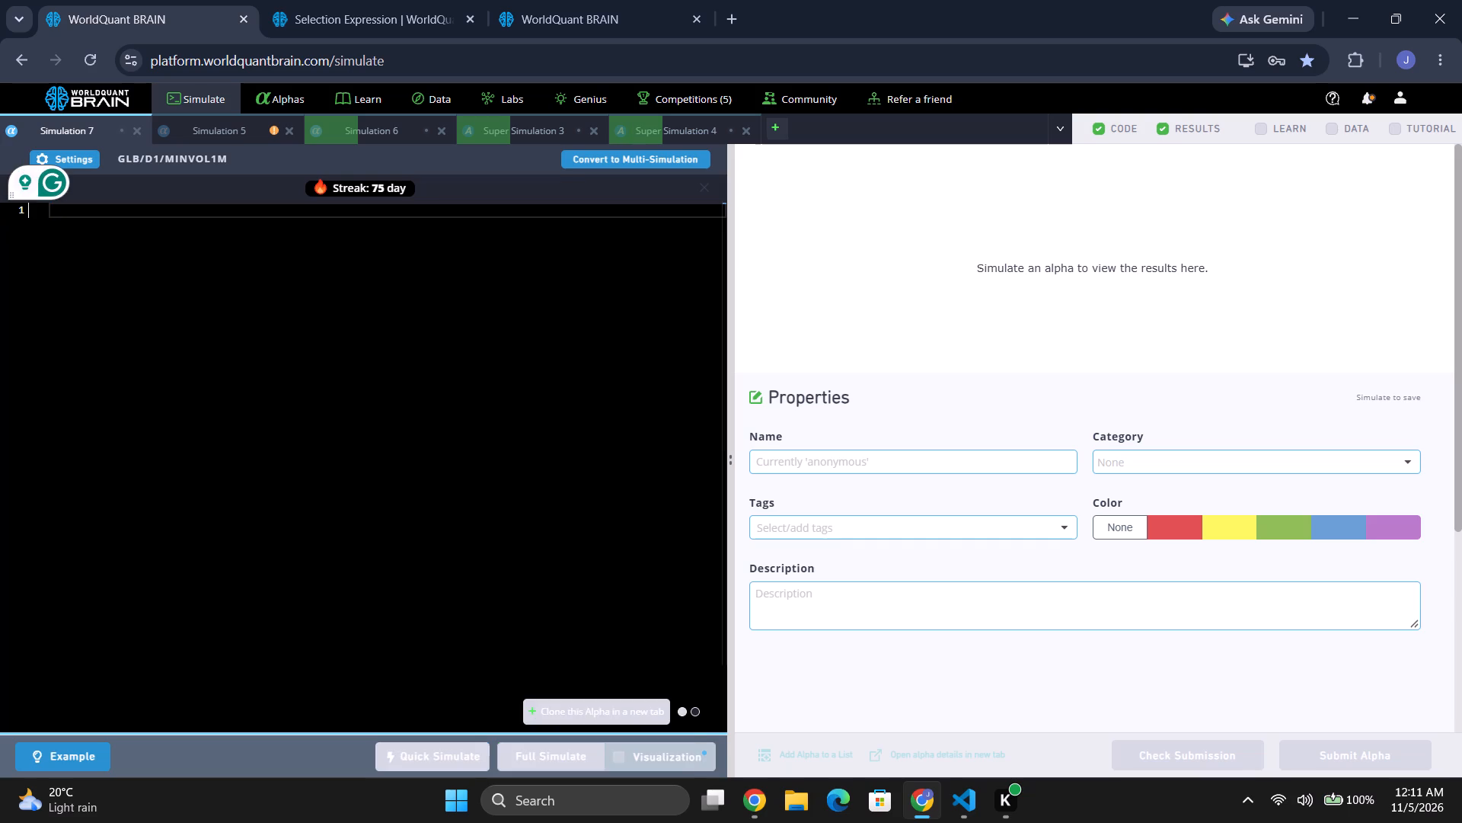
{"action": "type", "text": "ank"}
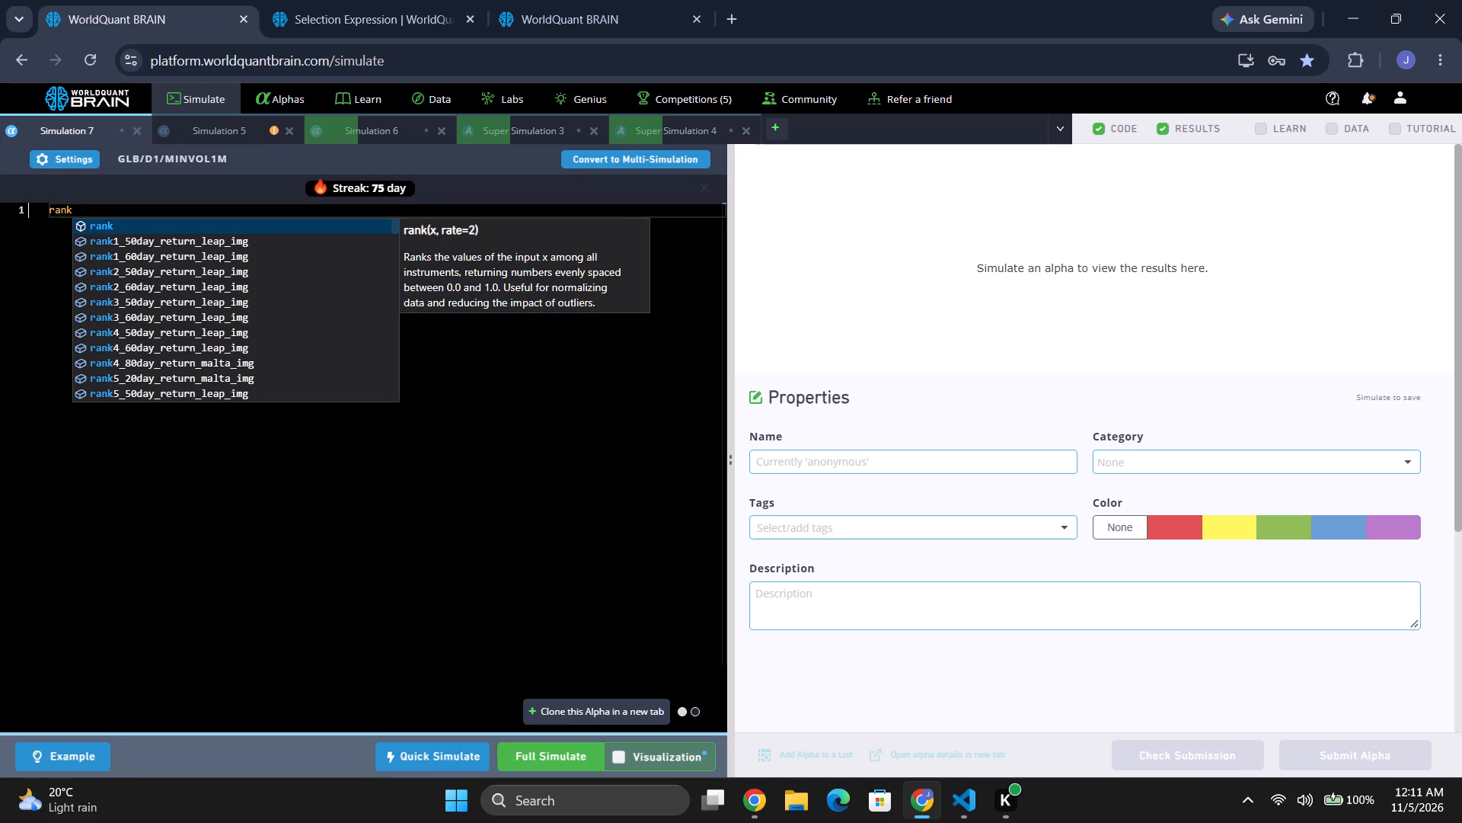
{"action": "key", "text": "Return"}
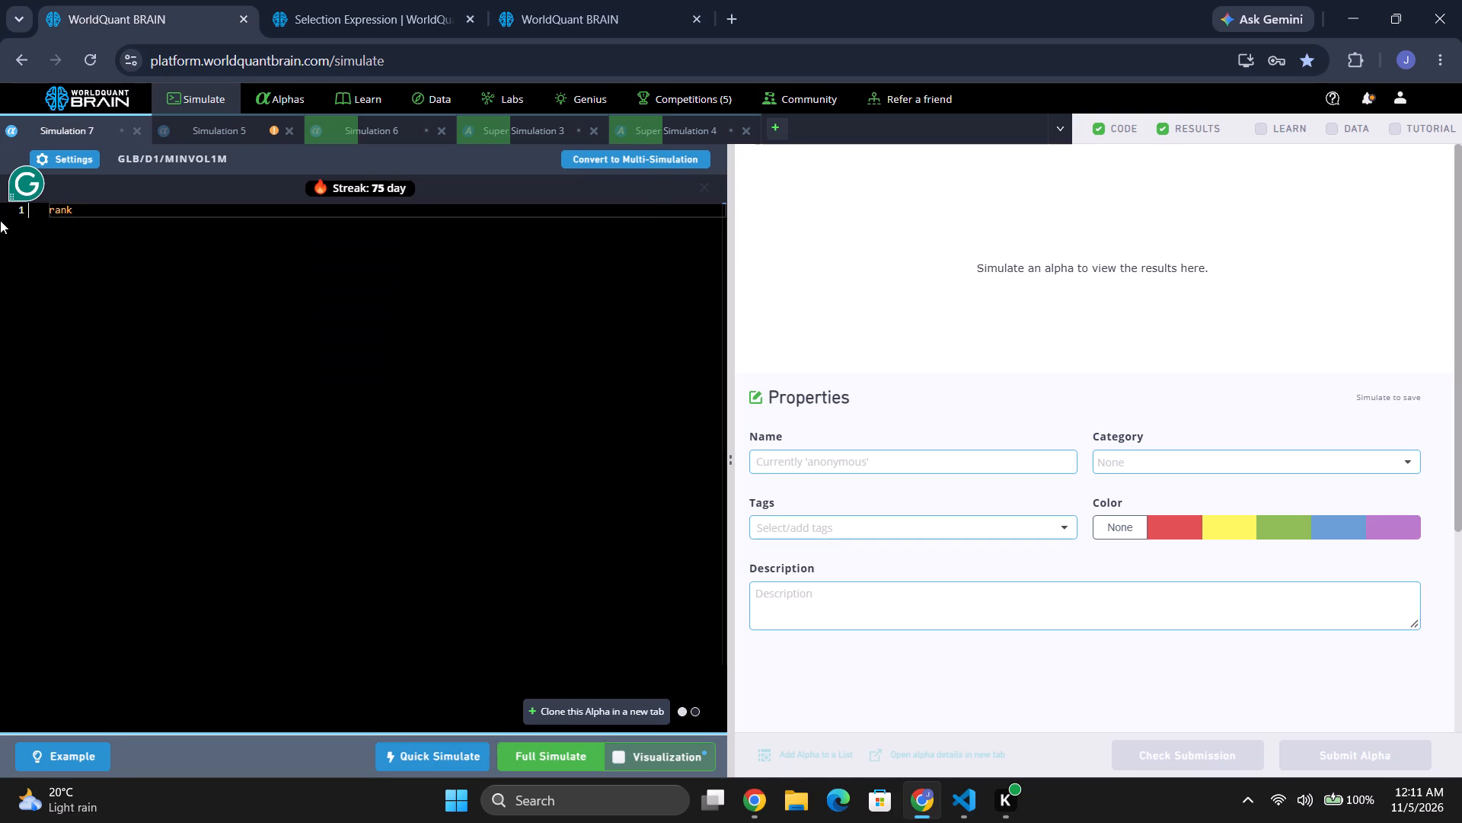
{"action": "key", "text": "shift+parenleft"}
{"action": "key", "text": "ctrl+v"}
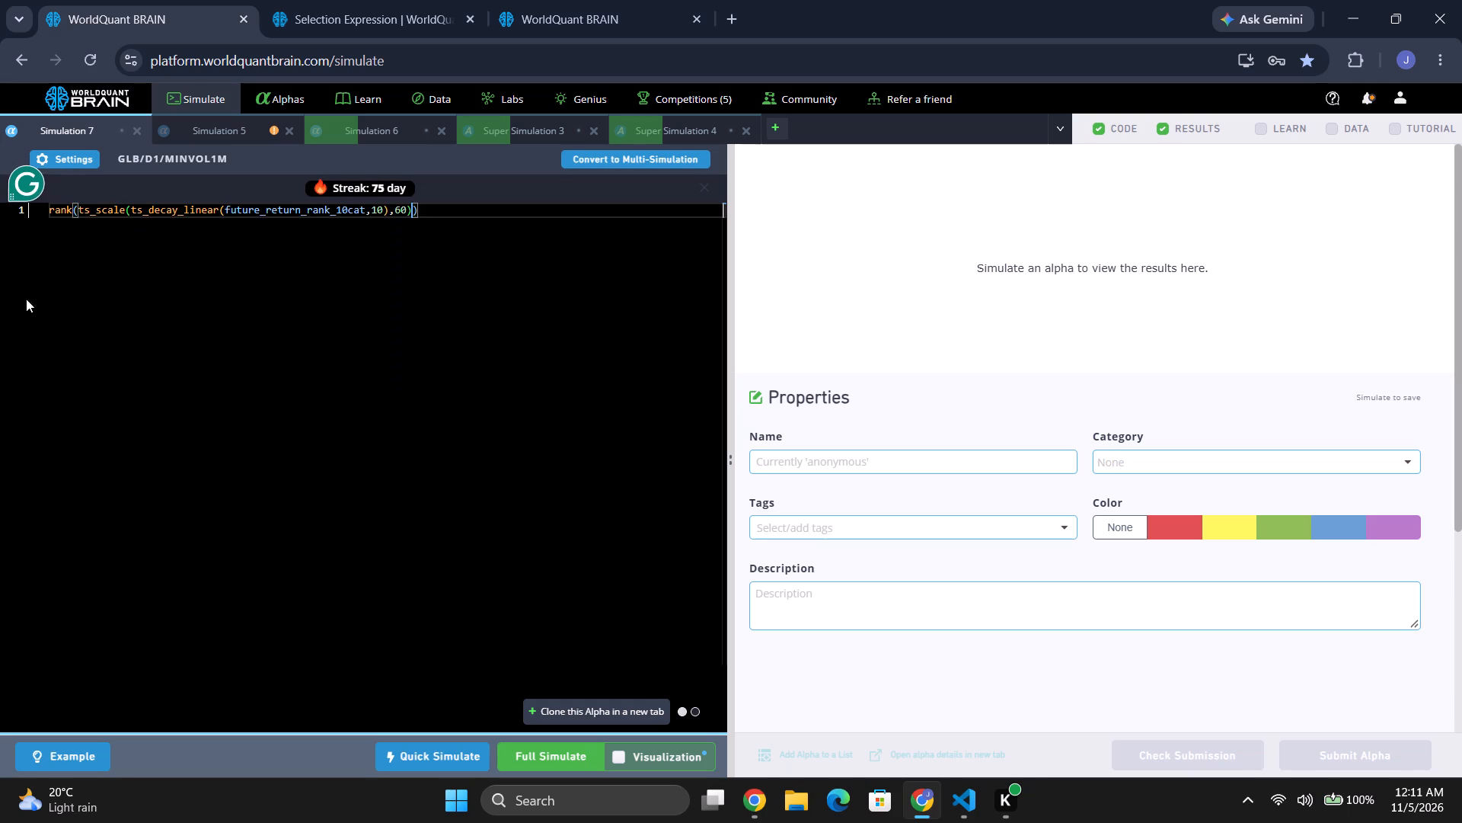
Set the ts_scale lookback to 126, enable visualization and start the alpha's full simulation.
{"action": "double_click", "coordinate": [400, 208]}
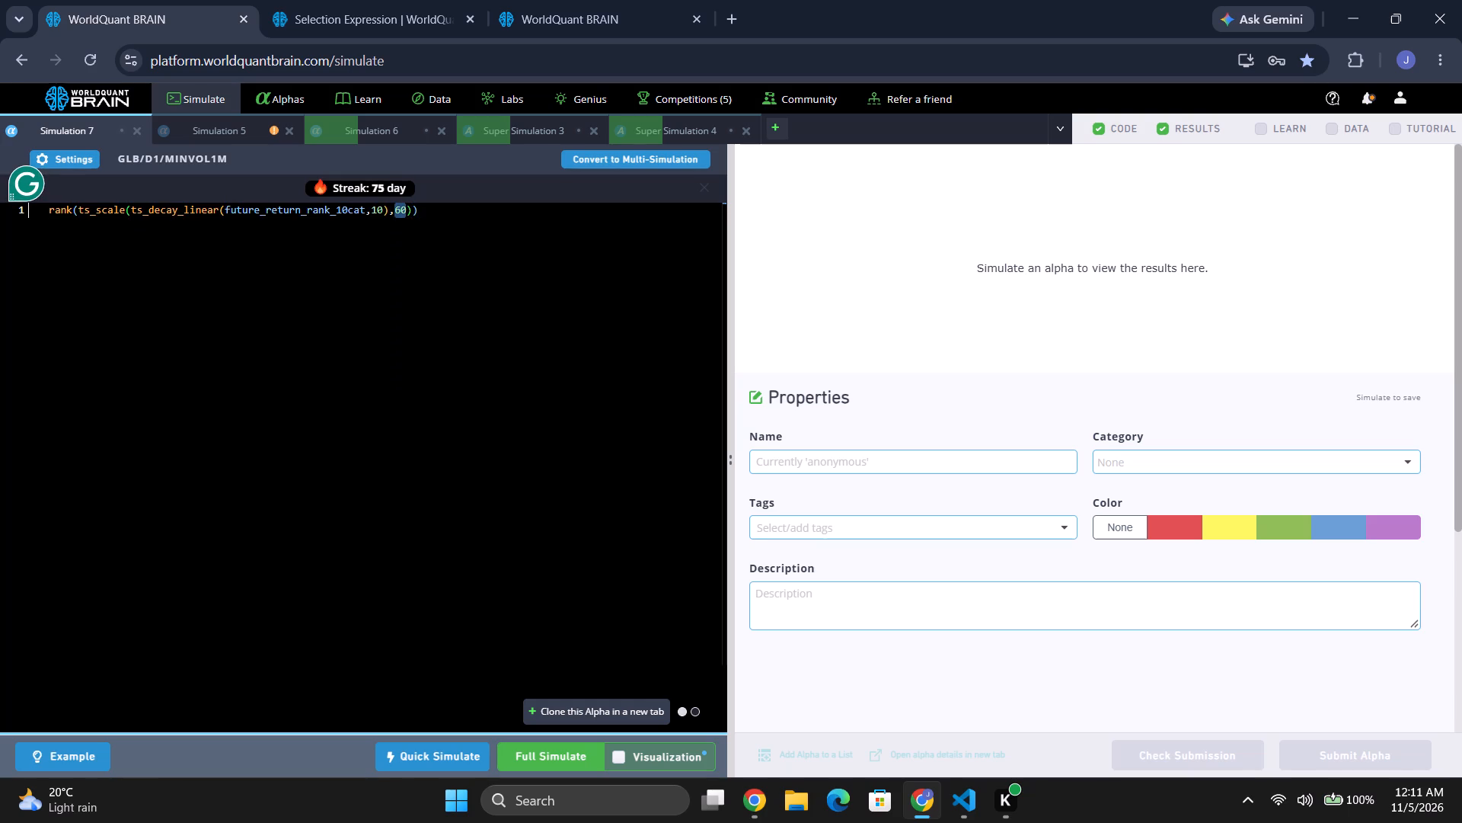
{"action": "type", "text": "12"}
{"action": "key", "text": "6"}
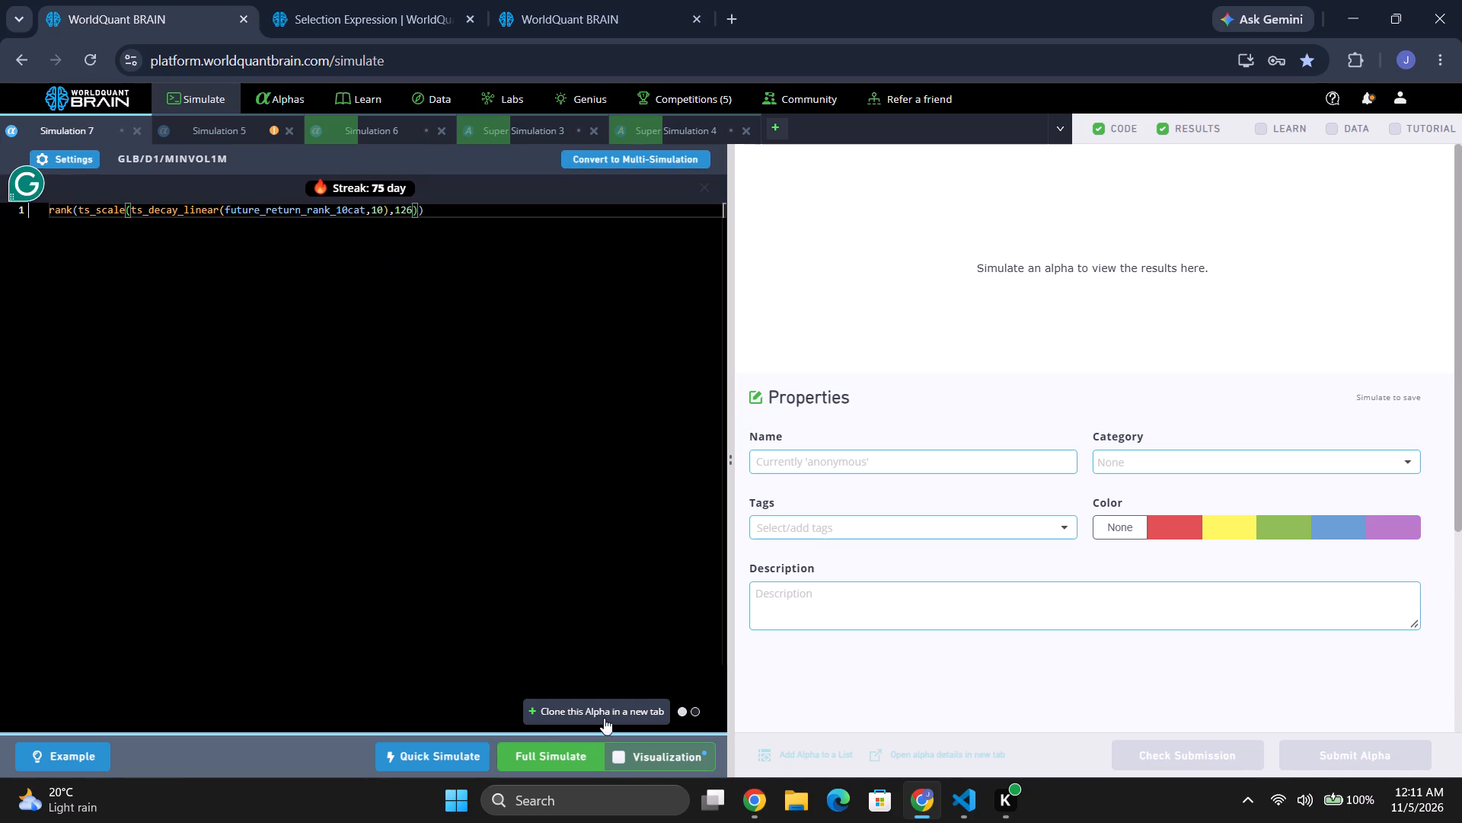
{"action": "left_click", "coordinate": [617, 755]}
{"action": "left_click", "coordinate": [570, 758]}
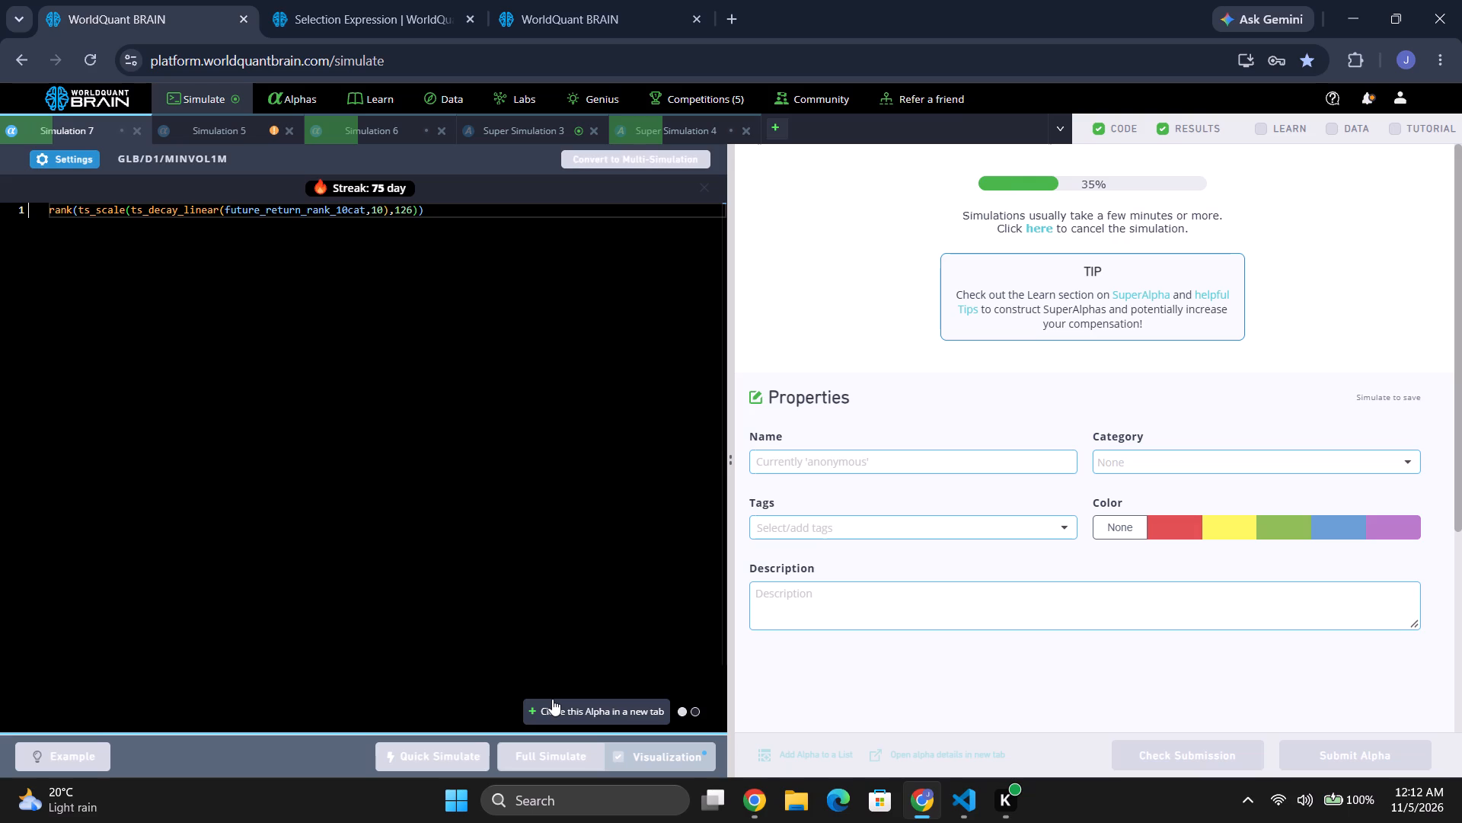
Run the submission check on the KOR SuperAlpha in Super Simulation 3.
{"action": "left_click", "coordinate": [521, 129]}
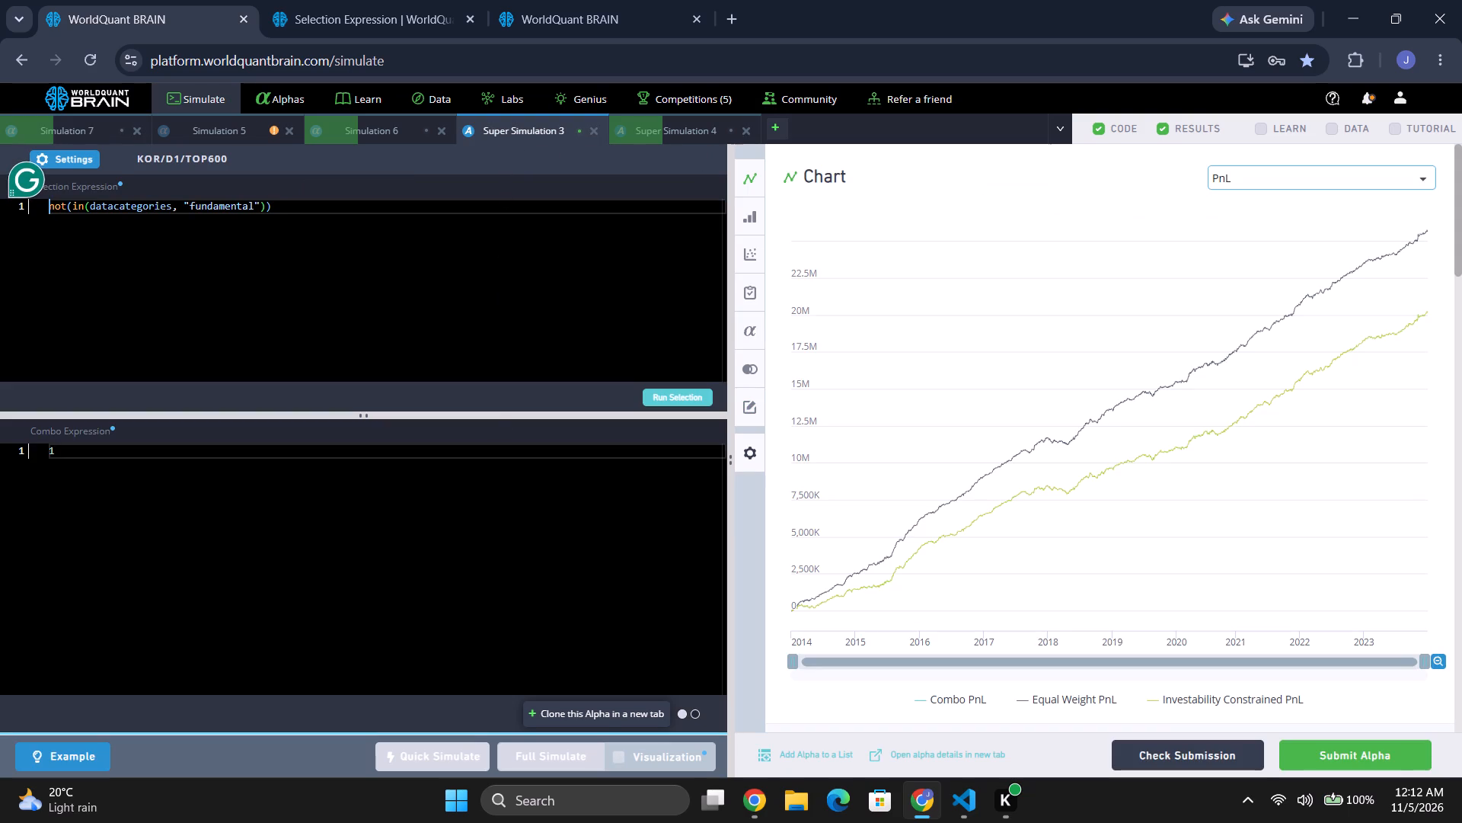
{"action": "left_click", "coordinate": [1173, 753]}
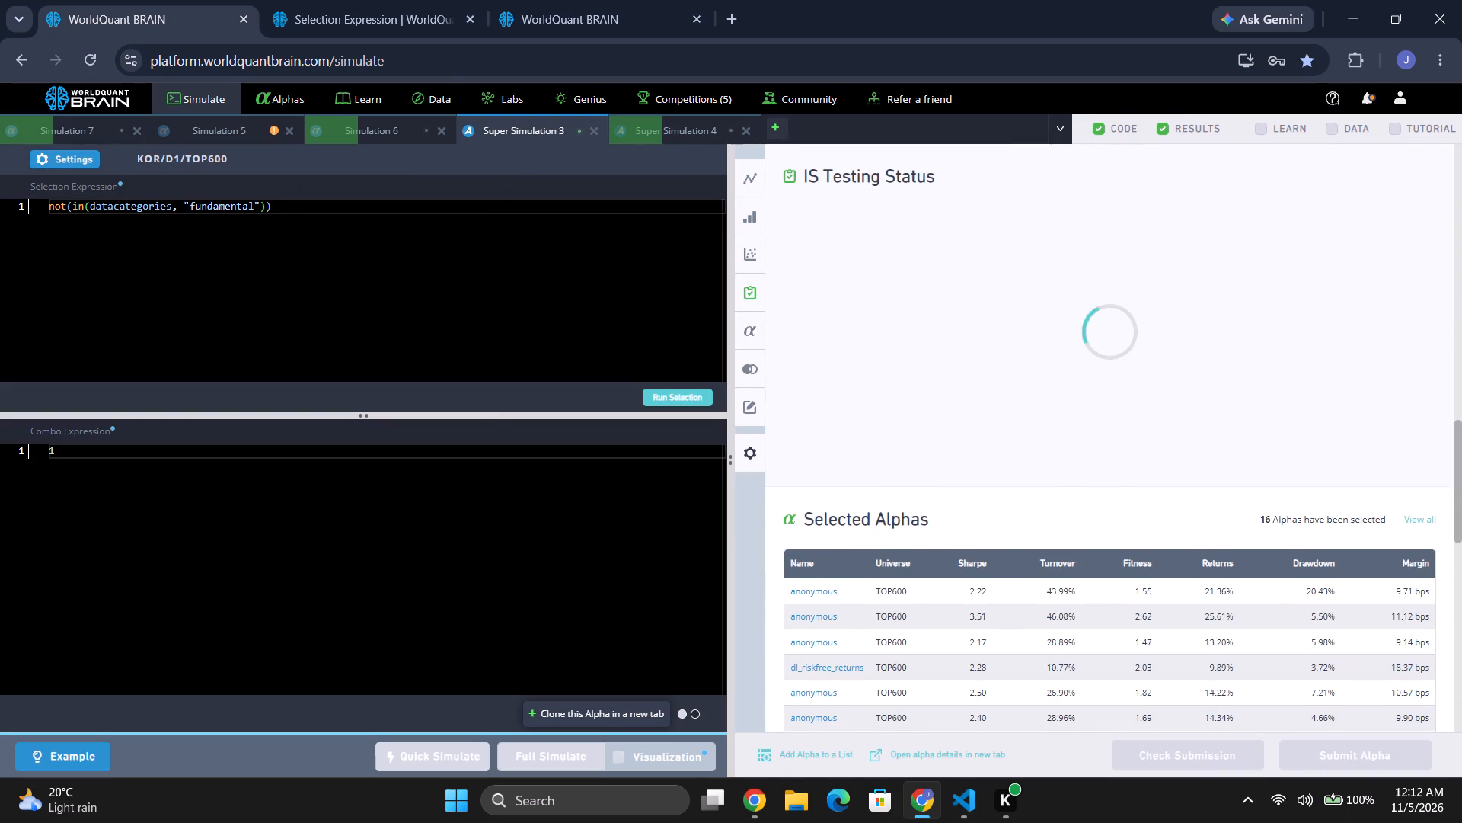
Replace the KOR SuperAlpha's combo expression with combo_a(alpha, nlength = 250, mode = 'algo1'), copied from the operator's help text.
{"action": "left_click_drag", "start_coordinate": [68, 461], "coordinate": [28, 456]}
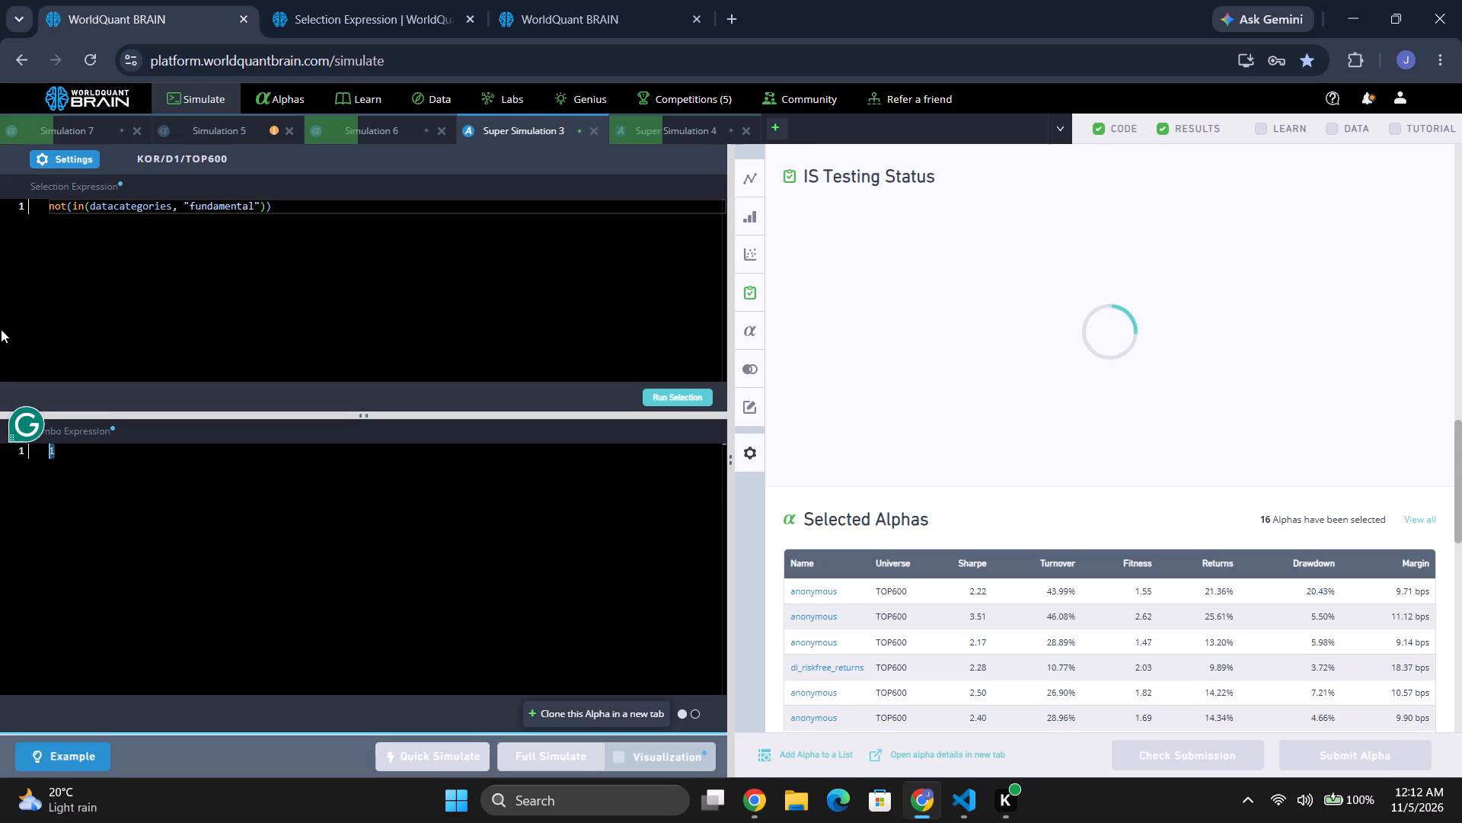
{"action": "key", "text": "c"}
{"action": "key", "text": "o"}
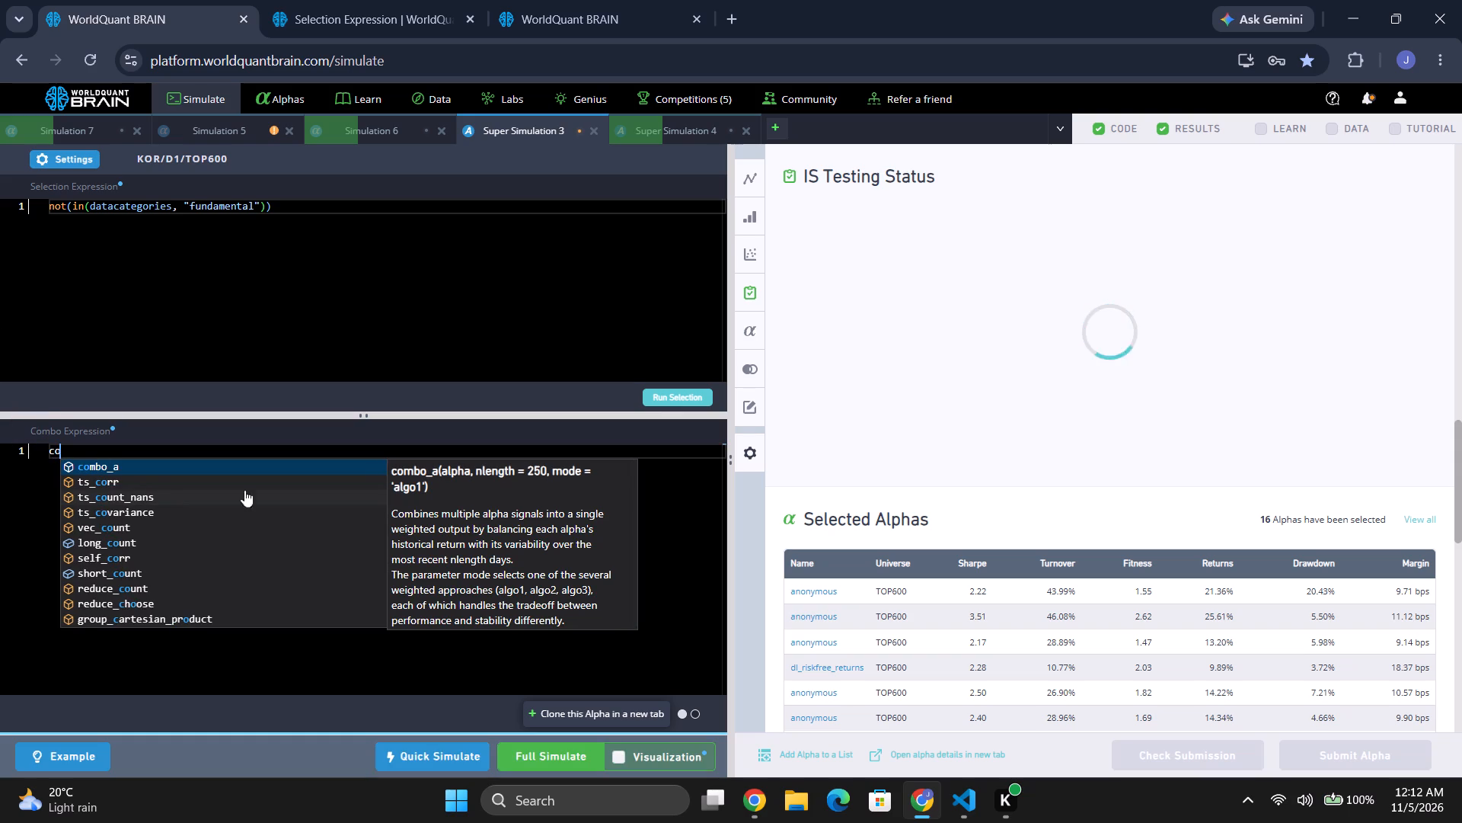
{"action": "left_click_drag", "start_coordinate": [444, 489], "coordinate": [381, 471]}
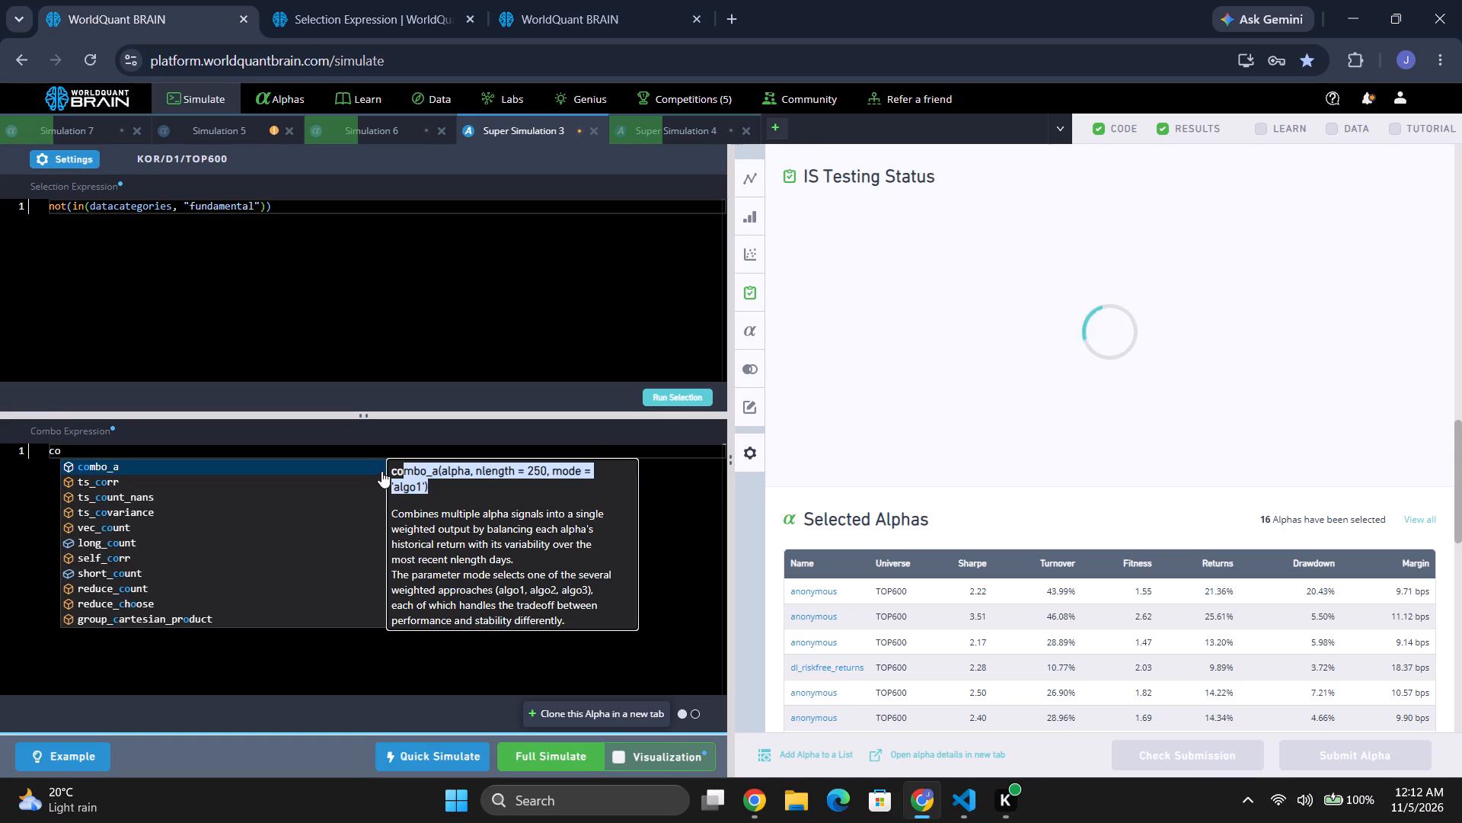
{"action": "left_click_drag", "start_coordinate": [381, 471], "coordinate": [394, 472]}
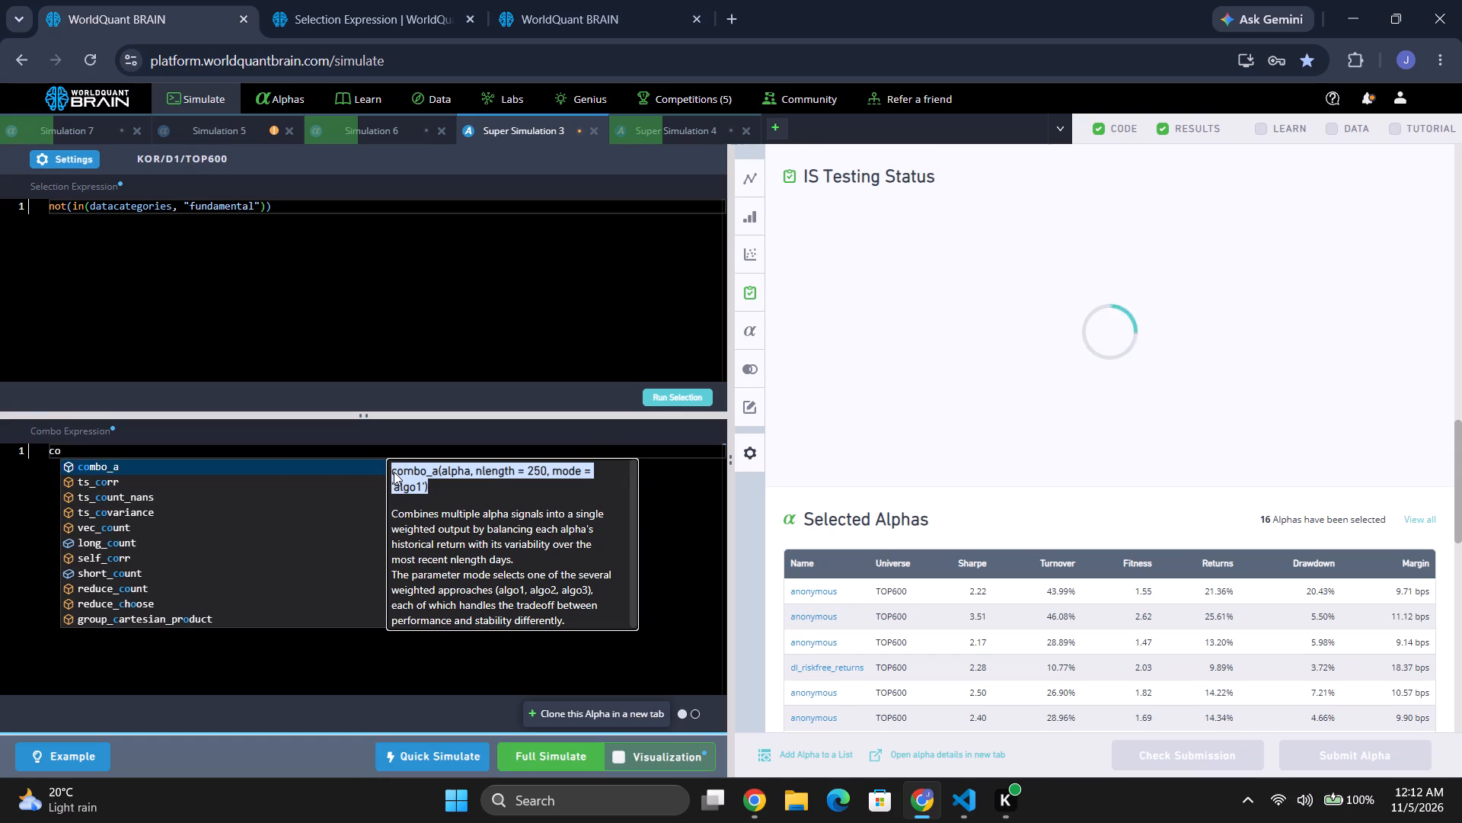
{"action": "key", "text": "ctrl+c"}
{"action": "left_click_drag", "start_coordinate": [78, 451], "coordinate": [15, 451]}
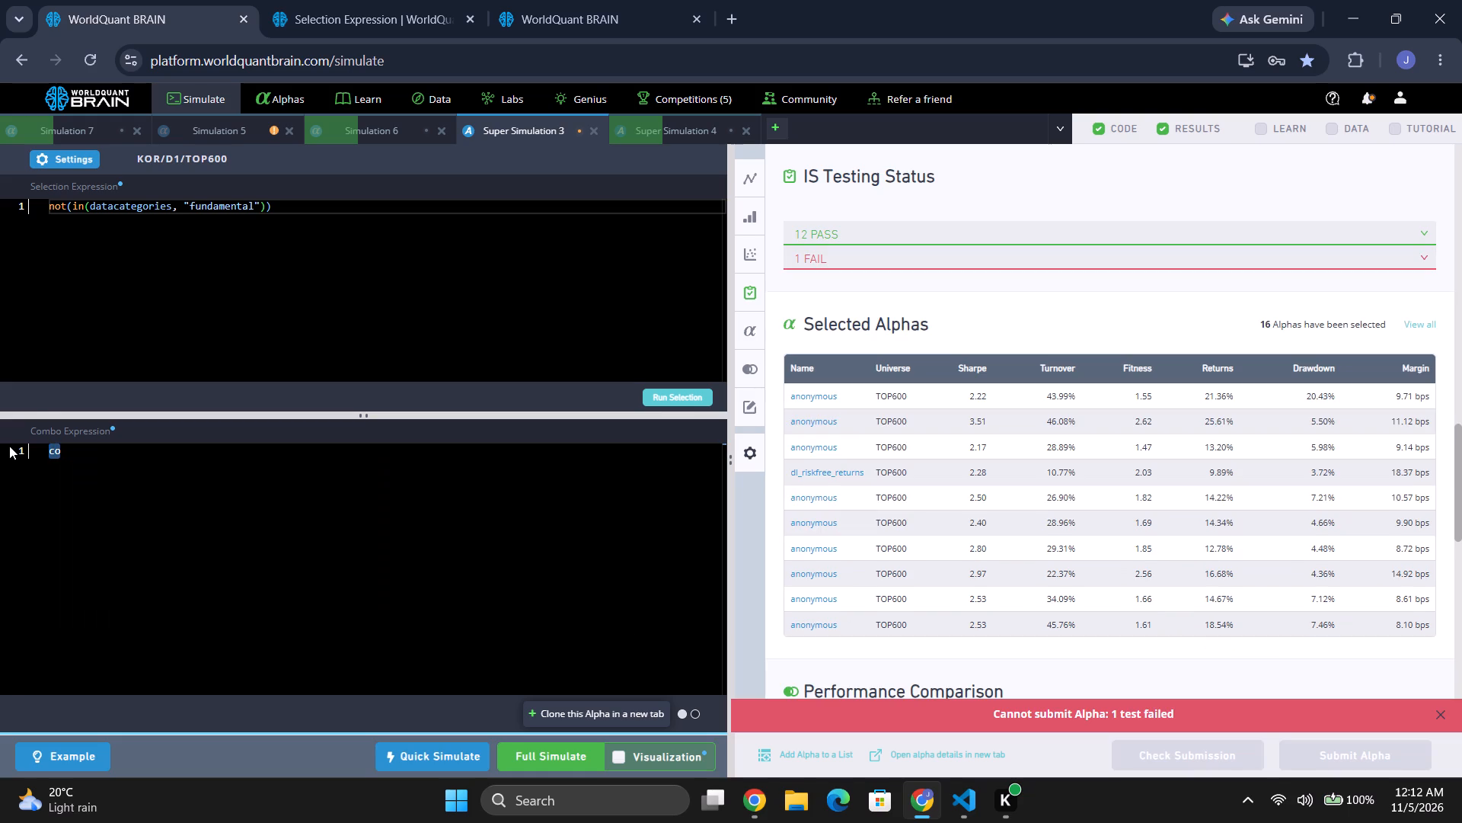
{"action": "key", "text": "ctrl+v"}
Show the details of the KOR SuperAlpha's failed test in IS Testing Status.
{"action": "left_click", "coordinate": [808, 263]}
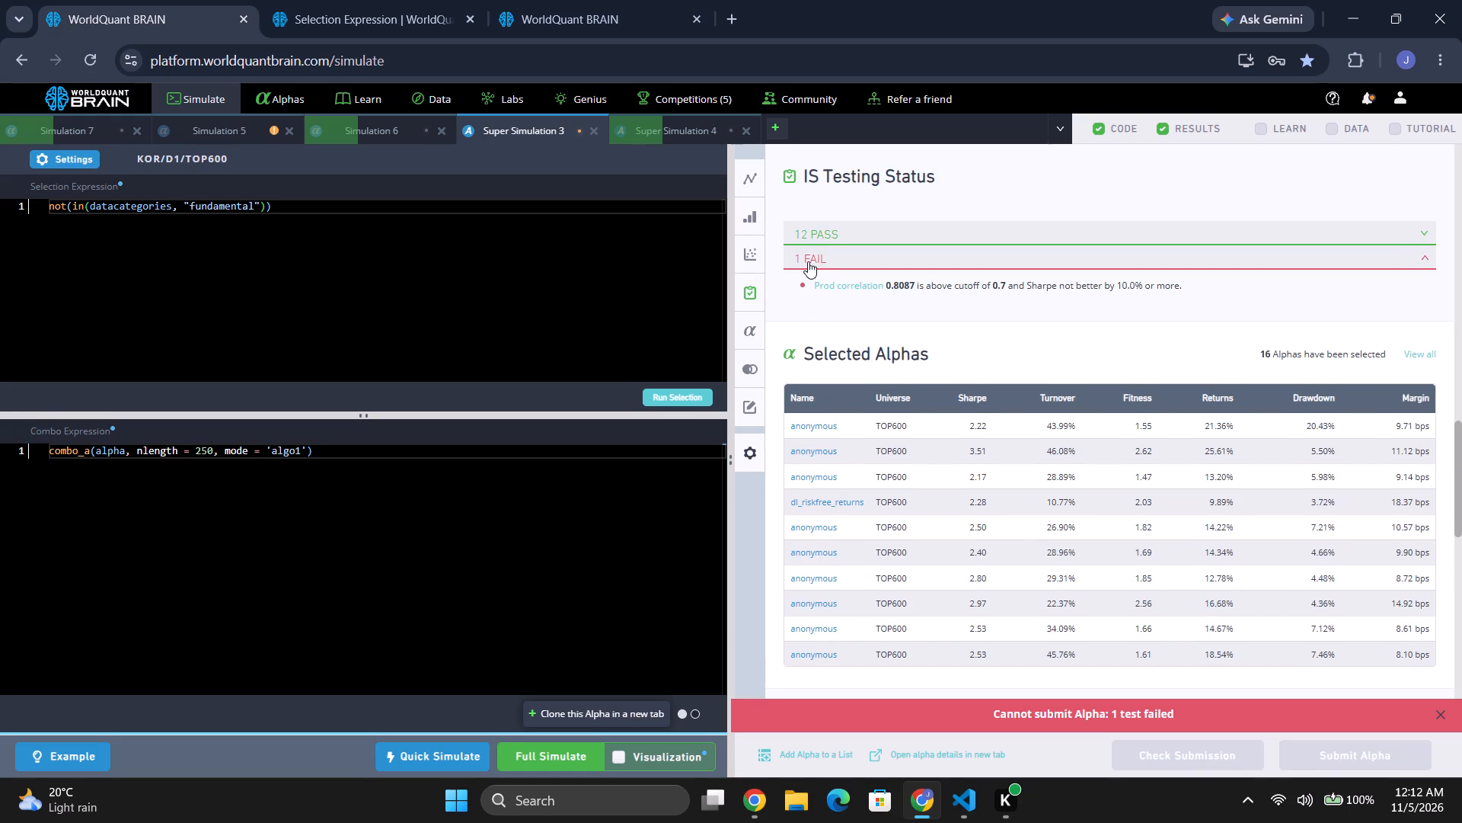
Set nlength to 23 in the KOR SuperAlpha's combo_a expression and start its full simulation.
{"action": "left_click", "coordinate": [210, 456]}
{"action": "key", "text": "BackSpace"}
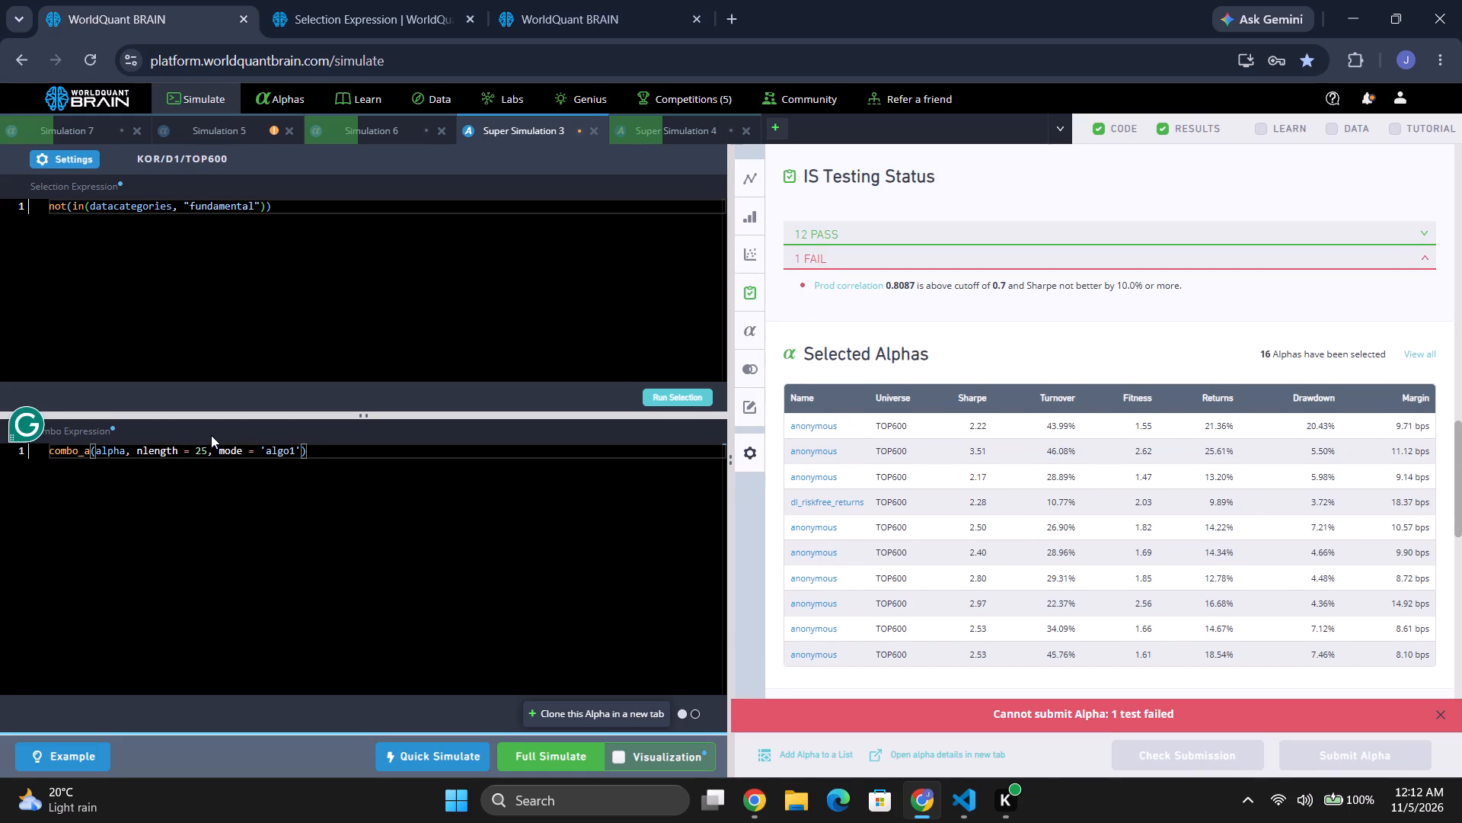
{"action": "key", "text": "BackSpace"}
{"action": "key", "text": "3"}
{"action": "left_click", "coordinate": [553, 754]}
Review Simulation 5's PnL chart, IS summary and the warnings in its IS Testing Status.
{"action": "left_click", "coordinate": [221, 134]}
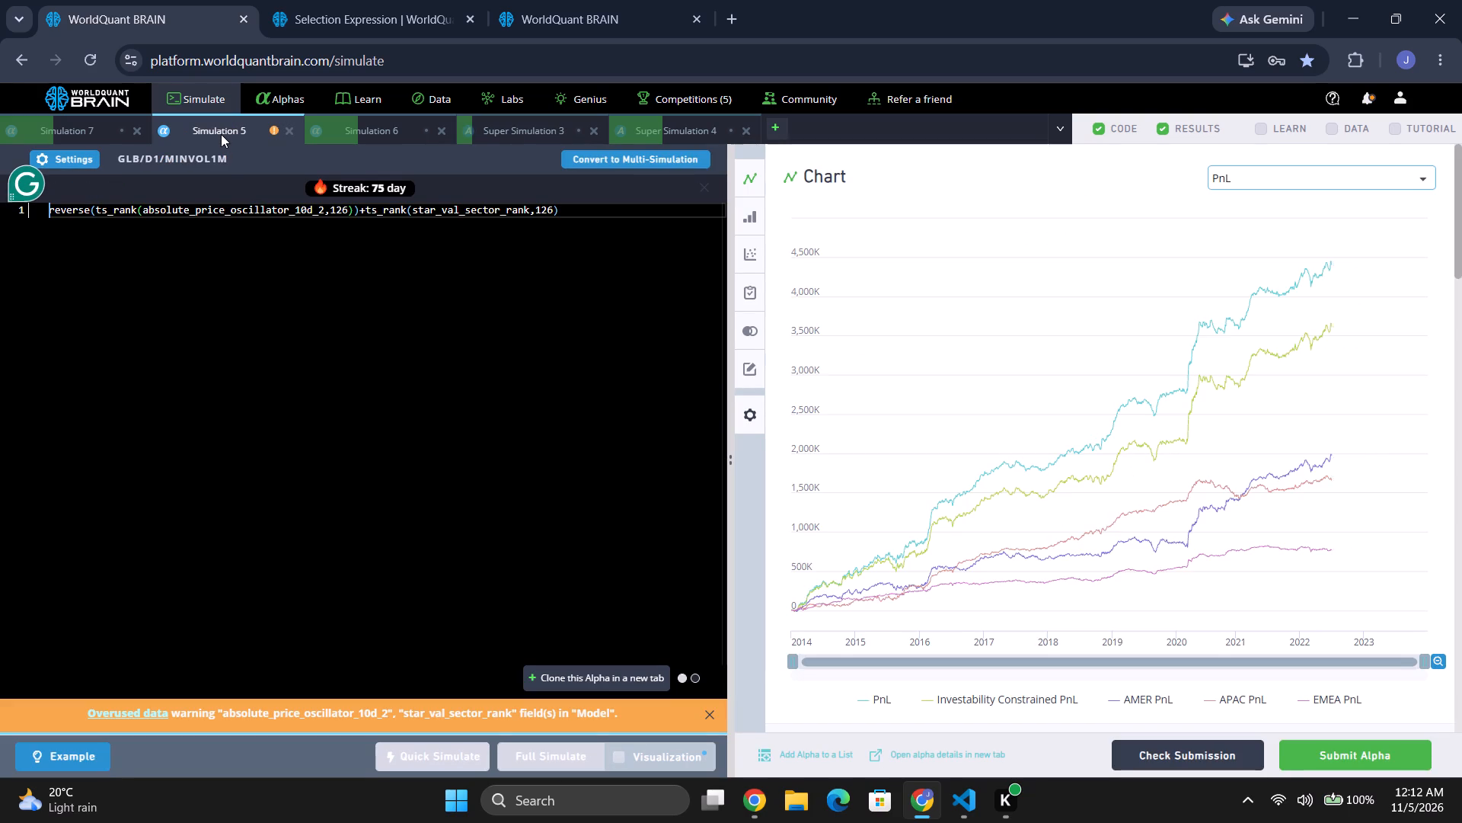
{"action": "scroll", "coordinate": [1308, 414], "scroll_direction": "down", "scroll_amount": 1}
{"action": "scroll", "coordinate": [1141, 419], "scroll_direction": "down", "scroll_amount": 4}
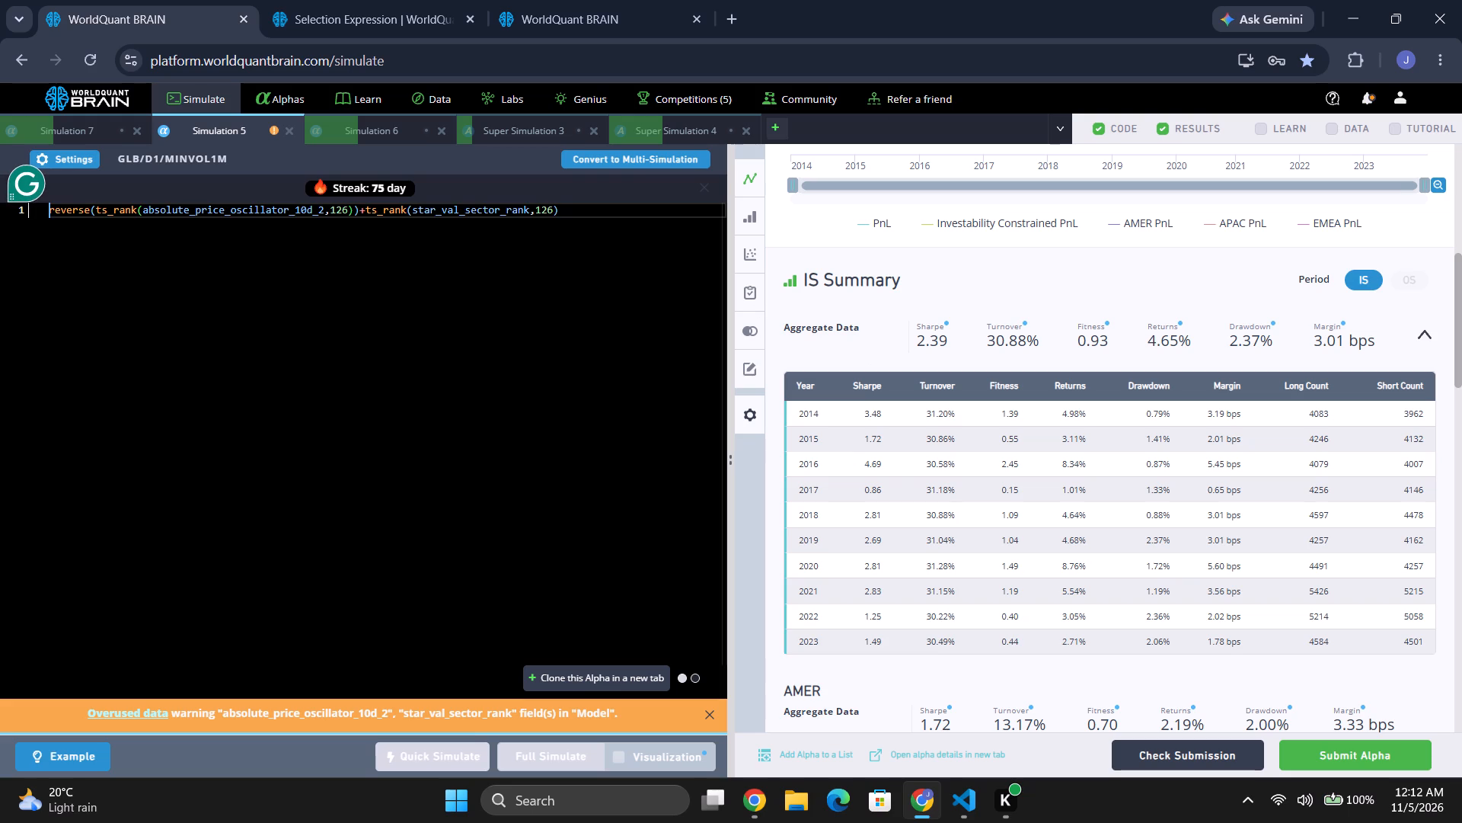
{"action": "scroll", "coordinate": [1131, 428], "scroll_direction": "down", "scroll_amount": 7}
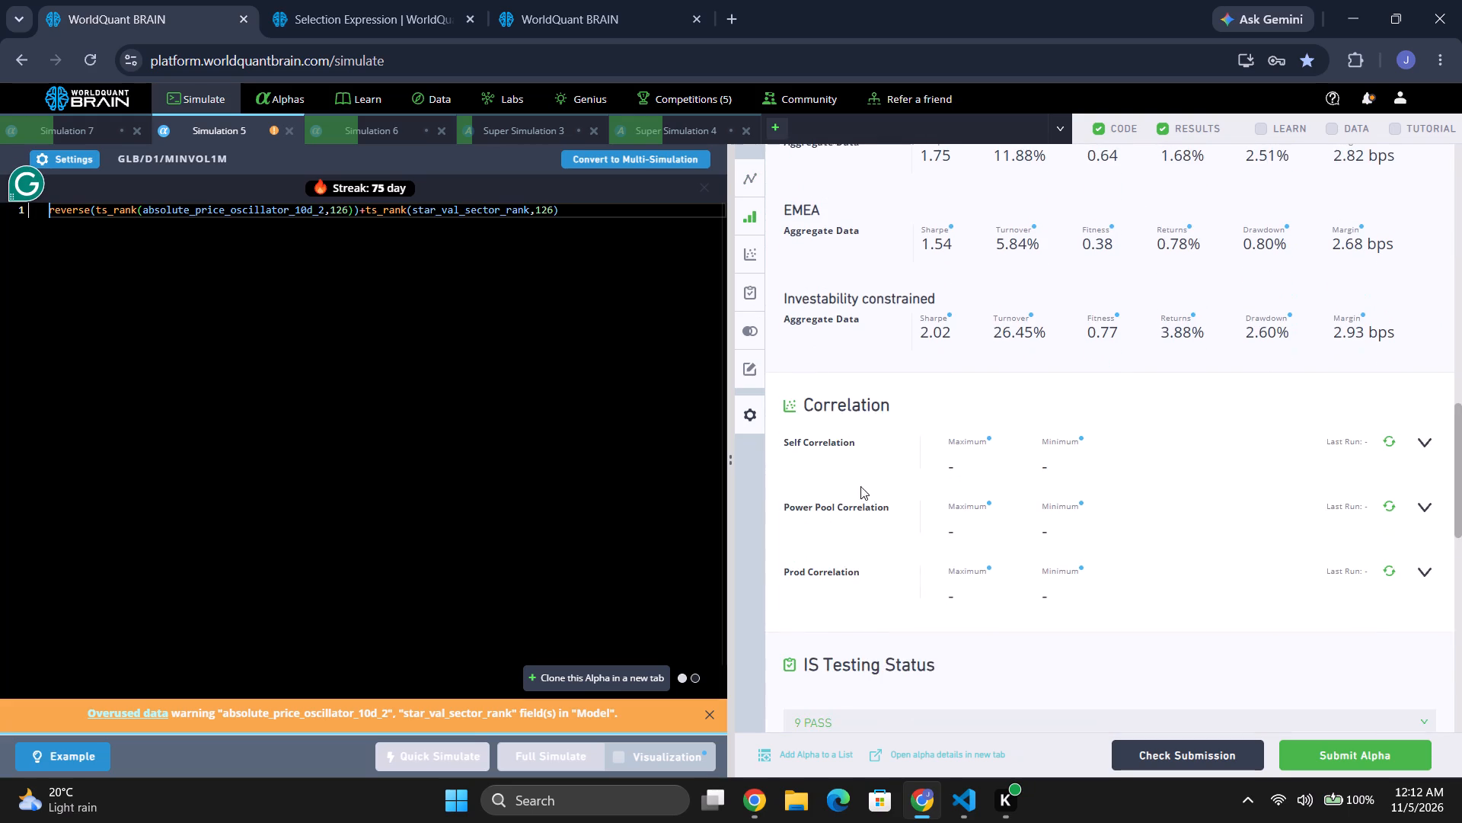
{"action": "scroll", "coordinate": [873, 495], "scroll_direction": "down", "scroll_amount": 3}
{"action": "left_click", "coordinate": [846, 457]}
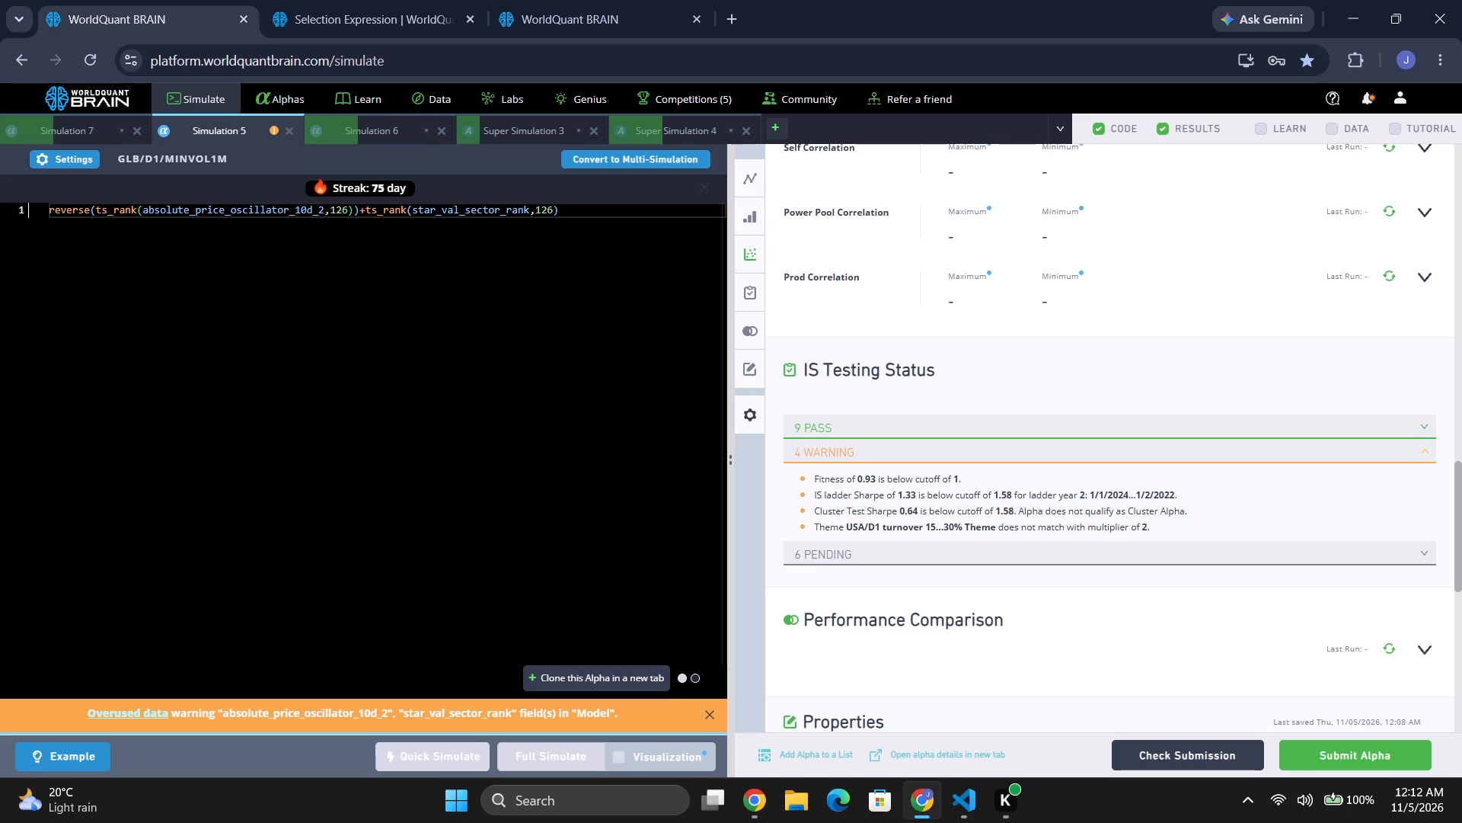
Change the ts_rank applied to star_val_sector_rank in Simulation 5 to ts_scale and start its full simulation.
{"action": "left_click", "coordinate": [363, 212]}
{"action": "left_click_drag", "start_coordinate": [406, 210], "coordinate": [384, 211]}
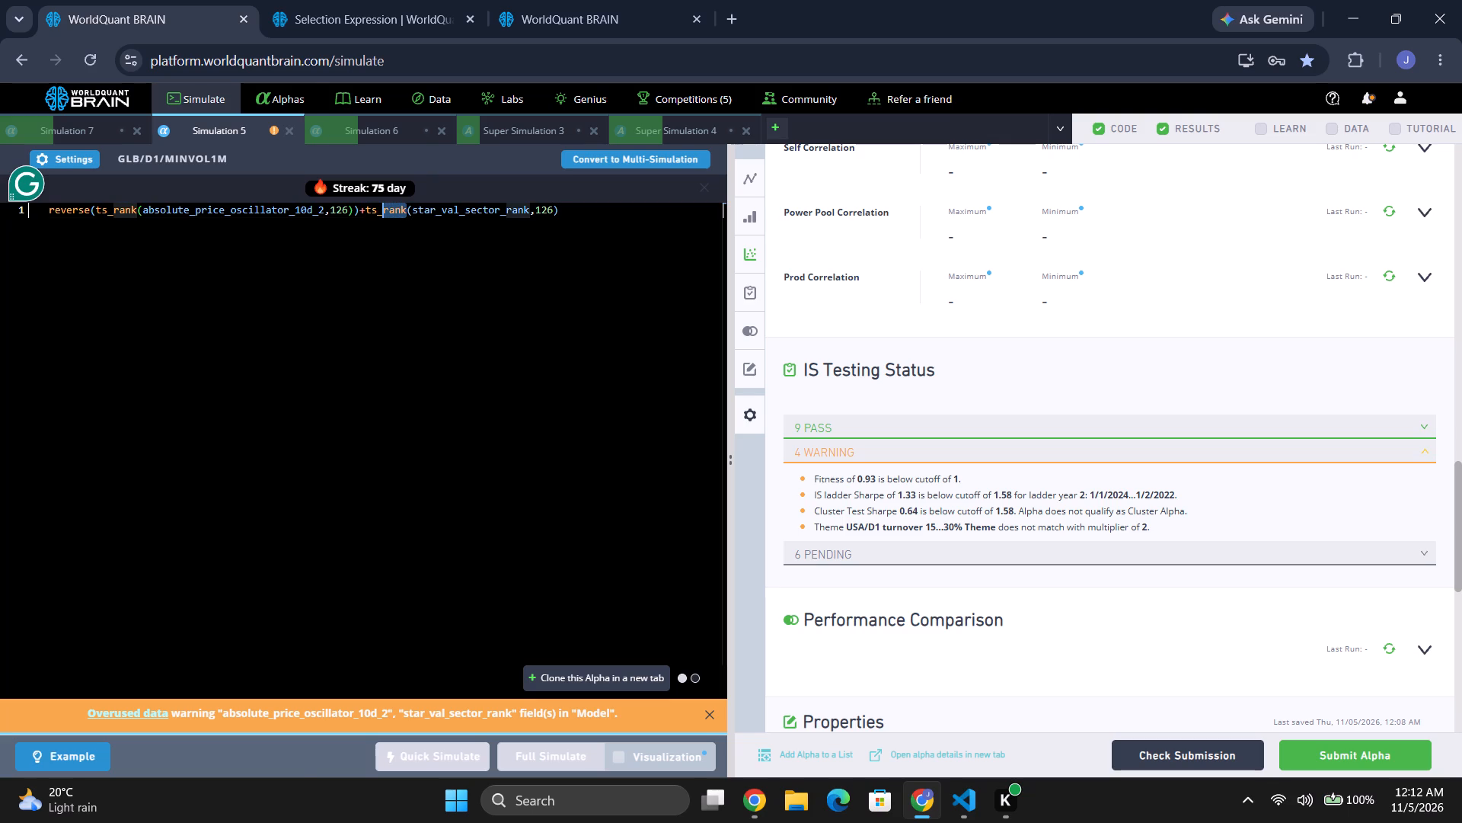
{"action": "type", "text": "sc"}
{"action": "left_click", "coordinate": [451, 229]}
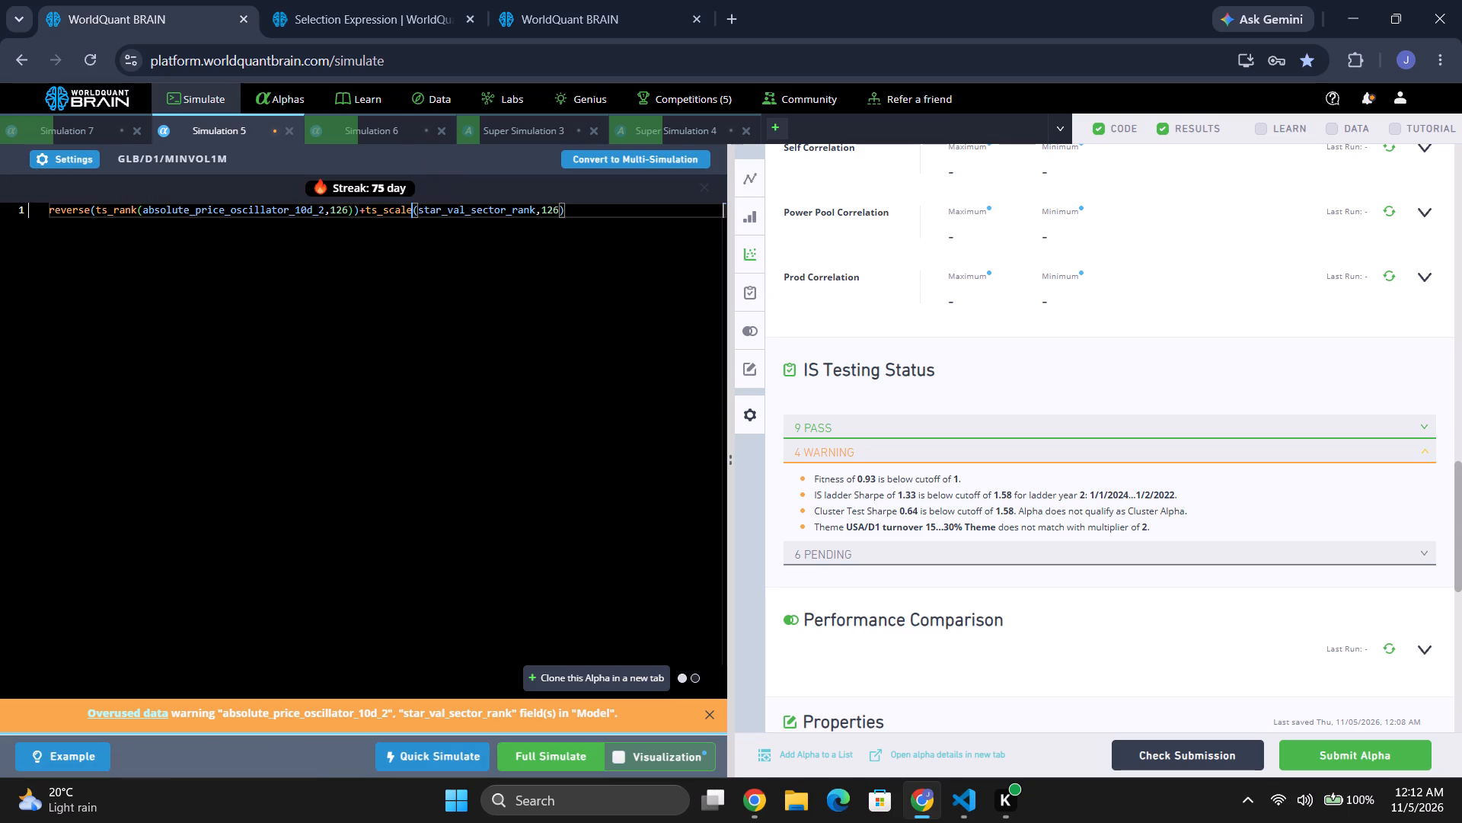
{"action": "left_click", "coordinate": [551, 754]}
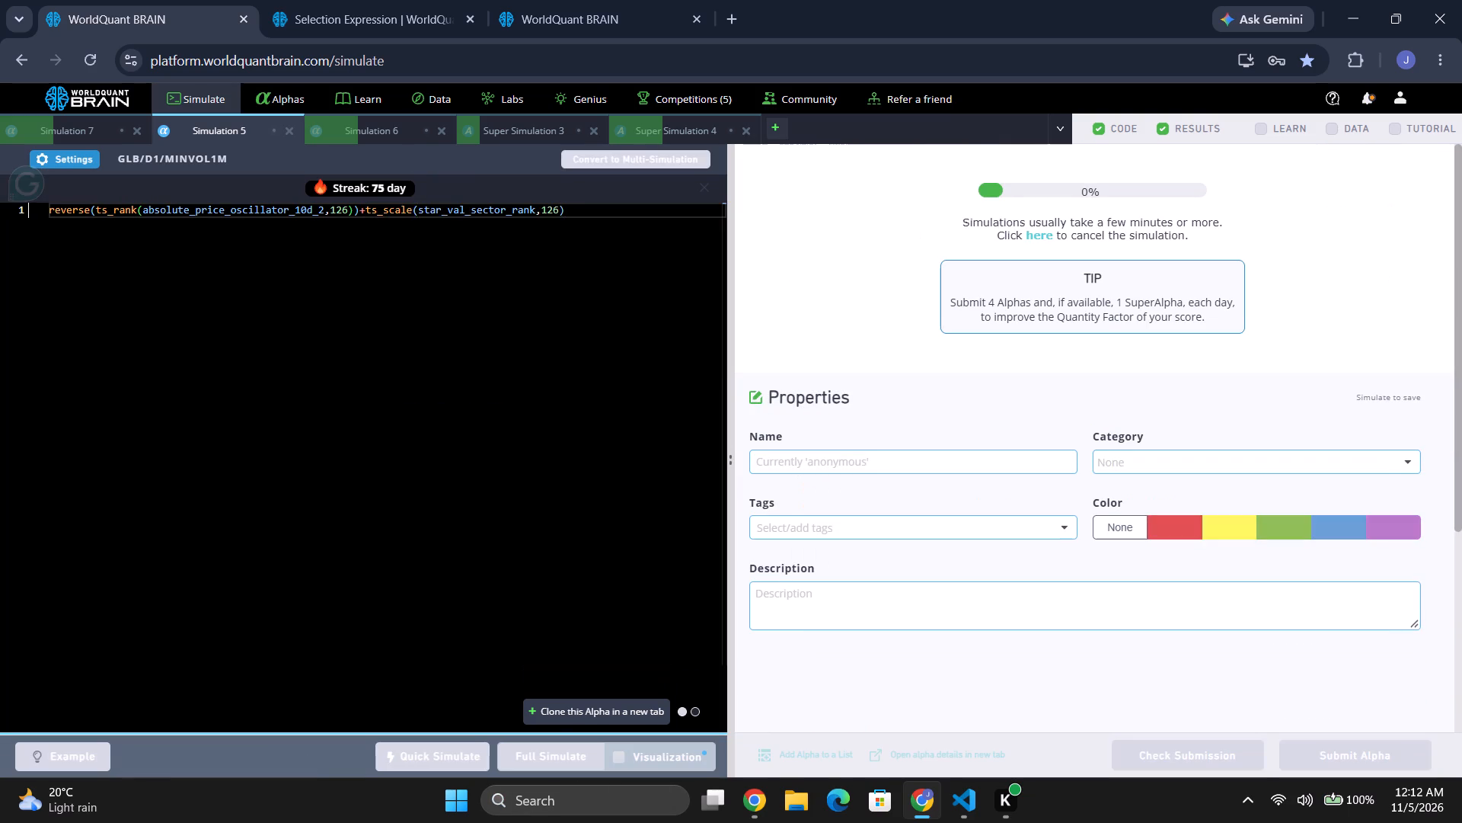
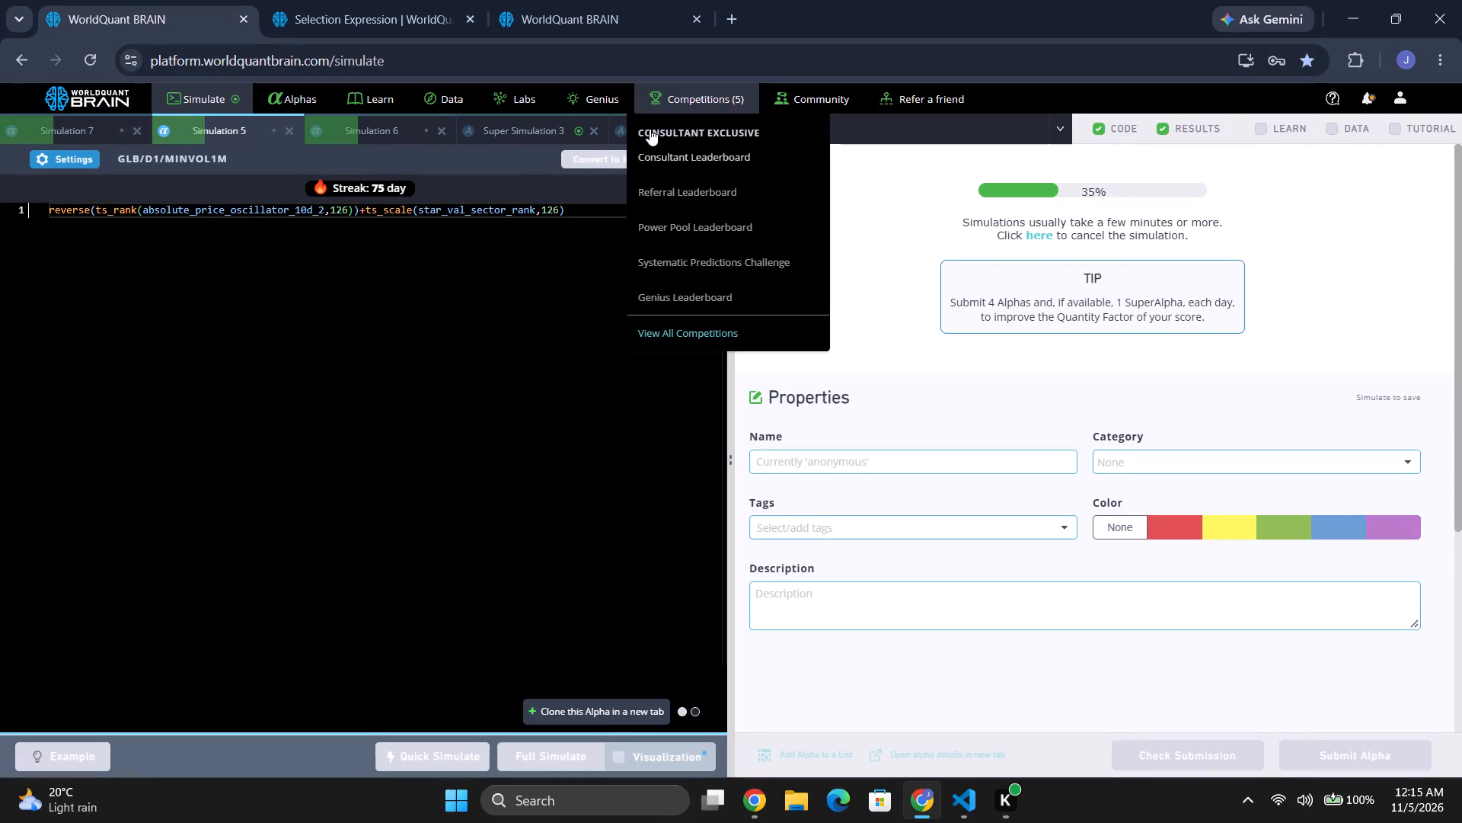
Run the submission checks on the KOR SuperAlpha in Super Simulation 3 and the GLB SuperAlpha in Super Simulation 4.
{"action": "left_click", "coordinate": [531, 129]}
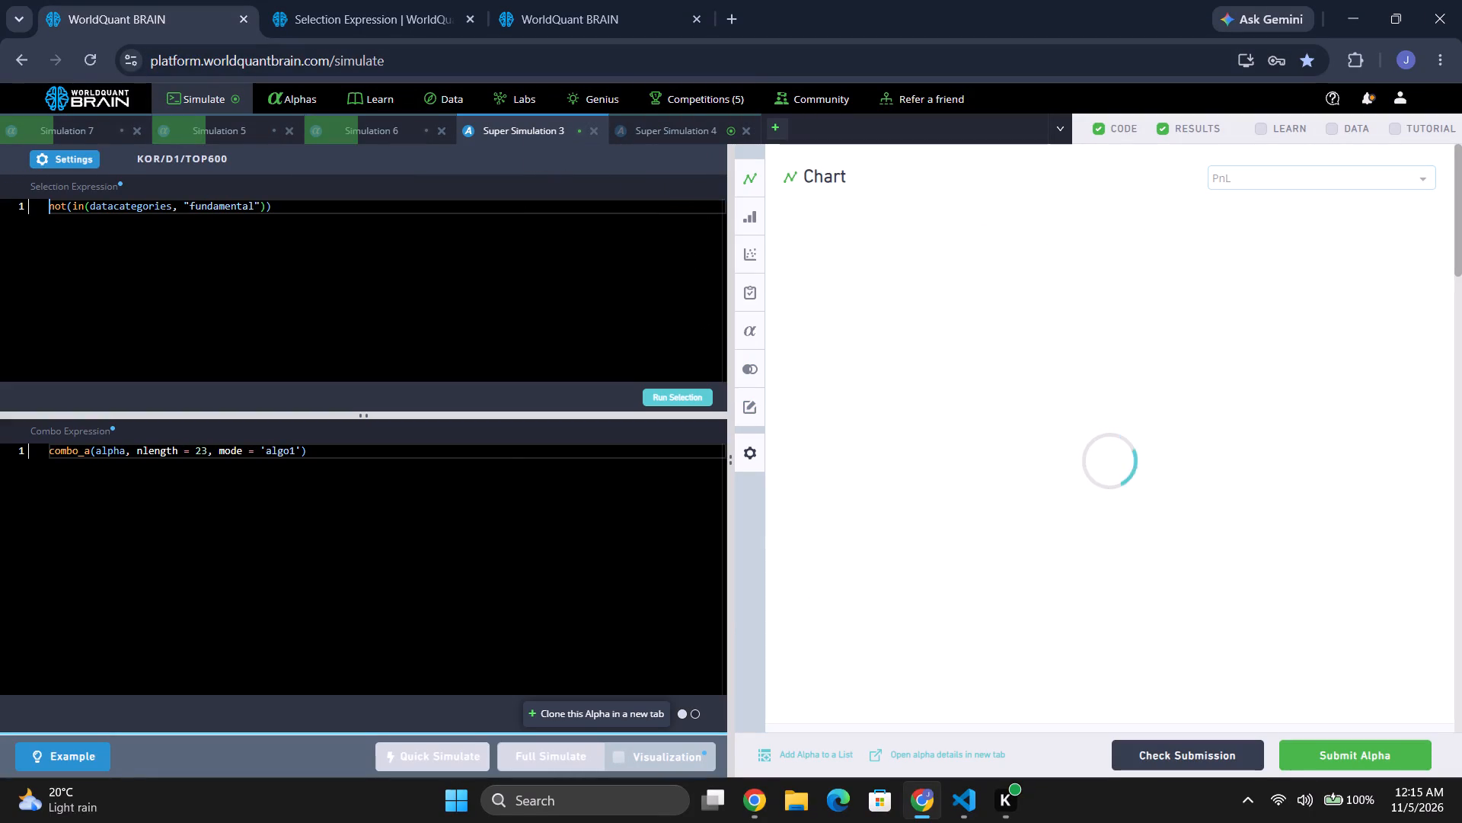
{"action": "left_click", "coordinate": [1162, 754]}
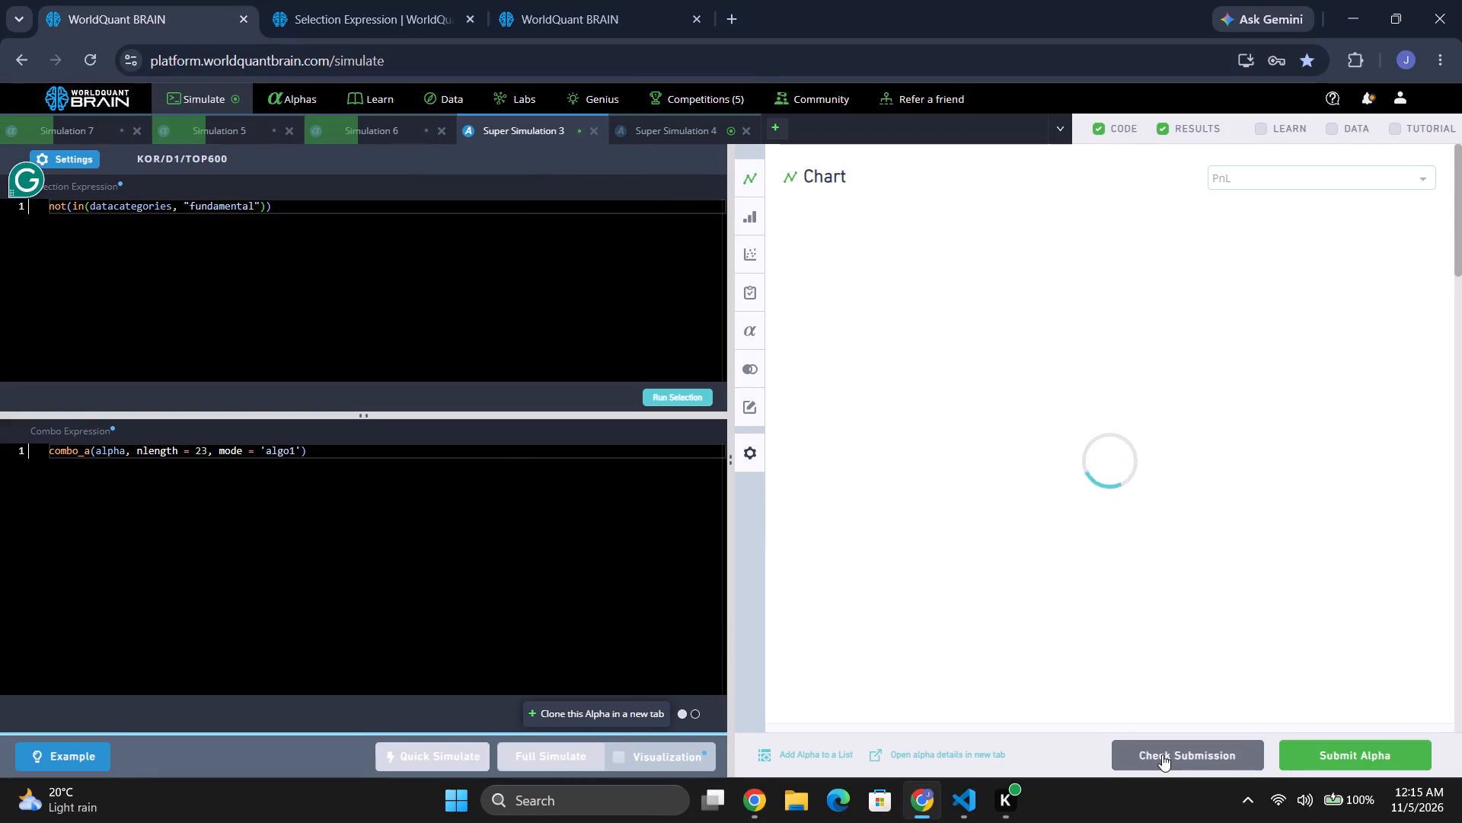
{"action": "left_click", "coordinate": [683, 133]}
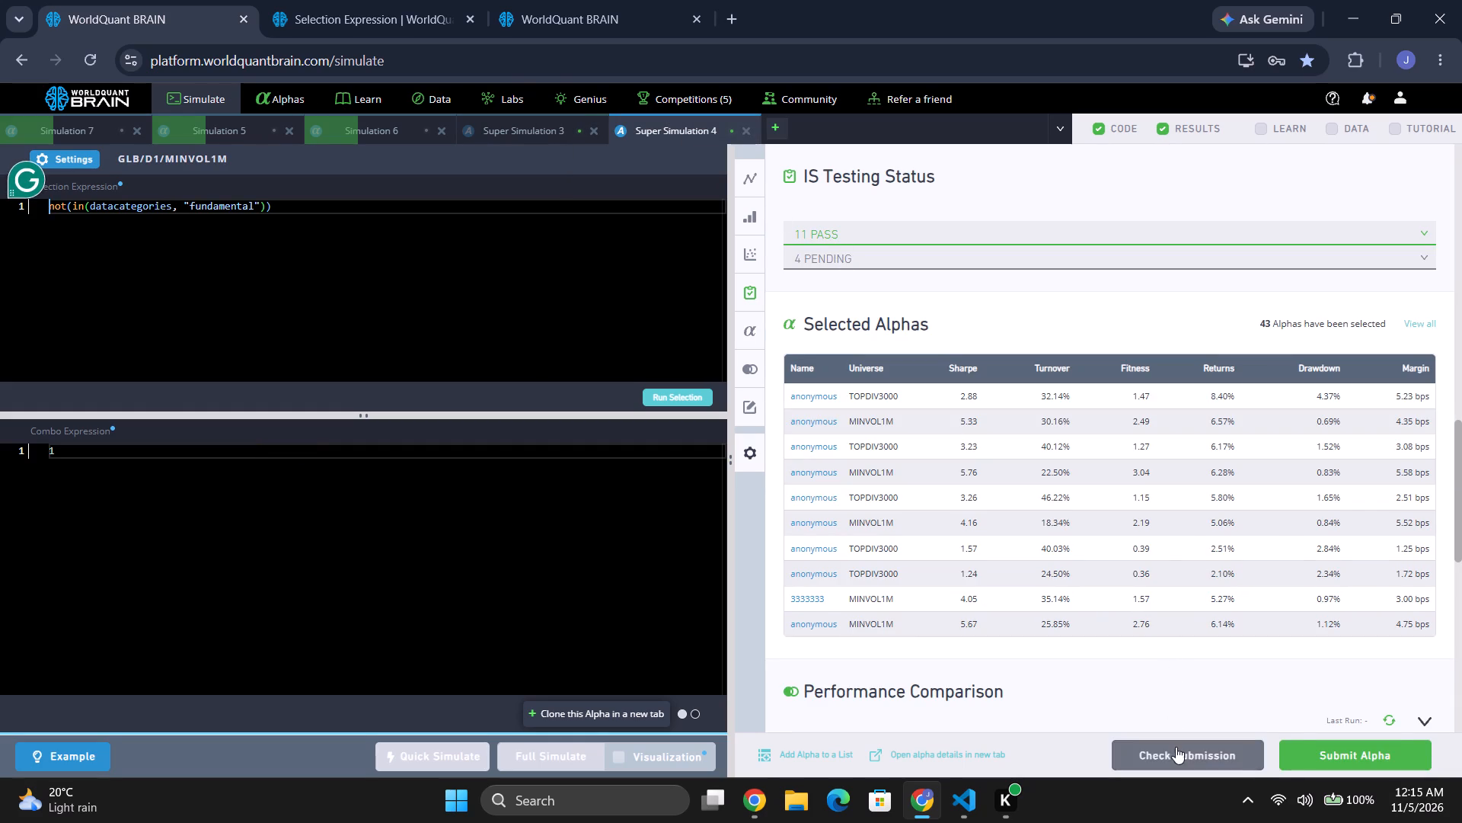
{"action": "left_click", "coordinate": [1173, 753]}
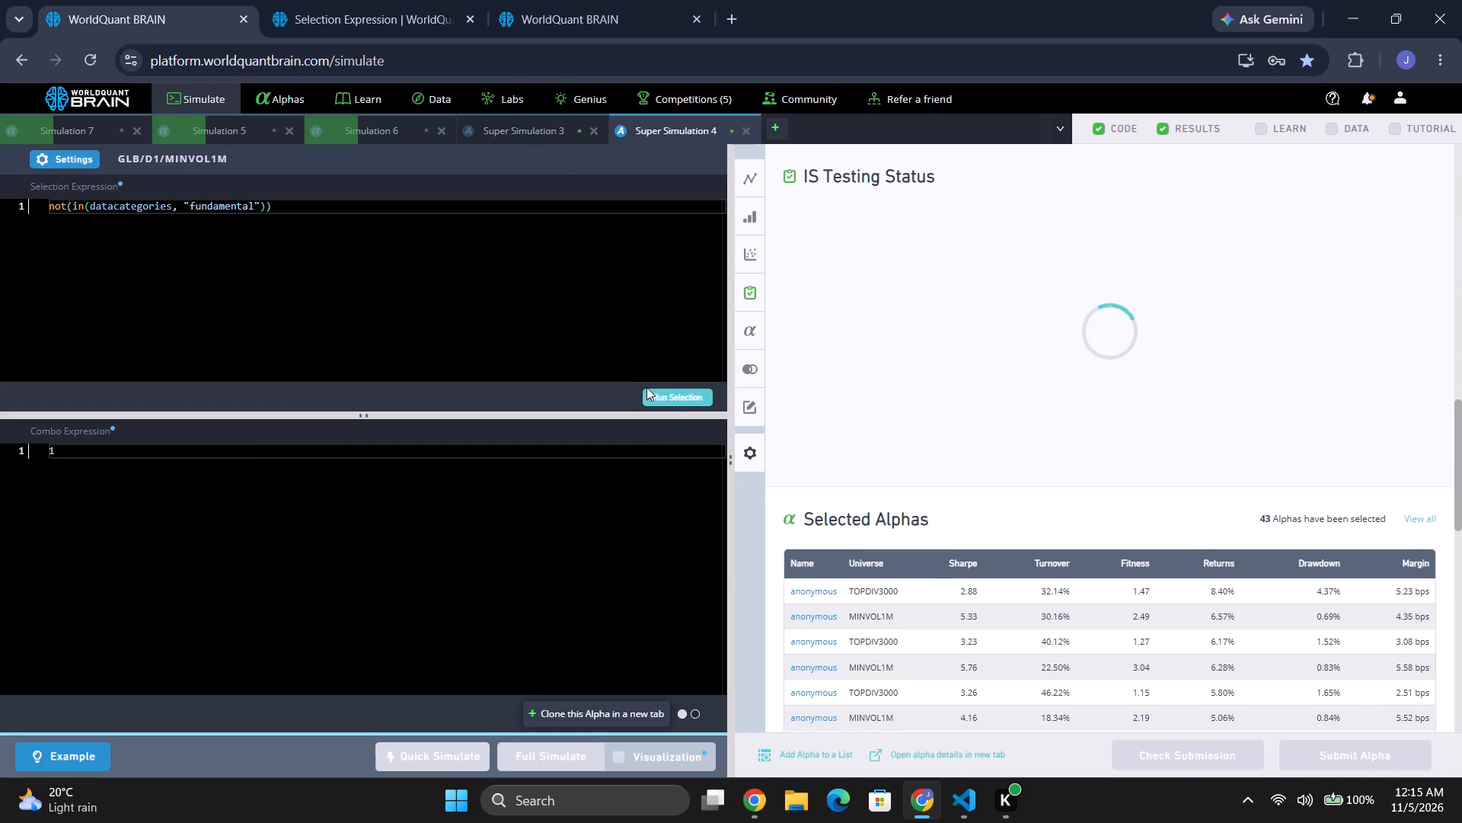
Show the failed, pending and passed test details of the GLB SuperAlpha in Super Simulation 4's IS Testing Status.
{"action": "left_click", "coordinate": [500, 123]}
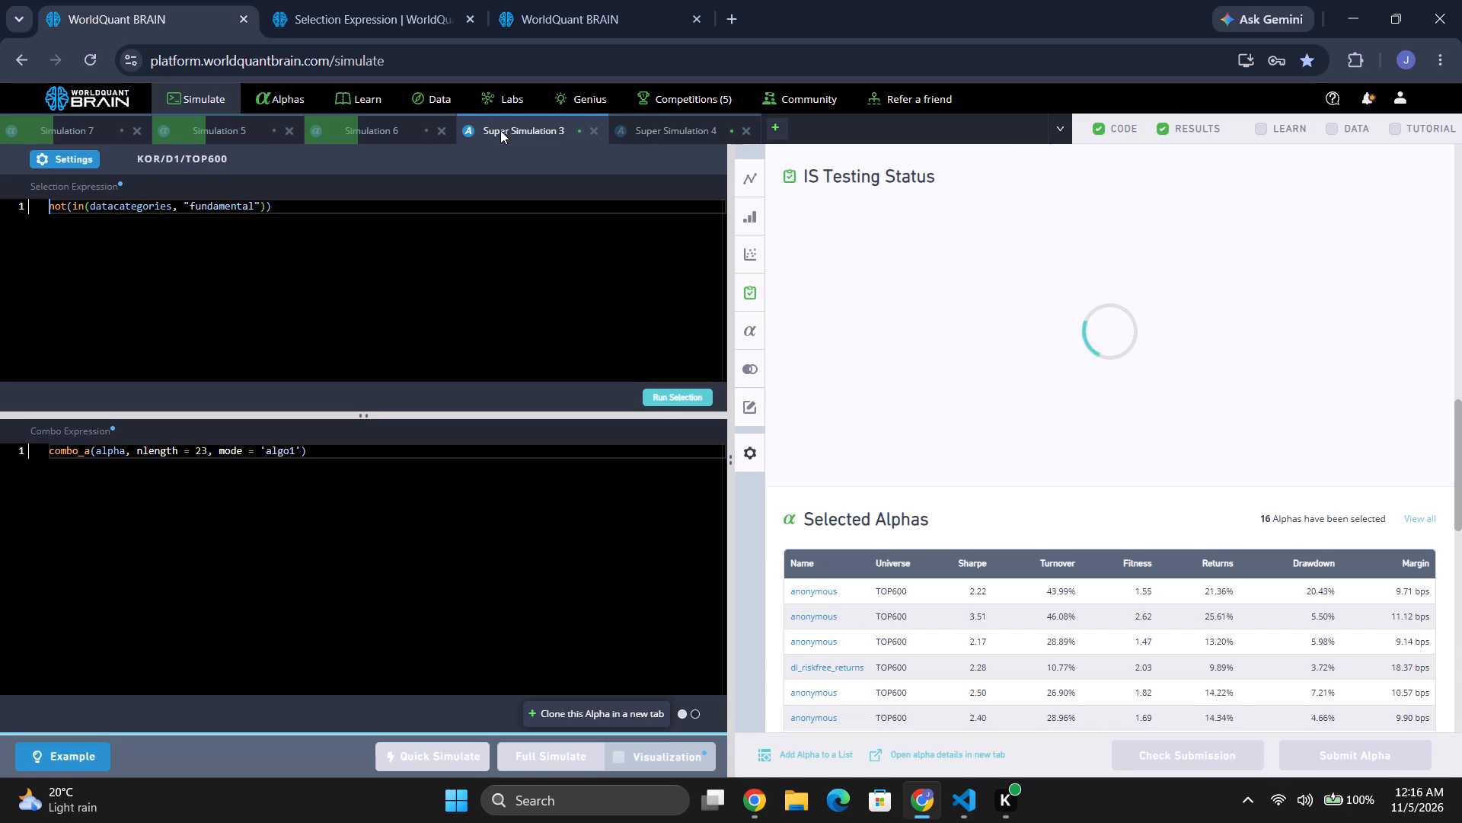
{"action": "left_click", "coordinate": [652, 130]}
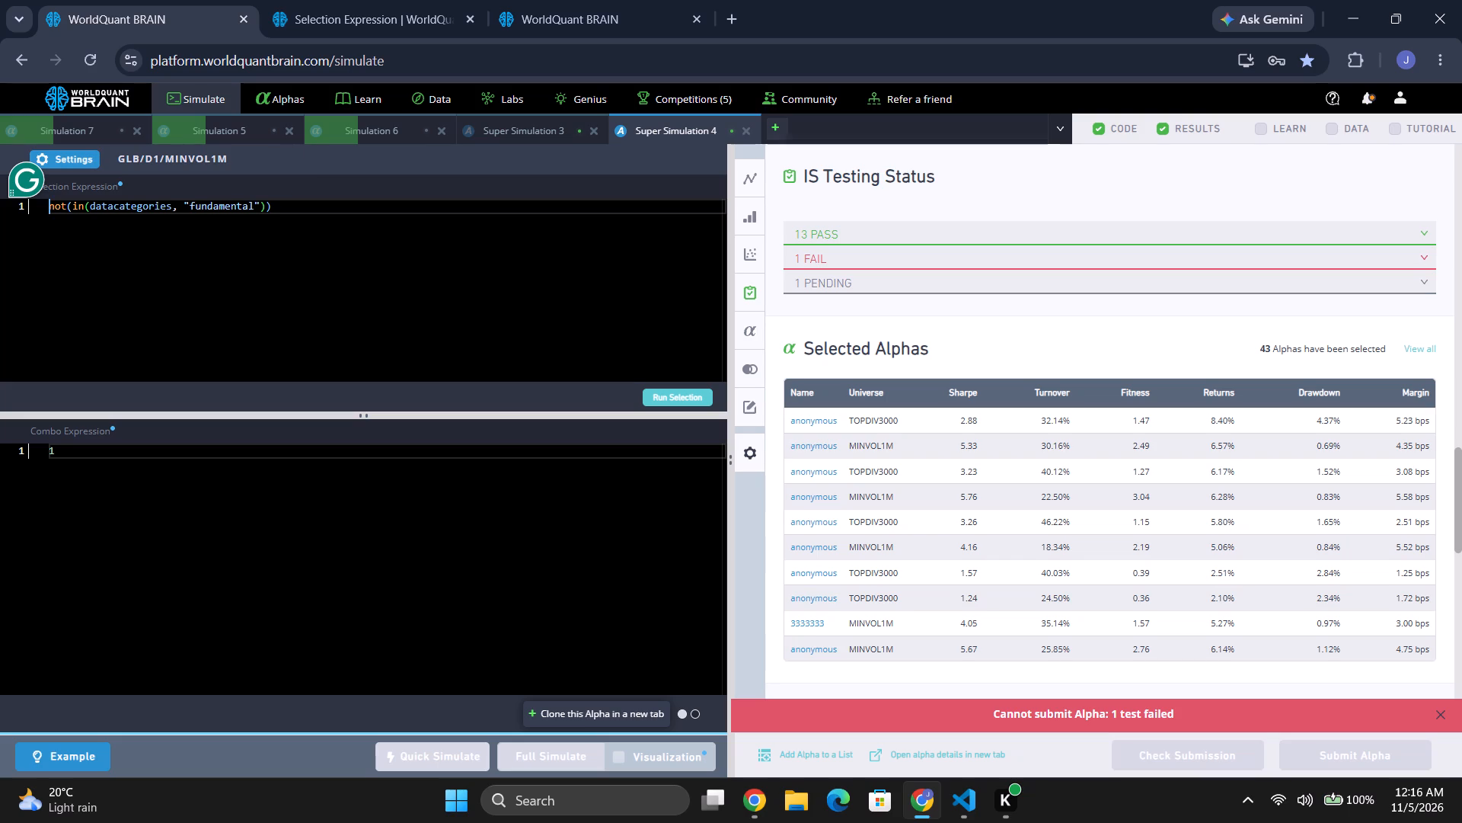
{"action": "left_click", "coordinate": [823, 262]}
{"action": "left_click", "coordinate": [839, 314]}
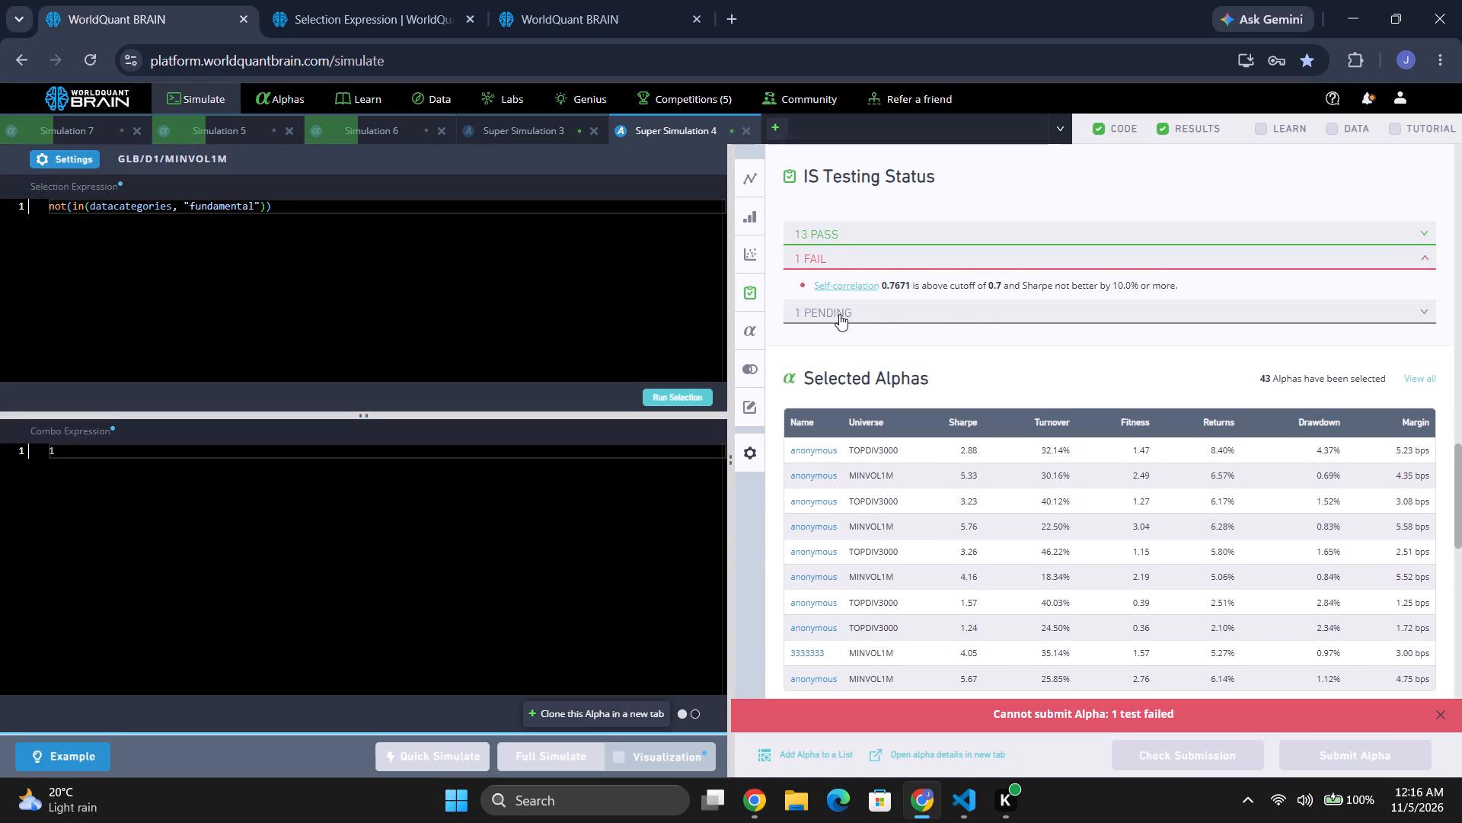
{"action": "left_click", "coordinate": [825, 245]}
{"action": "left_click", "coordinate": [824, 226]}
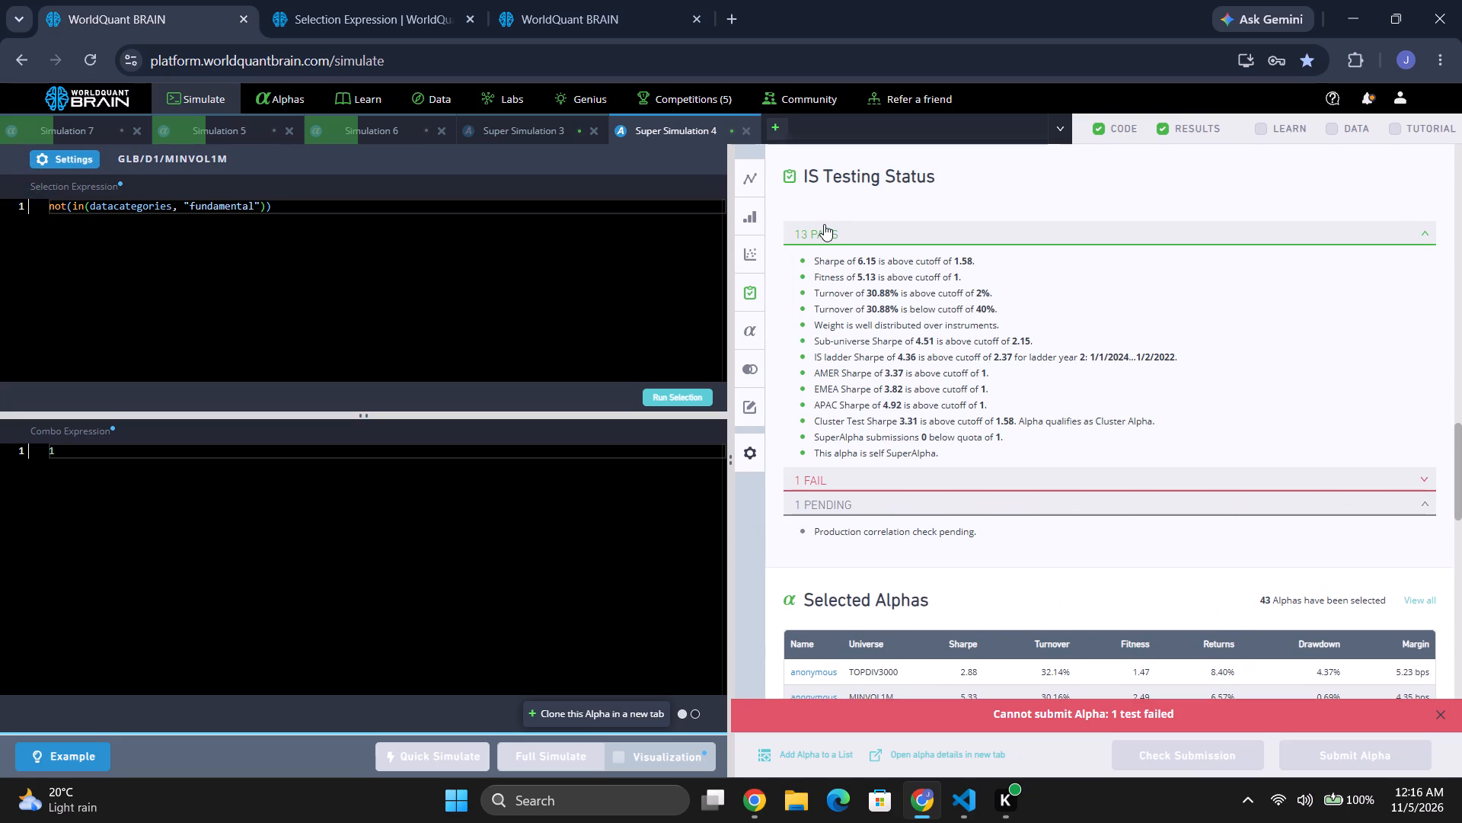
Clone the GLB SuperAlpha from Super Simulation 4 into a new simulation and close the original one.
{"action": "left_click", "coordinate": [72, 158]}
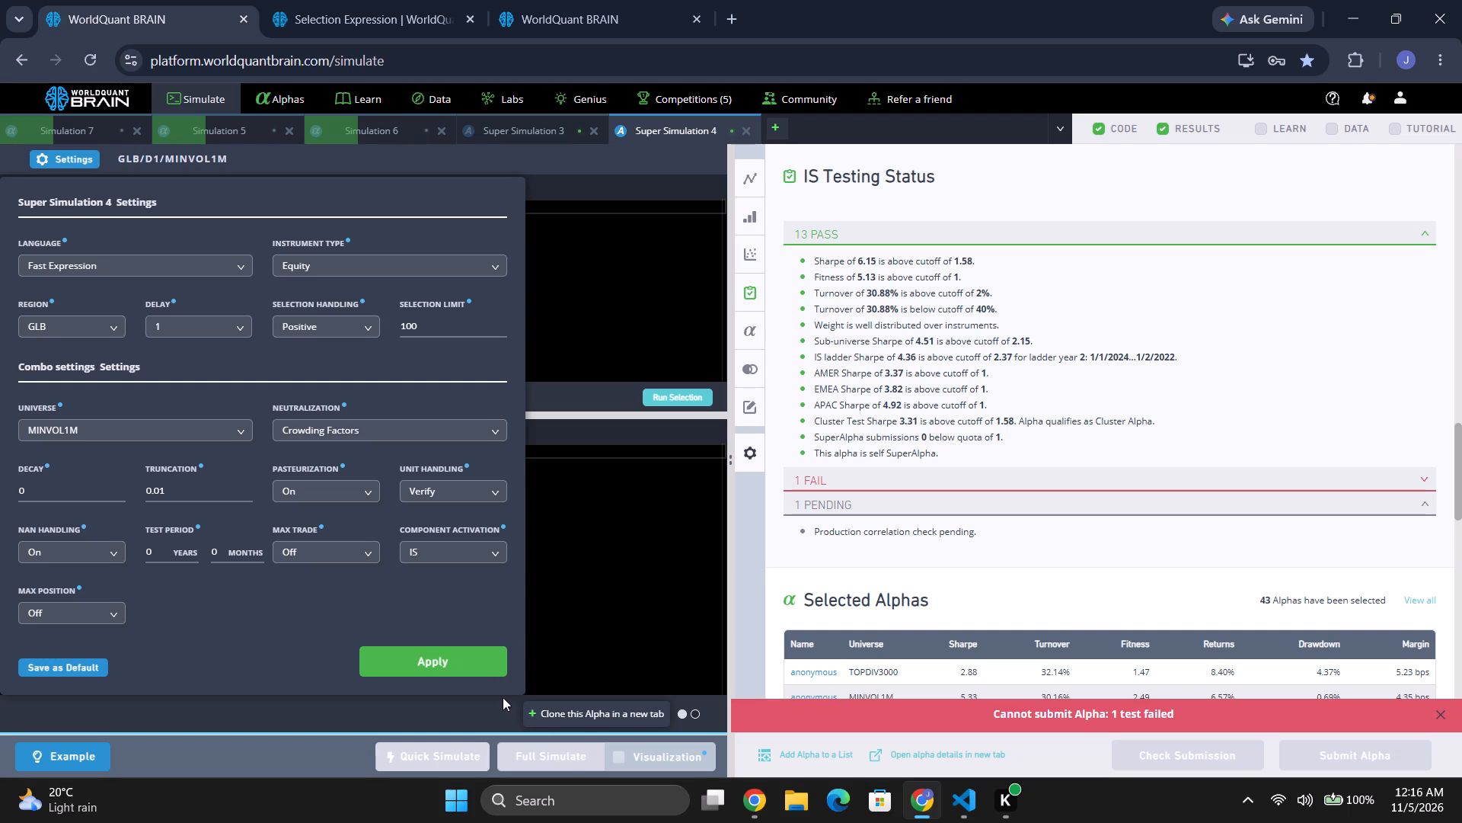
{"action": "left_click", "coordinate": [606, 648]}
{"action": "left_click", "coordinate": [598, 702]}
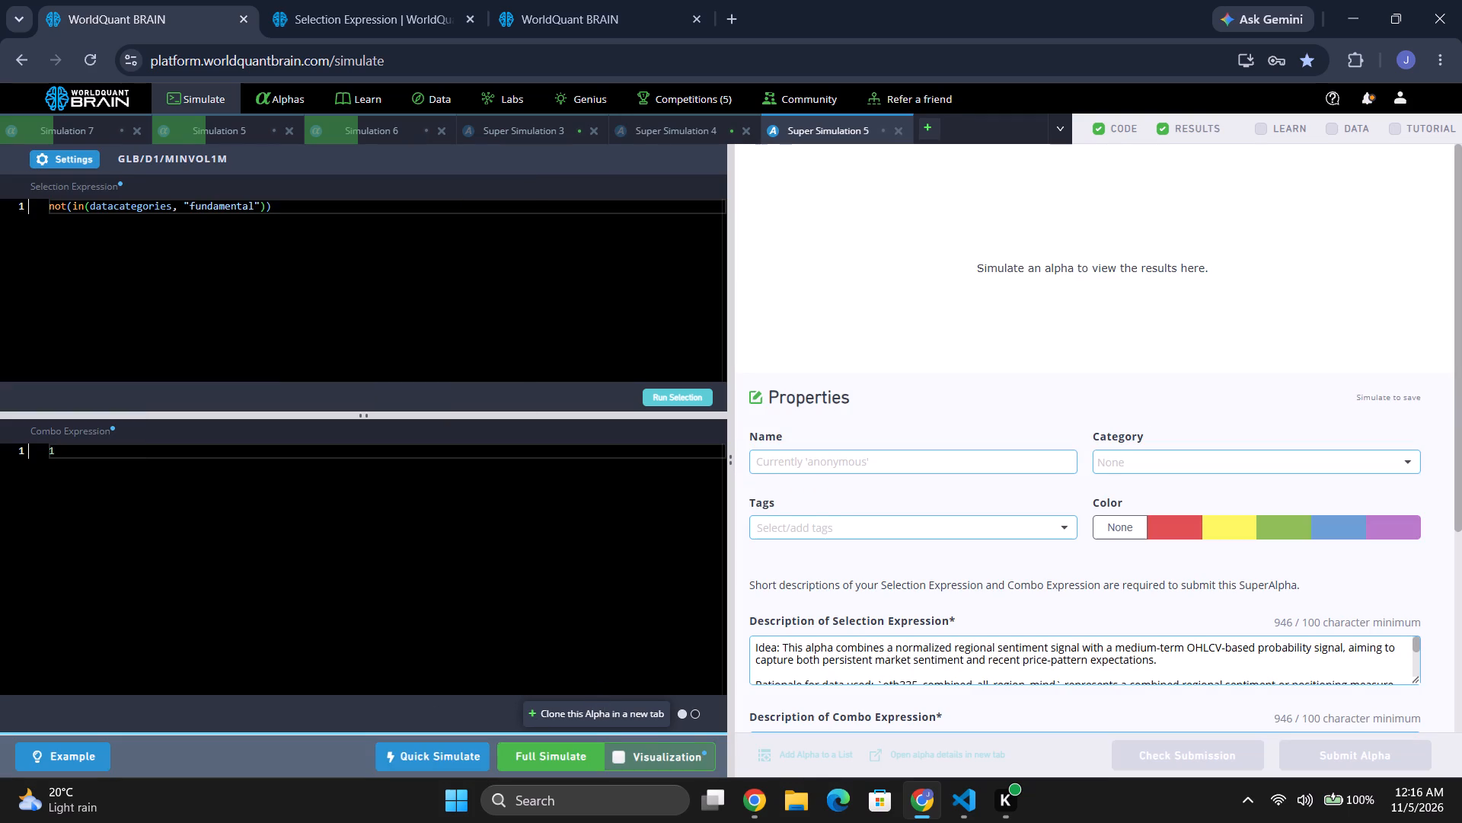
{"action": "left_click", "coordinate": [751, 133]}
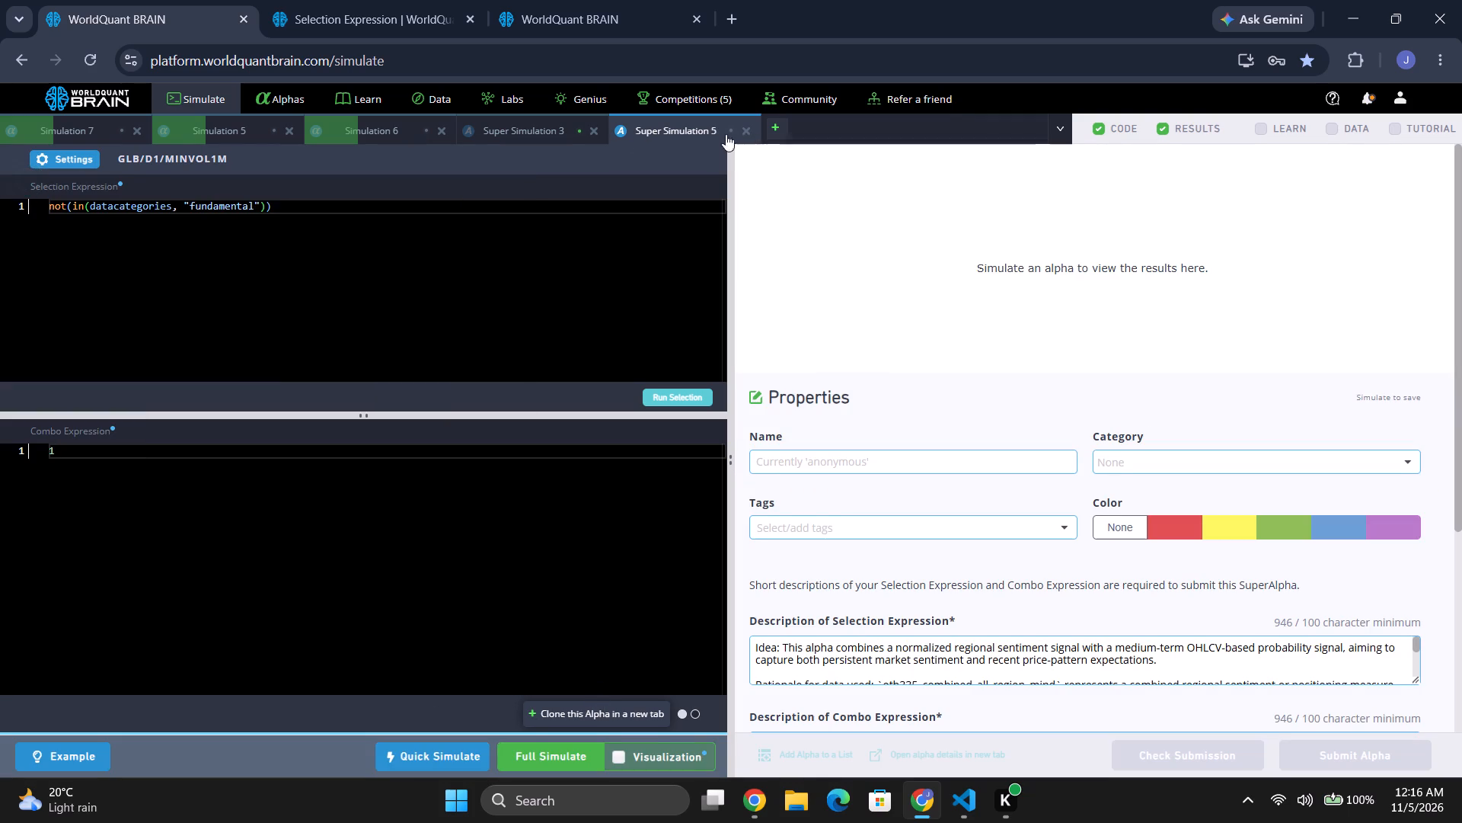
Set the truncation to 0.0001 in the cloned GLB SuperAlpha's settings, apply it and start the full simulation.
{"action": "left_click", "coordinate": [65, 163]}
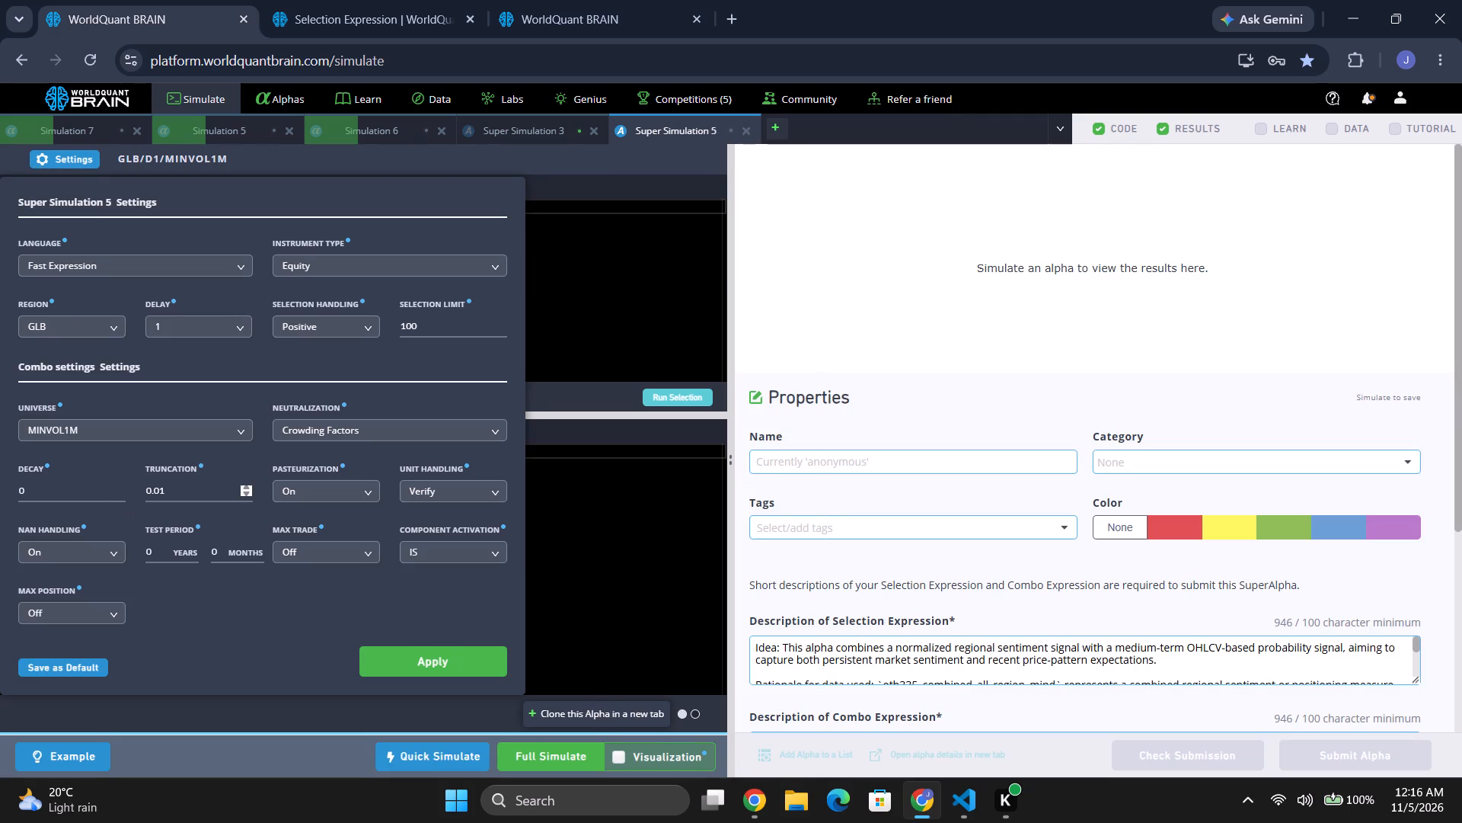
{"action": "left_click", "coordinate": [163, 497]}
{"action": "left_click", "coordinate": [156, 488]}
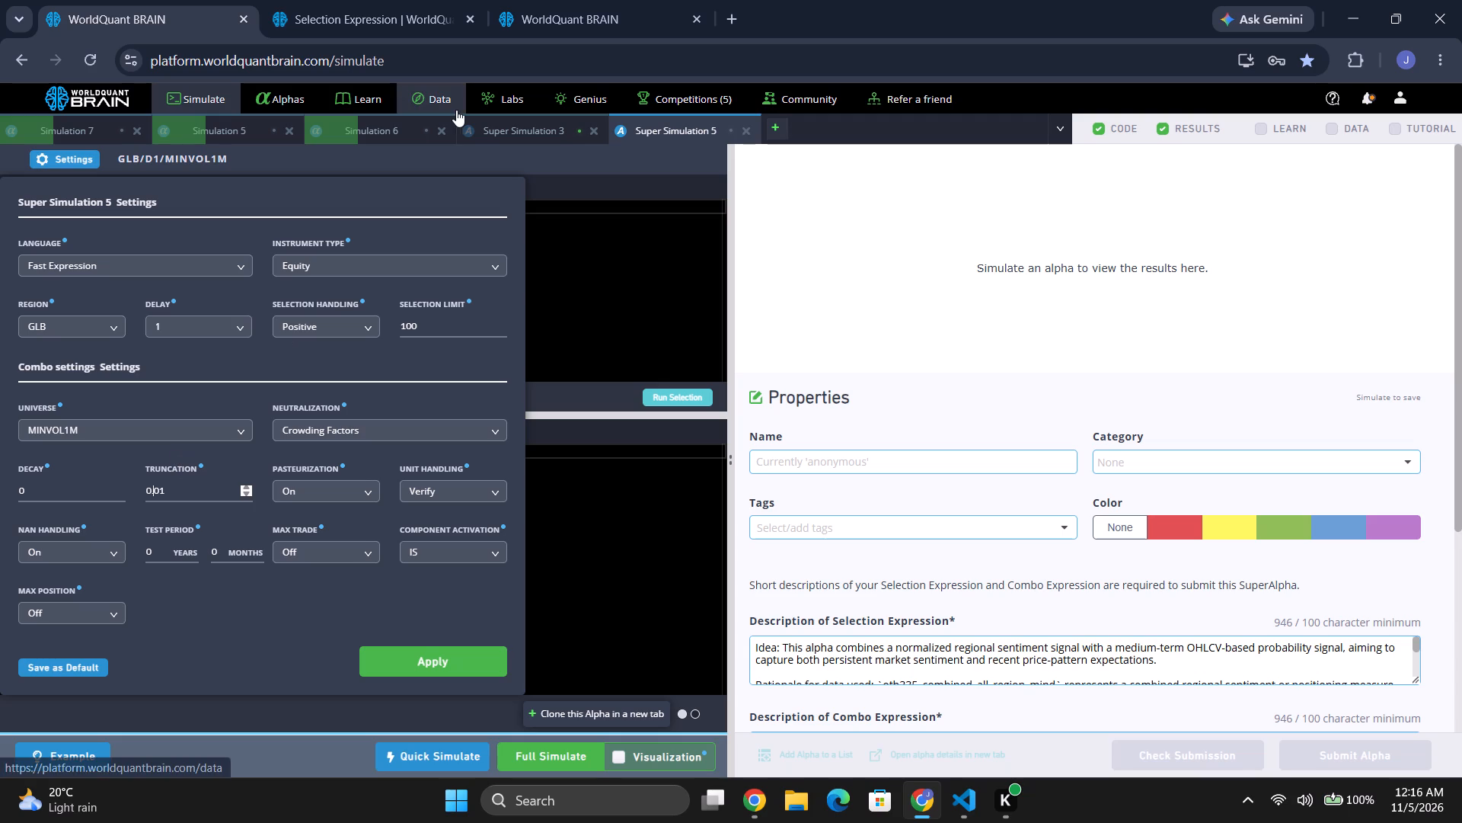
{"action": "type", "text": "00"}
{"action": "left_click", "coordinate": [442, 670]}
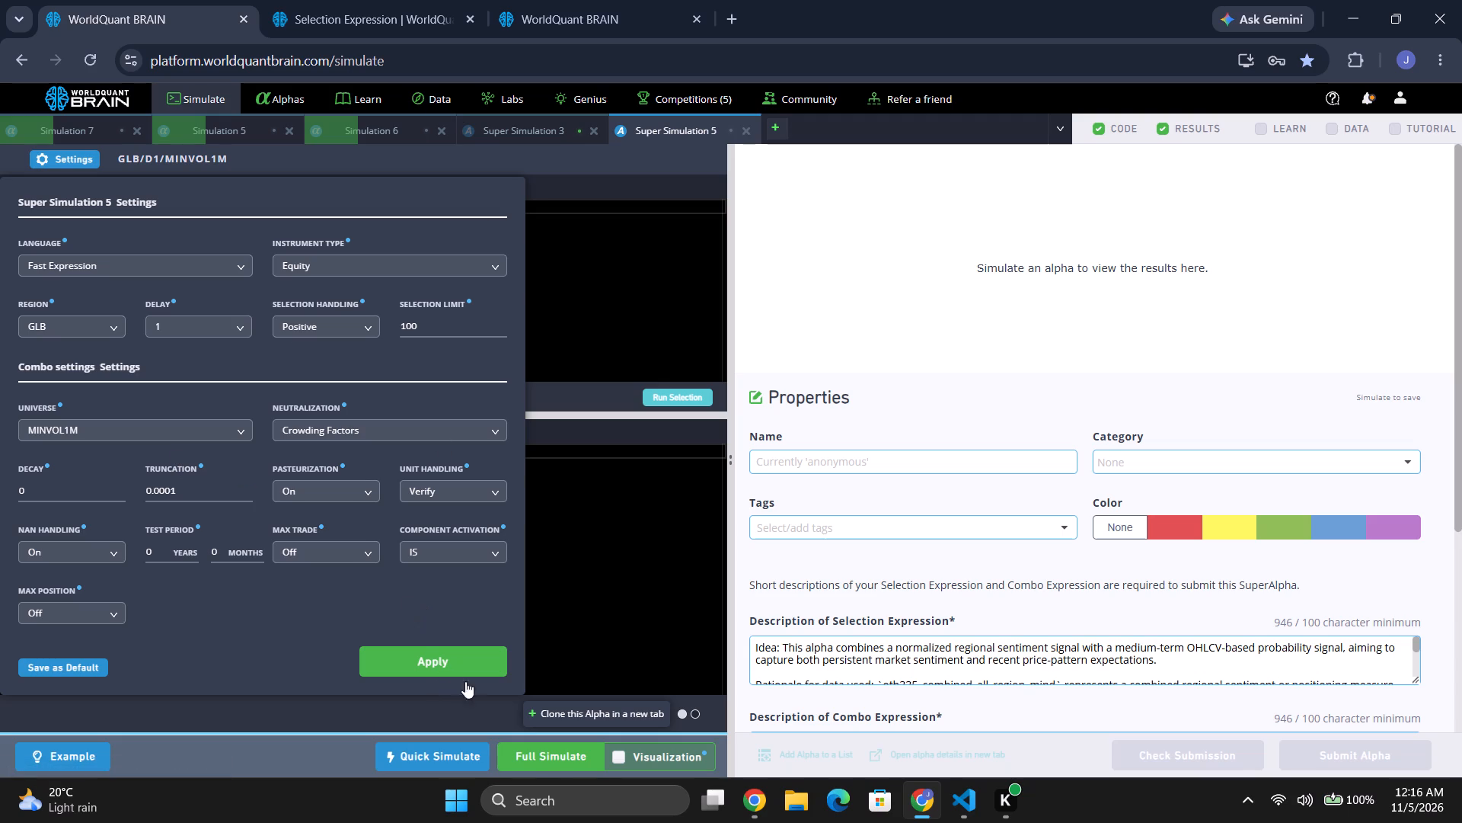
{"action": "left_click", "coordinate": [566, 757]}
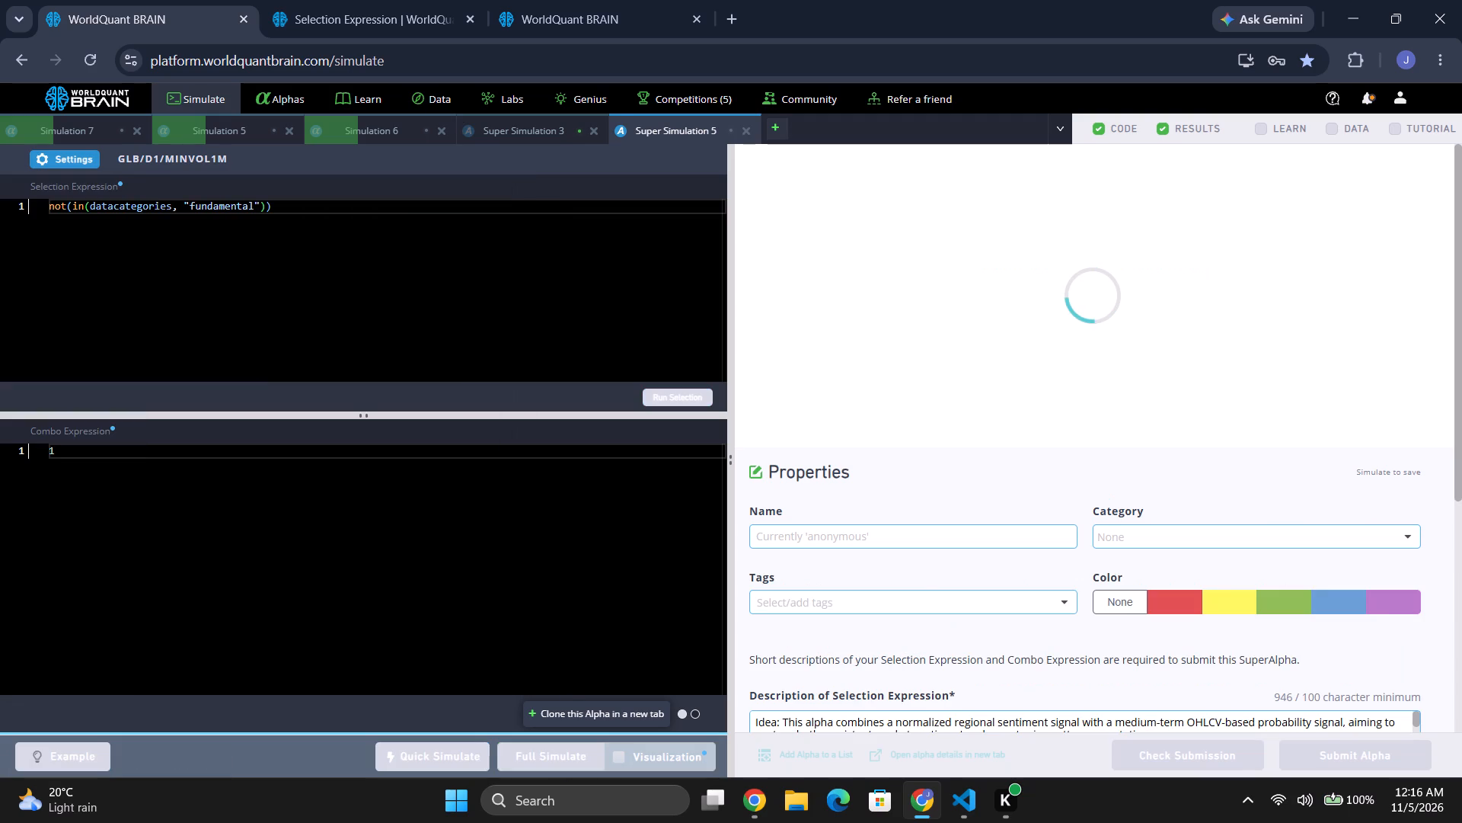
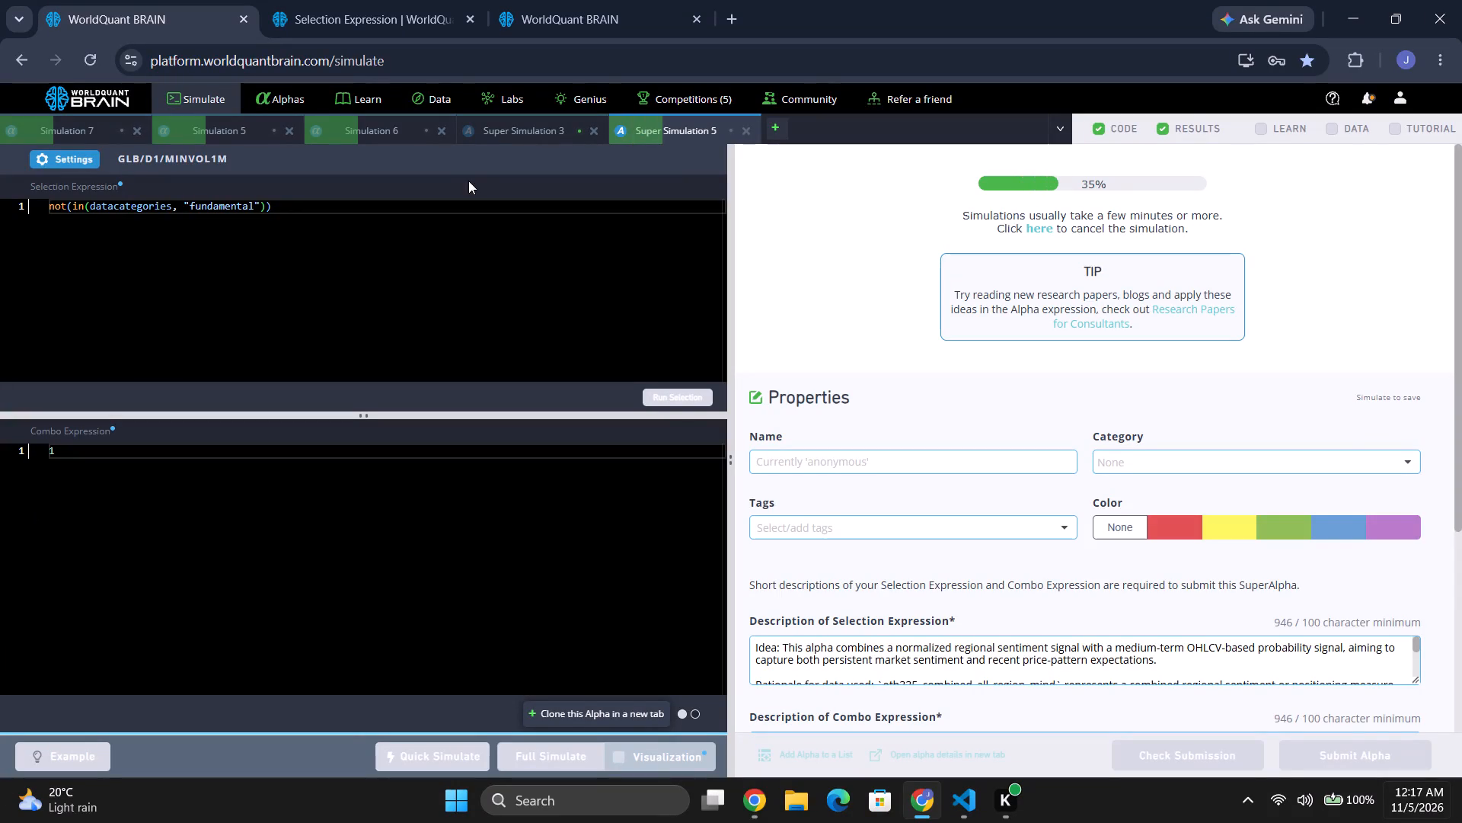
Review the passed test details in the IS Testing Status and the IS Summary of the KOR SuperAlpha in Super Simulation 3.
{"action": "left_click", "coordinate": [491, 136]}
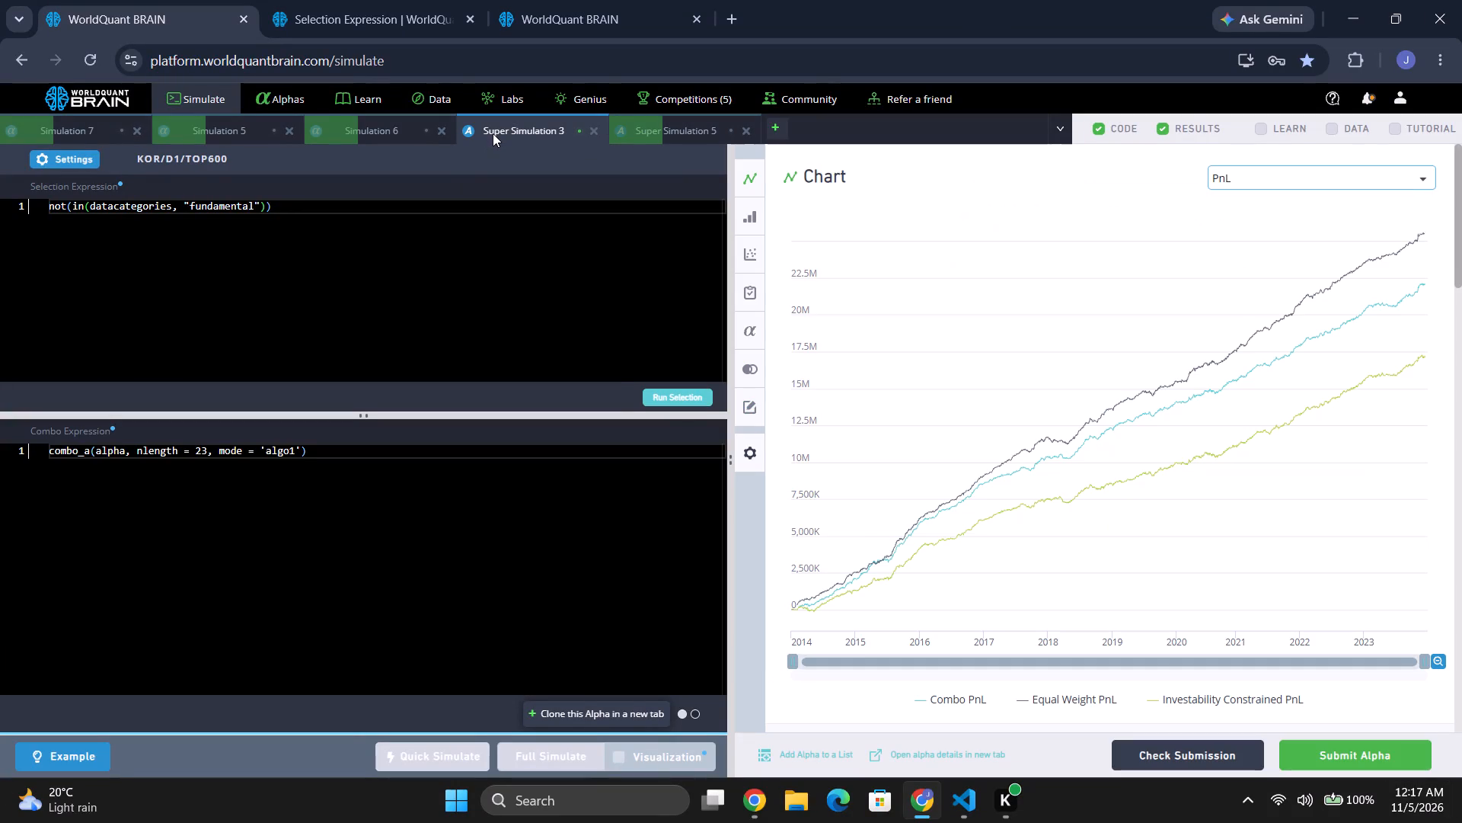
{"action": "scroll", "coordinate": [1167, 616], "scroll_direction": "down", "scroll_amount": 6}
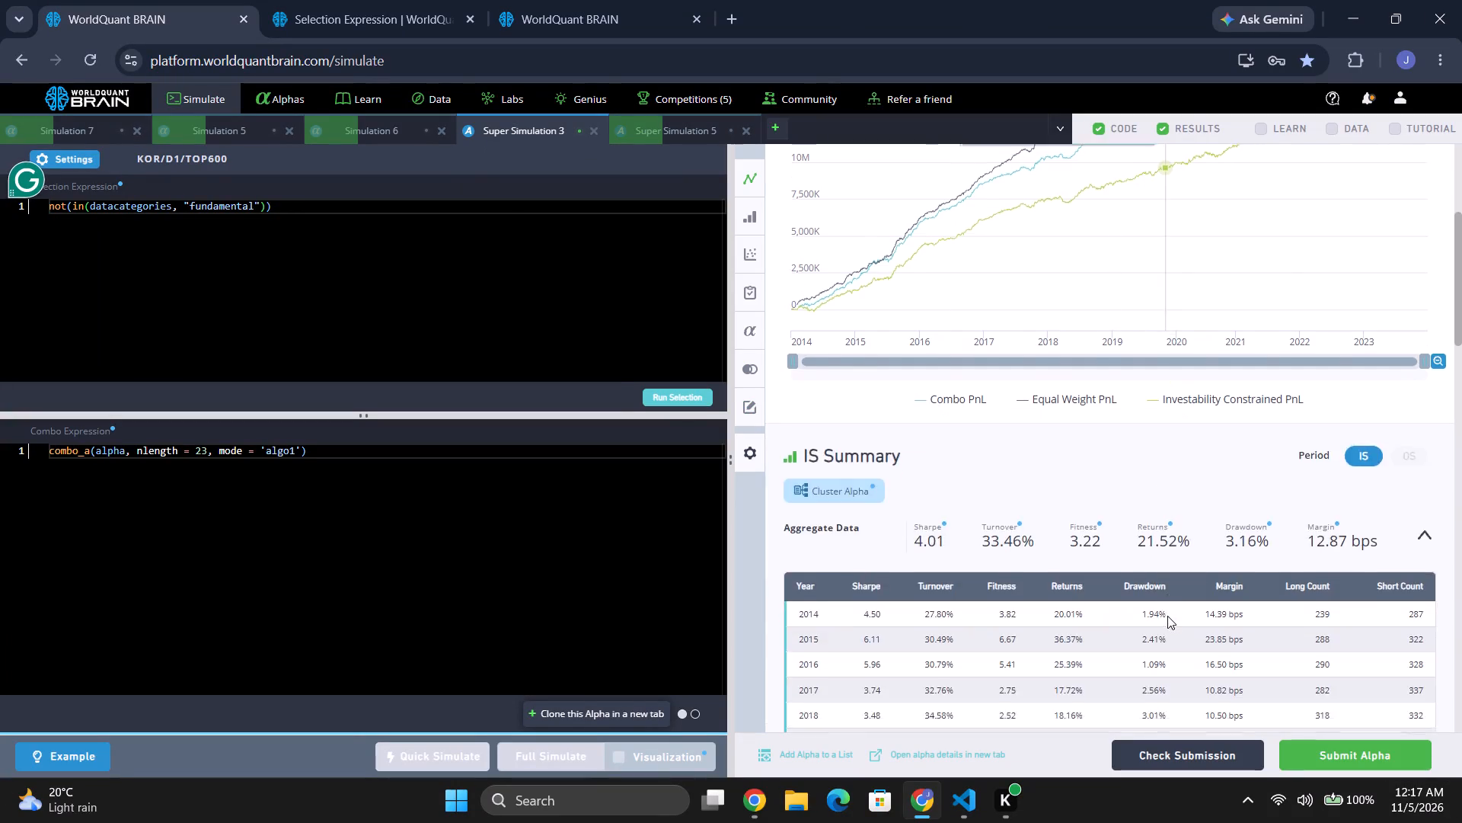
{"action": "scroll", "coordinate": [1167, 616], "scroll_direction": "down", "scroll_amount": 4}
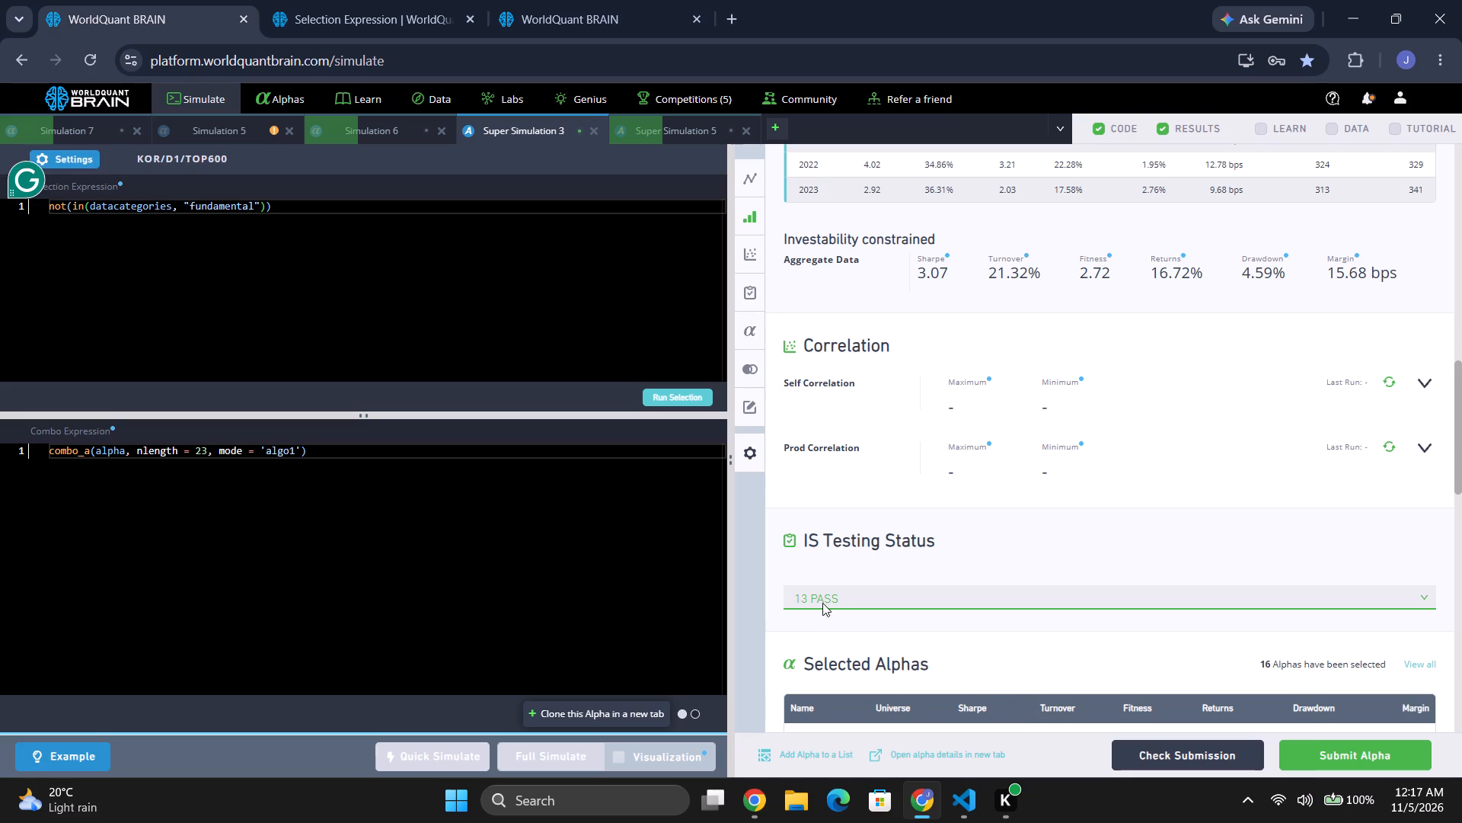
{"action": "left_click", "coordinate": [848, 595]}
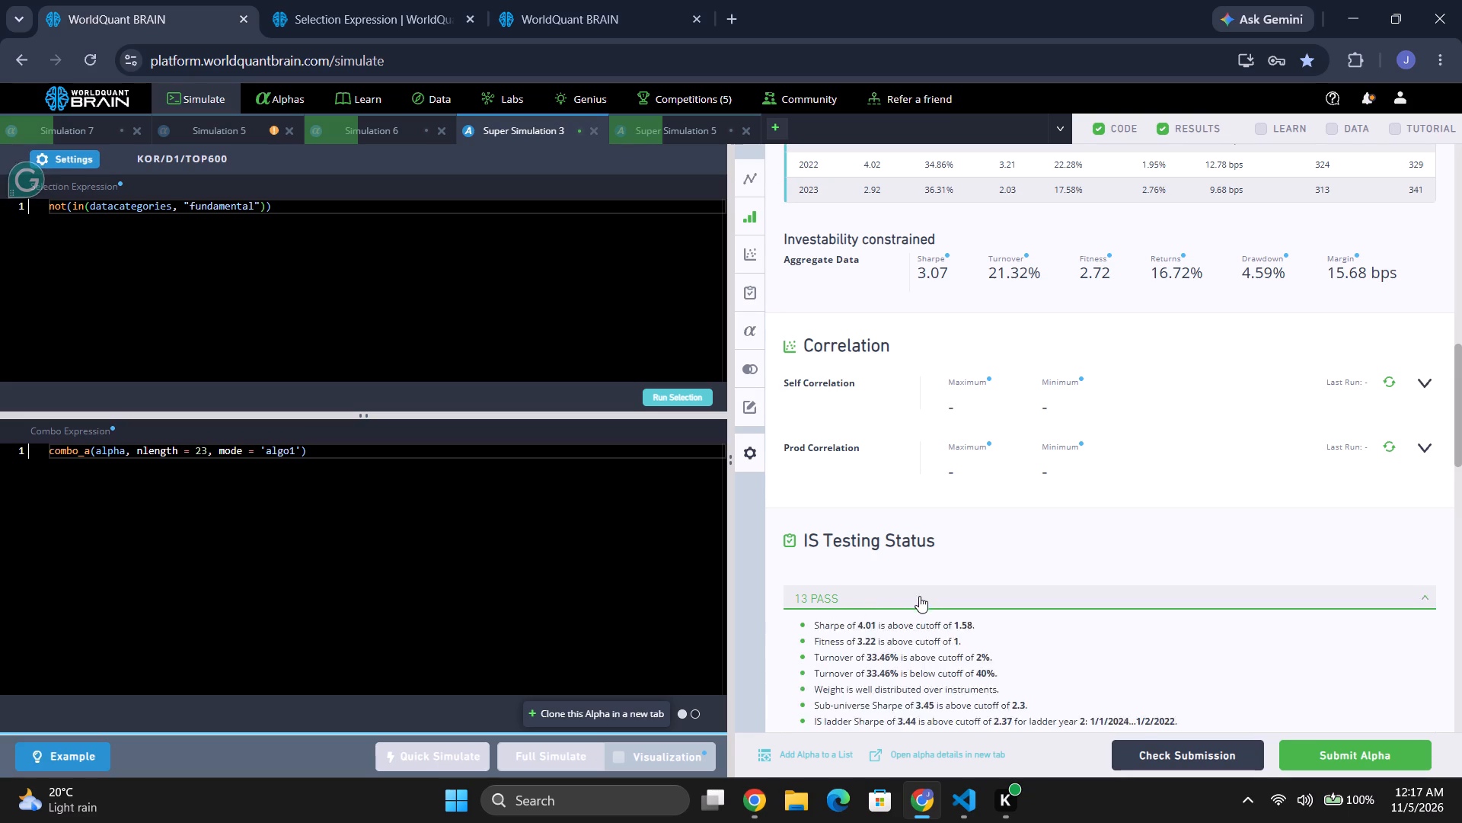
{"action": "scroll", "coordinate": [923, 594], "scroll_direction": "down", "scroll_amount": 4}
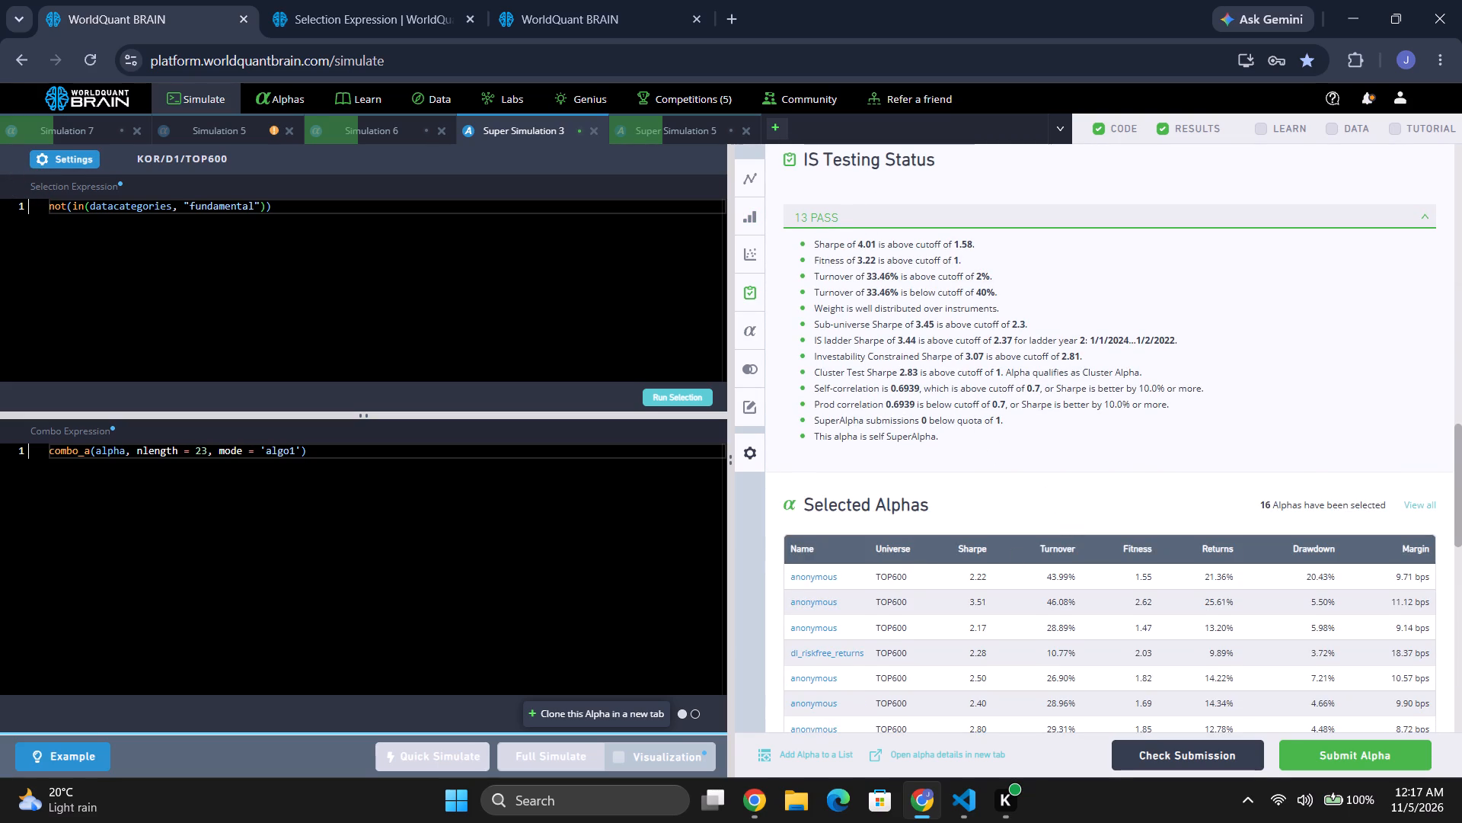
{"action": "scroll", "coordinate": [962, 415], "scroll_direction": "up", "scroll_amount": 10}
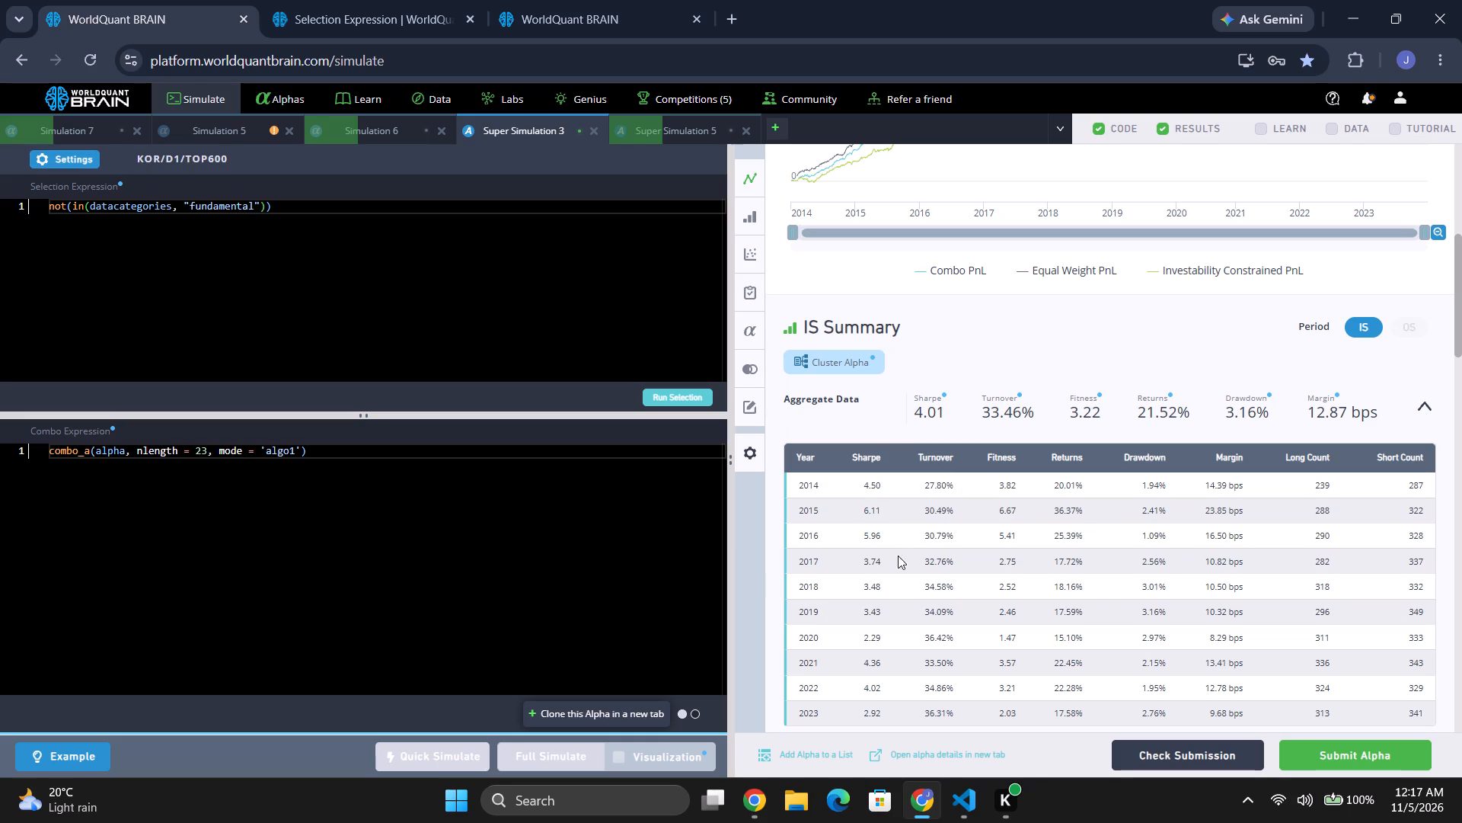
{"action": "left_click", "coordinate": [311, 207]}
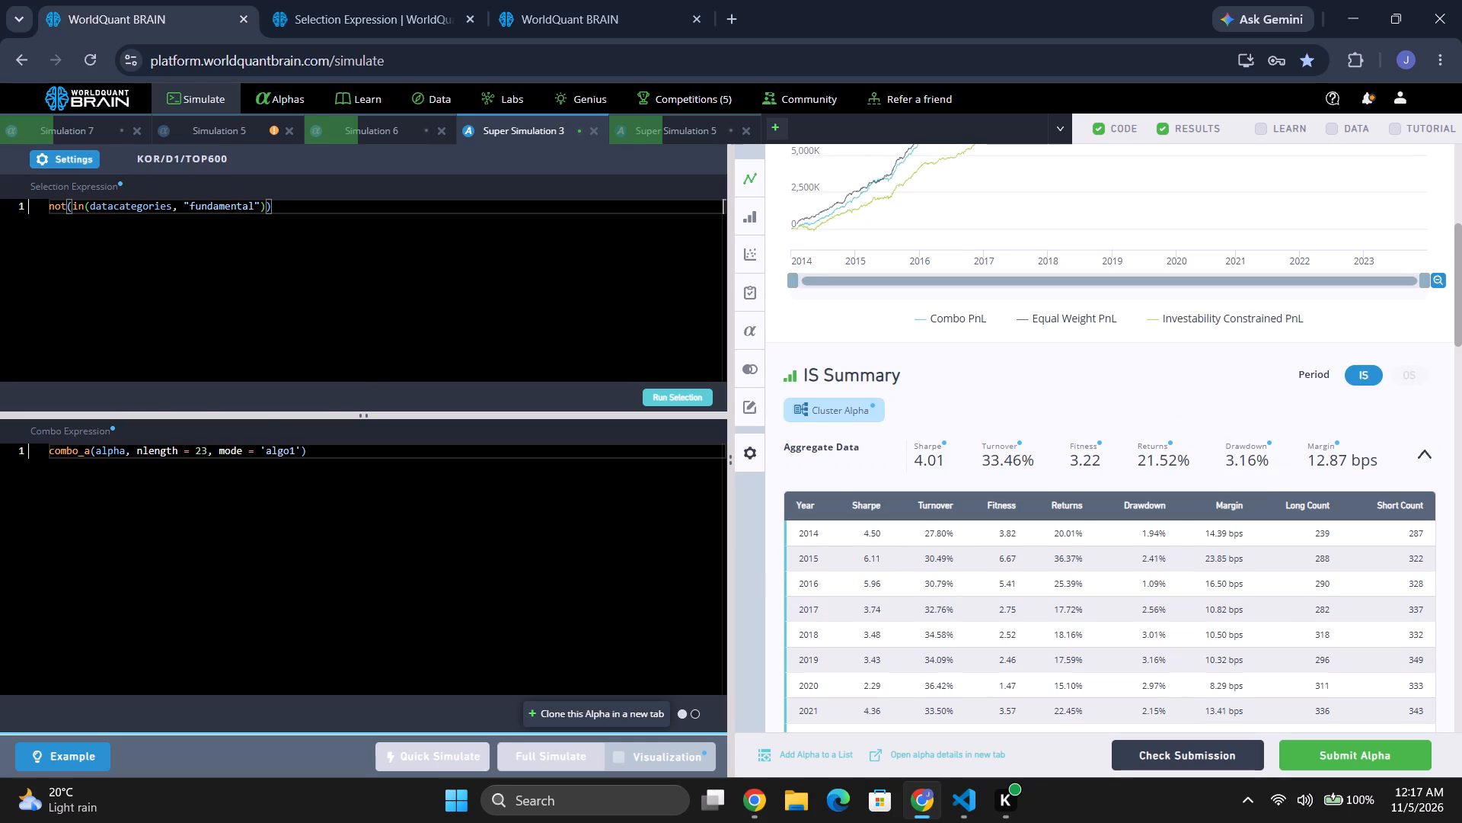
{"action": "key", "text": "ctrl+a"}
{"action": "key", "text": "ctrl+c"}
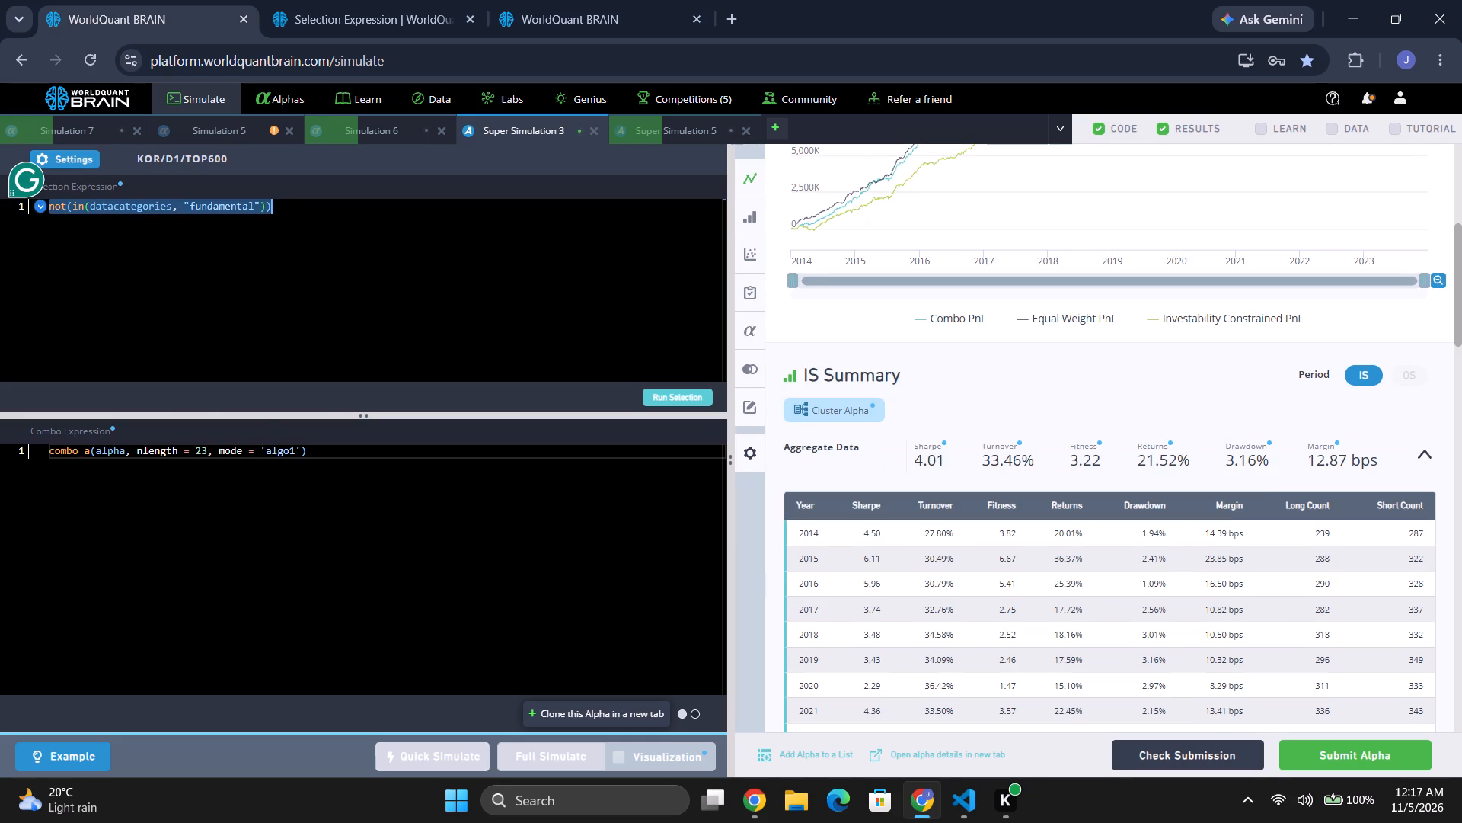
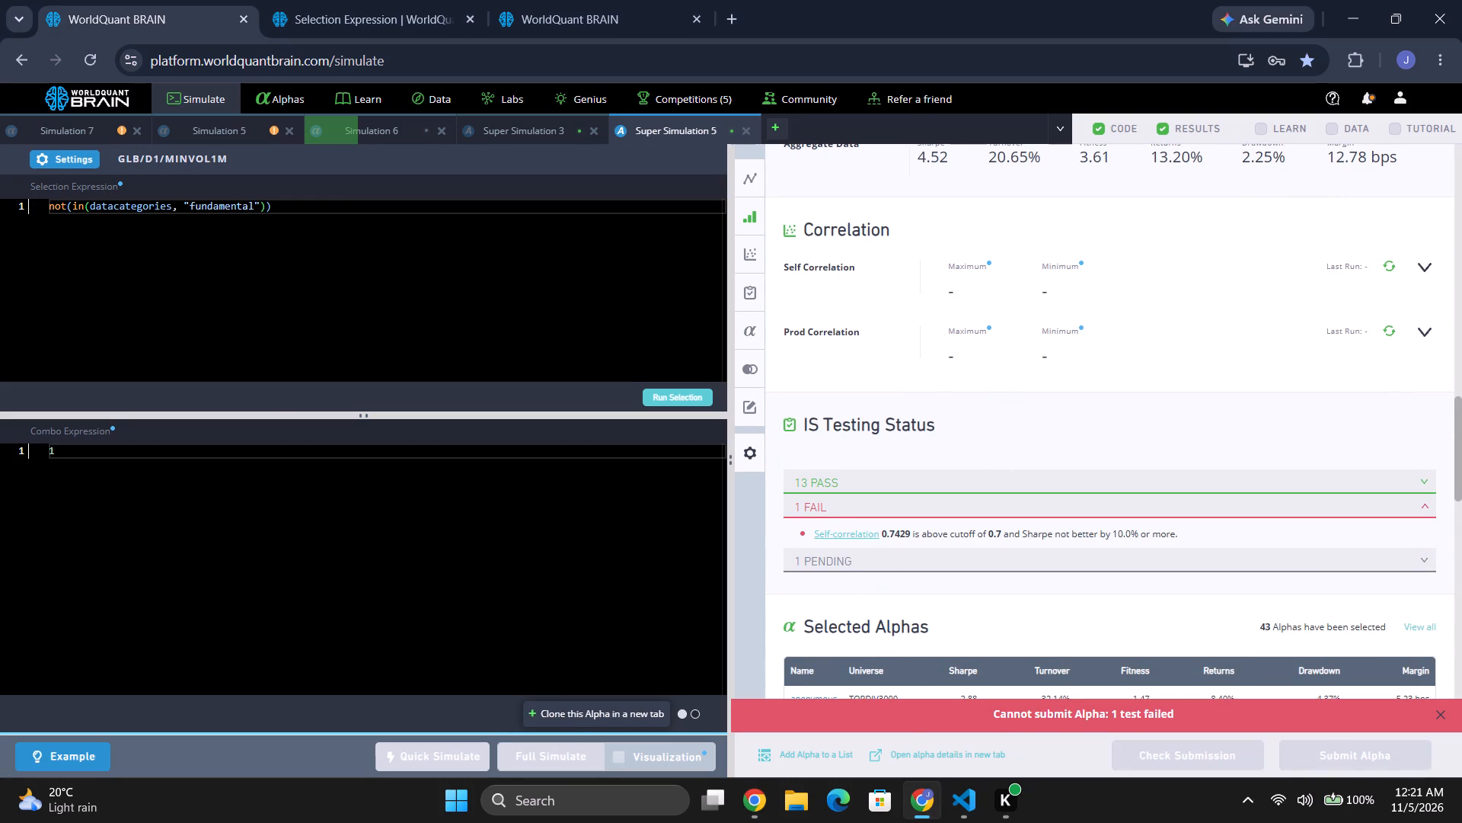
In Super Simulation 3 (KOR/D1/TOP600), replace the selection expression description with the copied non-fundamental selection description.
{"action": "left_click", "coordinate": [500, 131]}
{"action": "scroll", "coordinate": [1069, 504], "scroll_direction": "down", "scroll_amount": 7}
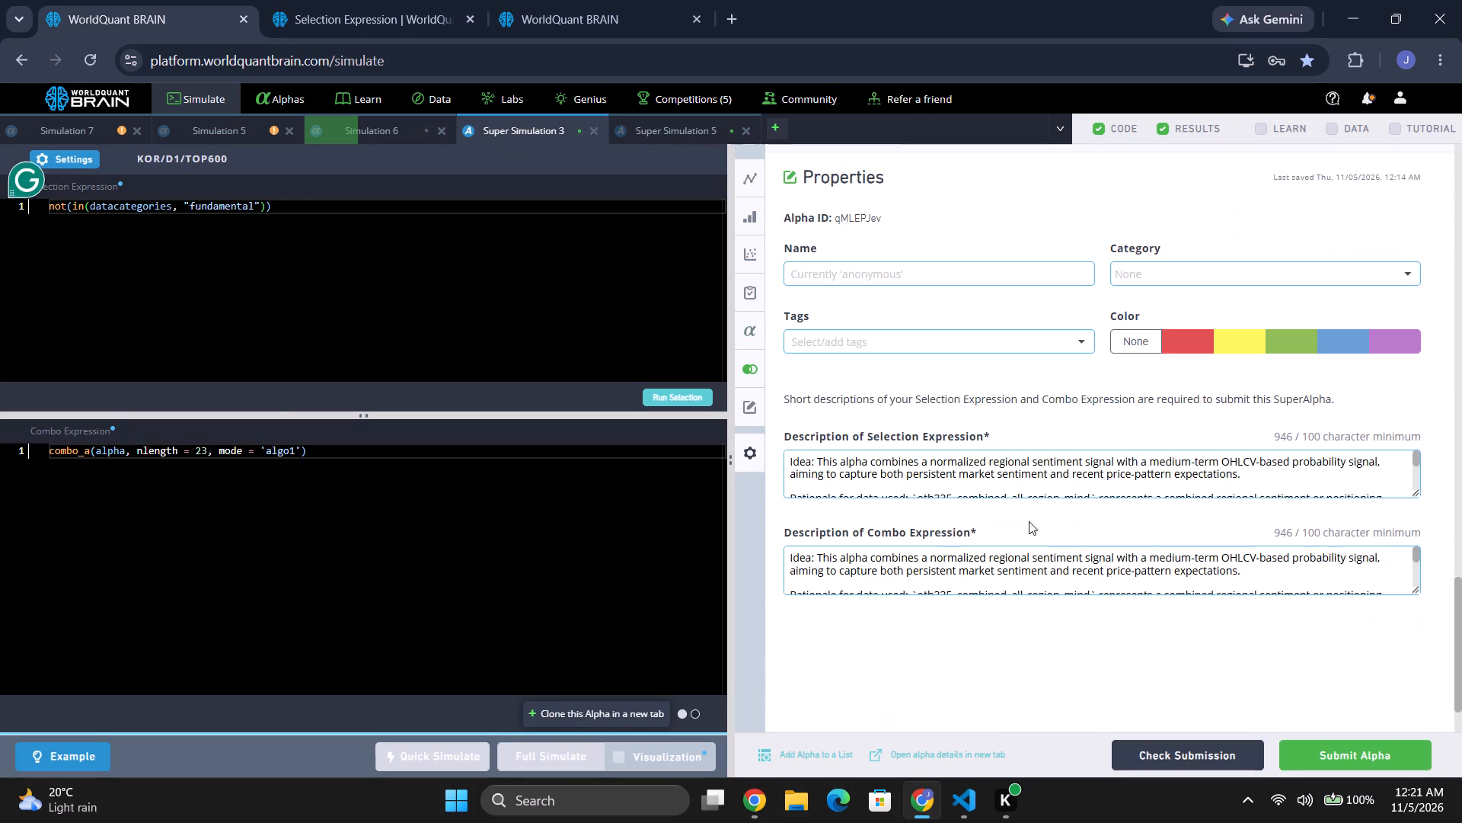
{"action": "left_click", "coordinate": [879, 478]}
{"action": "key", "text": "ctrl+a"}
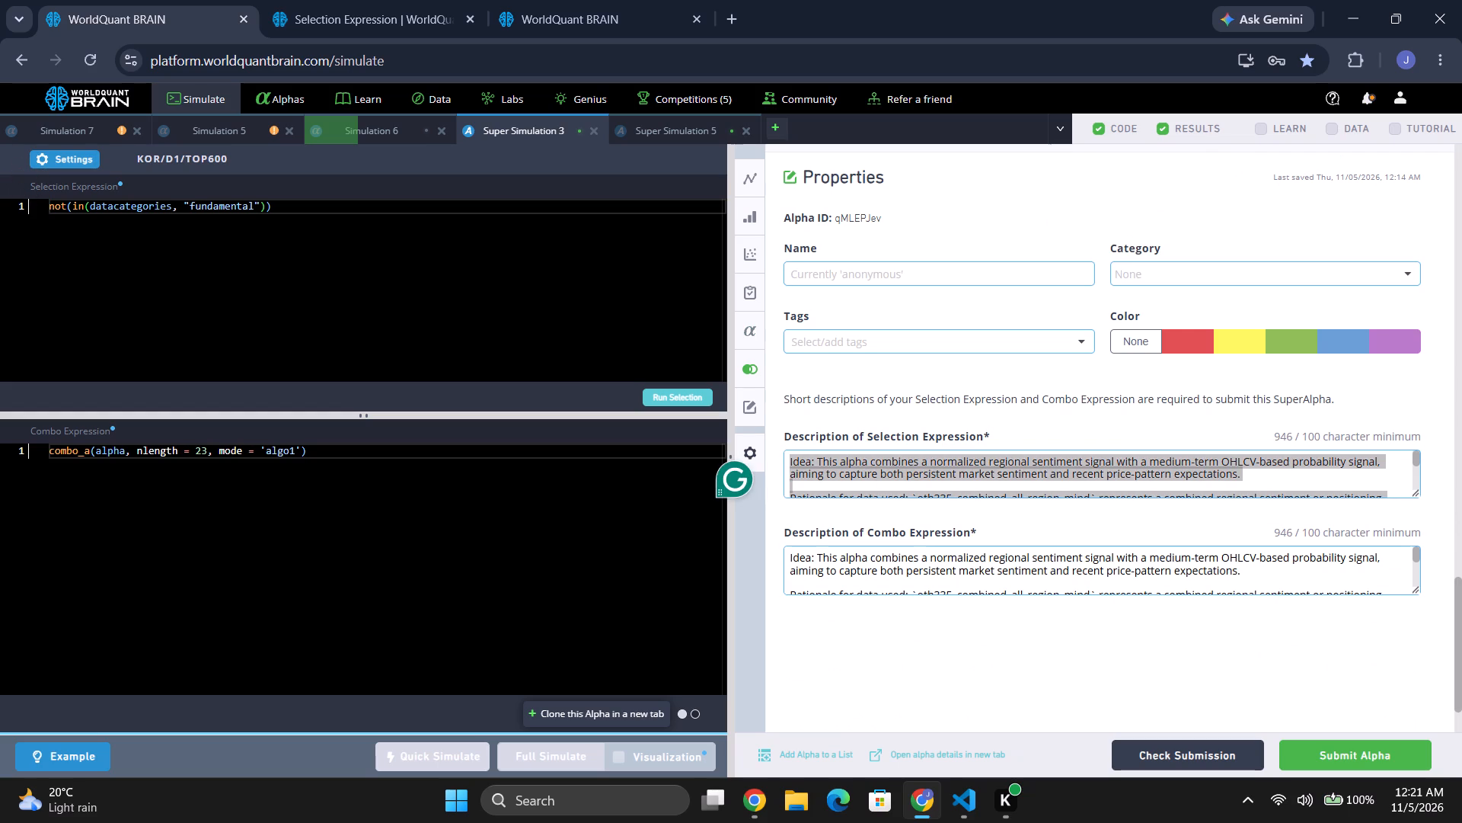
{"action": "key", "text": "super+v"}
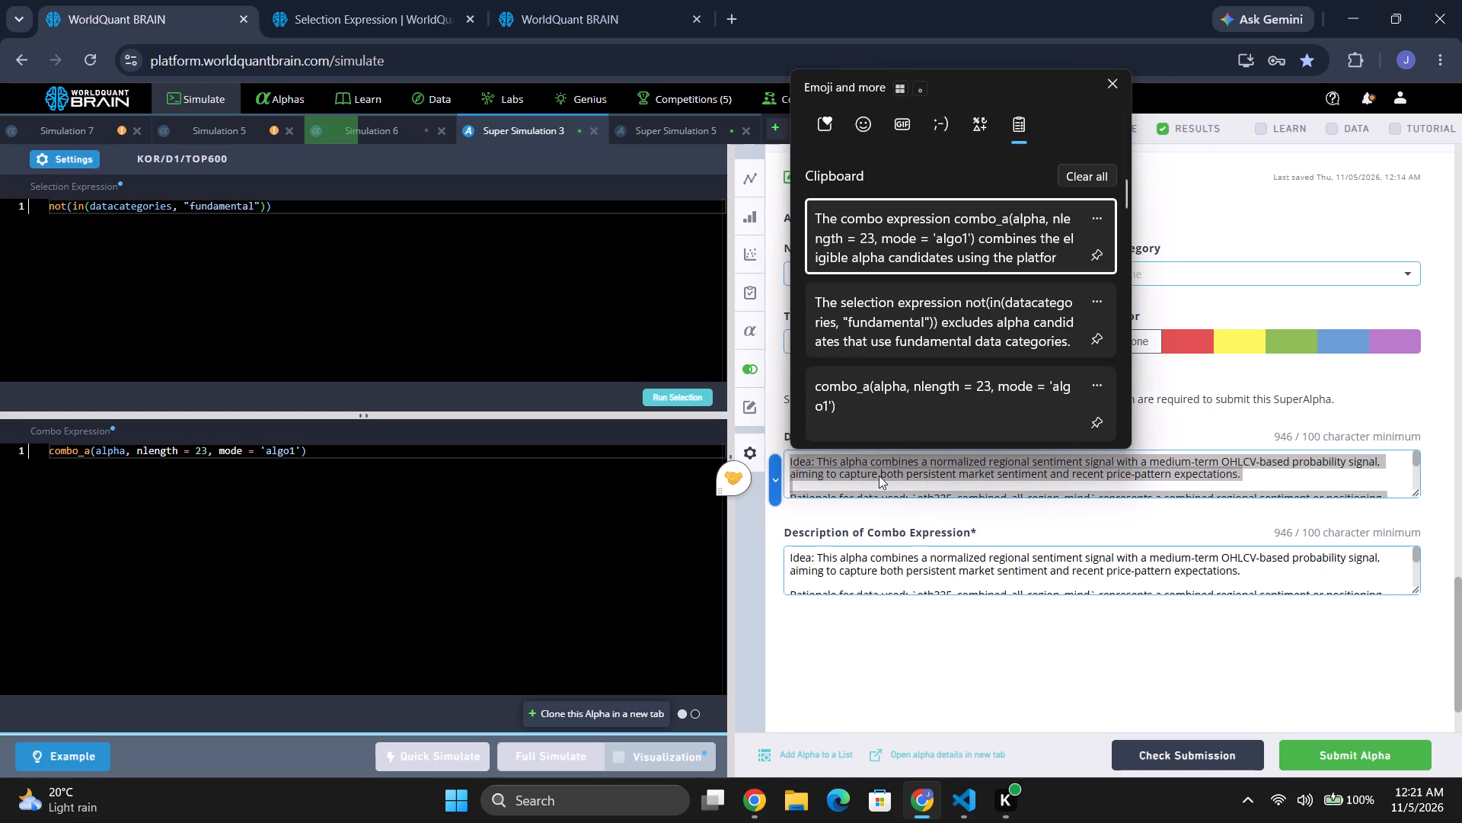
{"action": "left_click", "coordinate": [972, 315]}
{"action": "key", "text": "ctrl+v"}
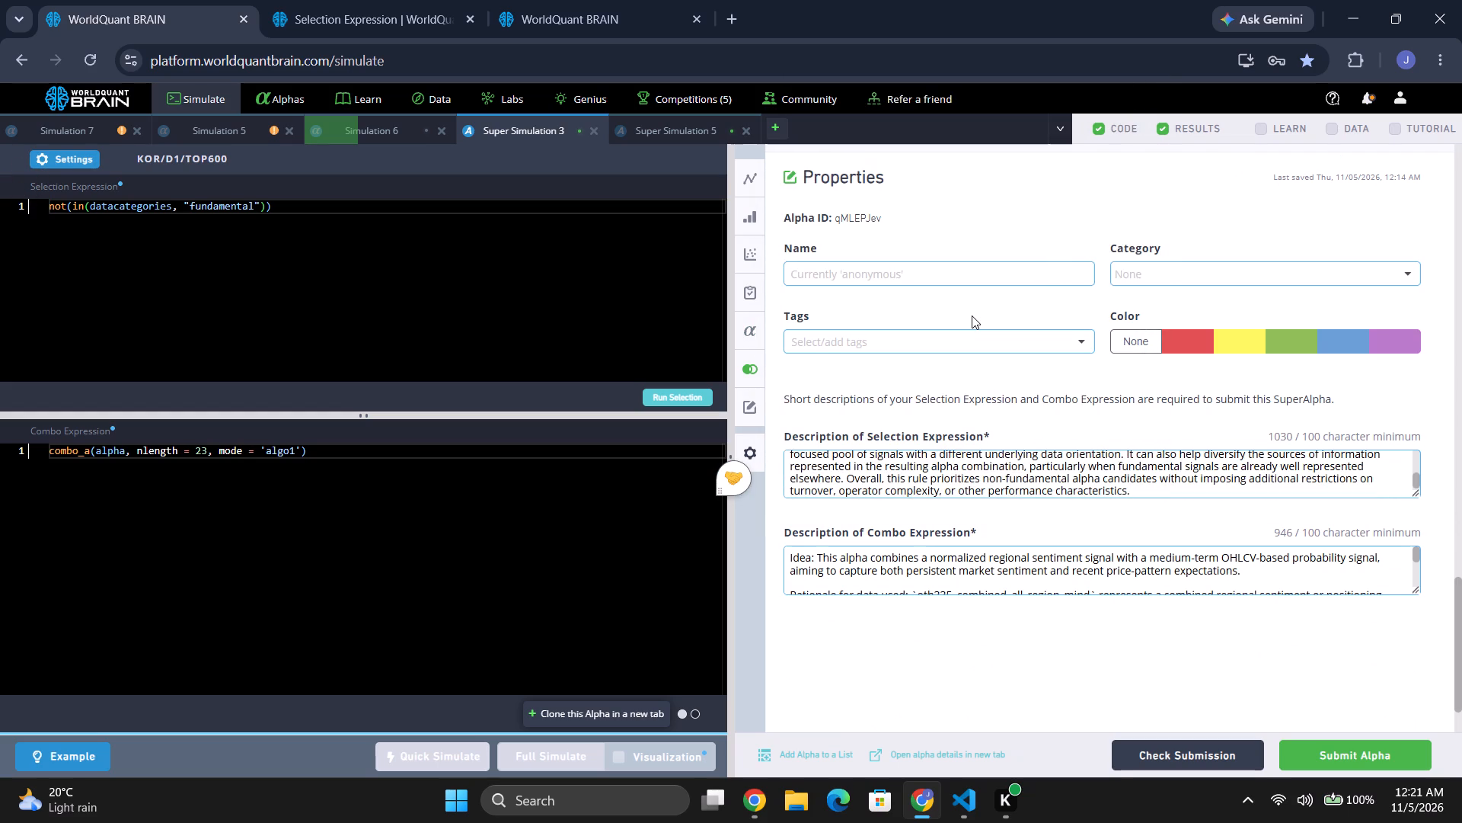
Replace the combo expression description with the copied combo_a(alpha, nlength = 23, mode = 'algo1') description.
{"action": "left_click", "coordinate": [934, 578]}
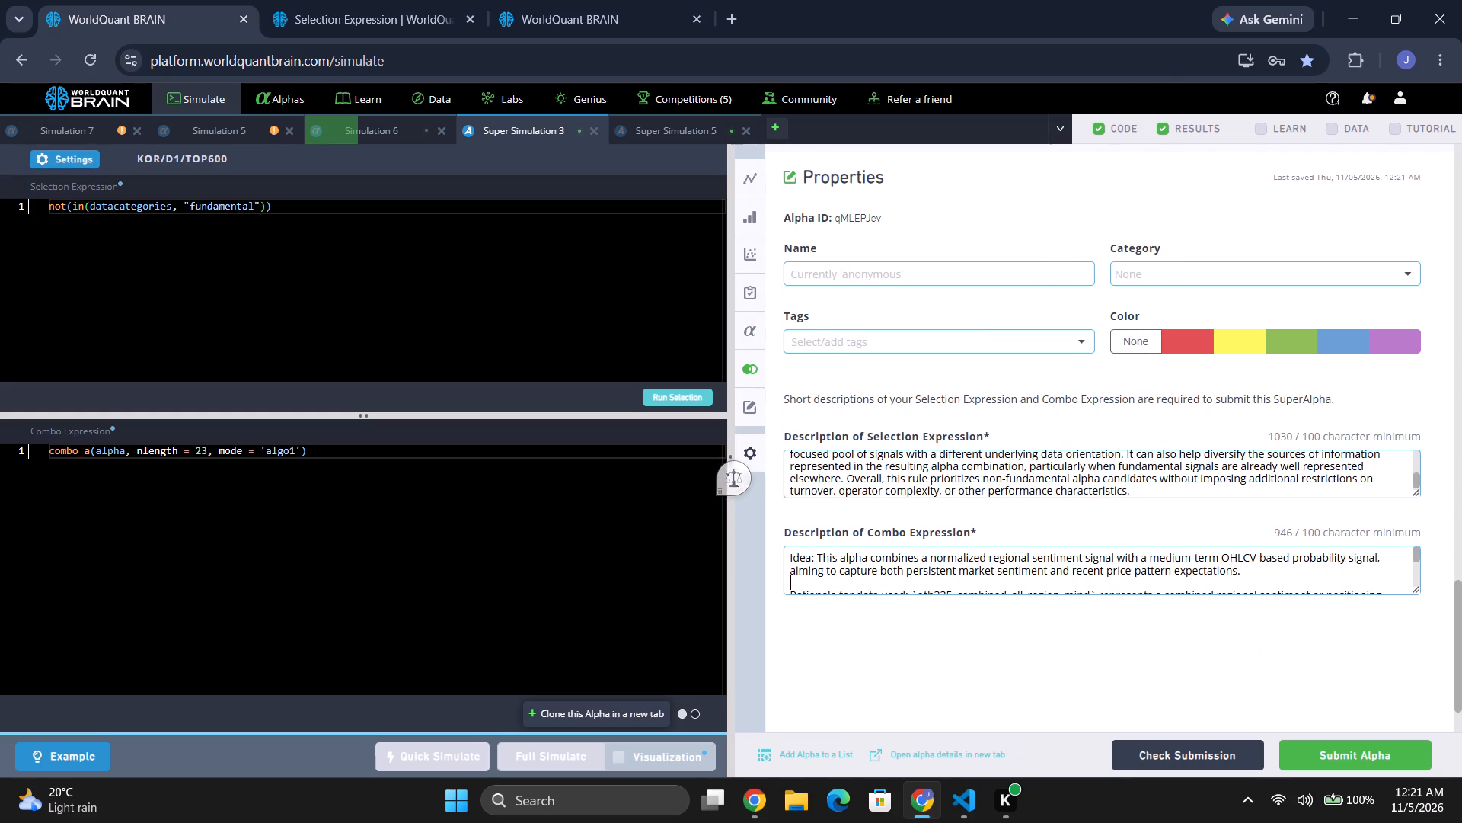
{"action": "key", "text": "ctrl+a"}
{"action": "key", "text": "super+v"}
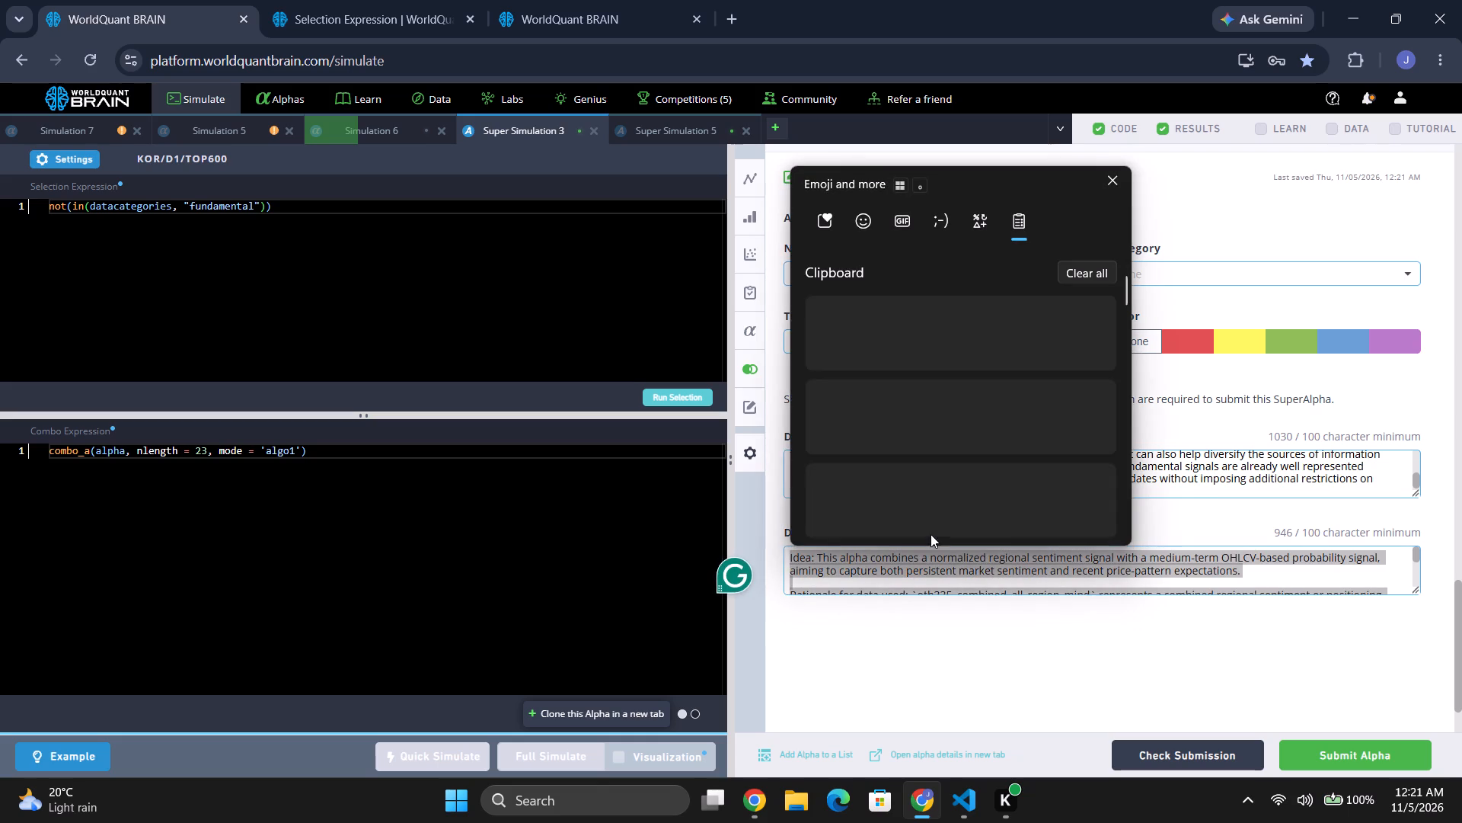
{"action": "left_click", "coordinate": [894, 328]}
{"action": "key", "text": "ctrl+v"}
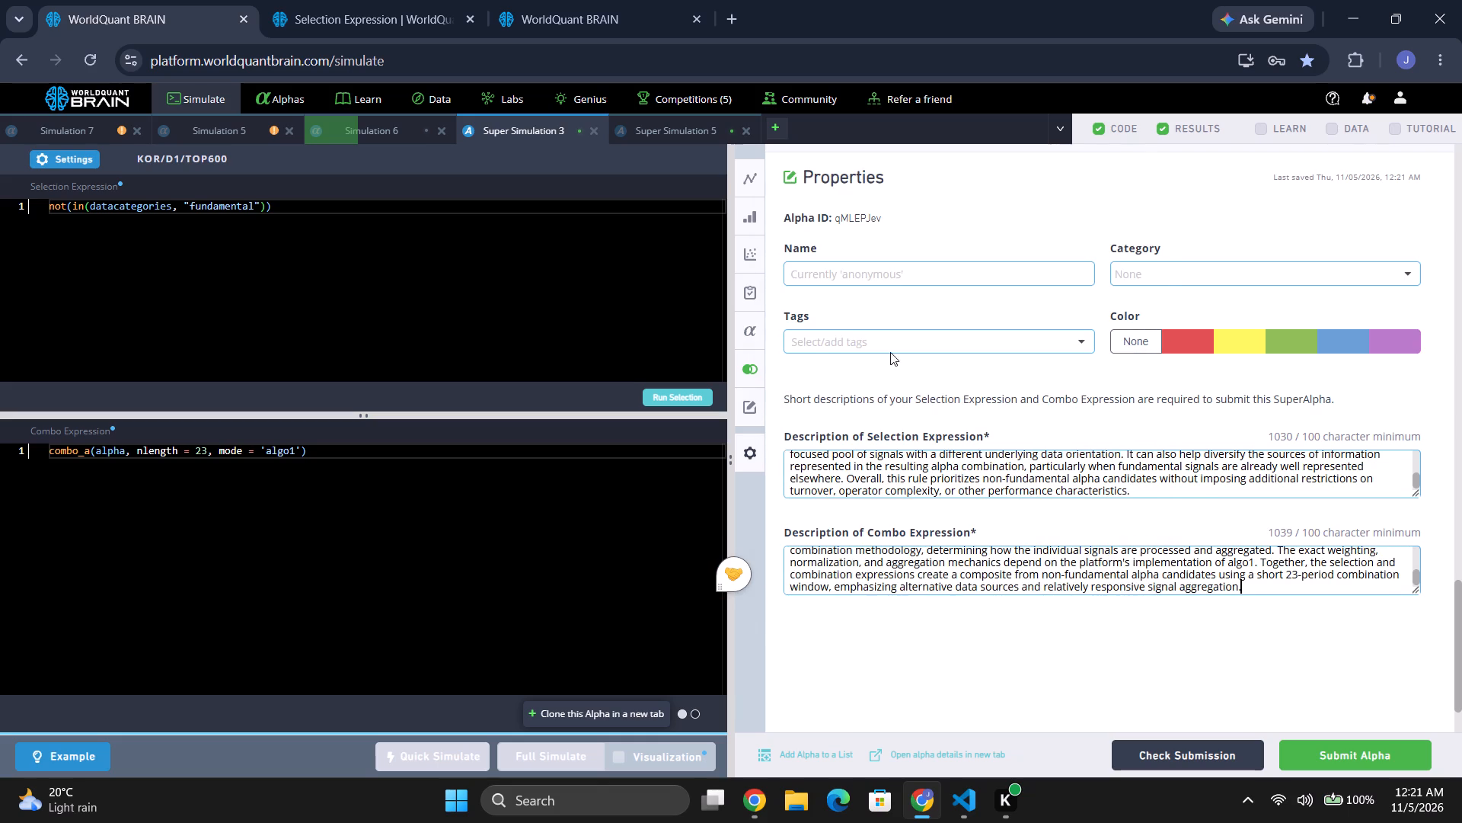
Submit the KOR/D1/TOP600 SuperAlpha from Super Simulation 3.
{"action": "scroll", "coordinate": [1088, 611], "scroll_direction": "up", "scroll_amount": 4}
{"action": "scroll", "coordinate": [1088, 613], "scroll_direction": "down", "scroll_amount": 2}
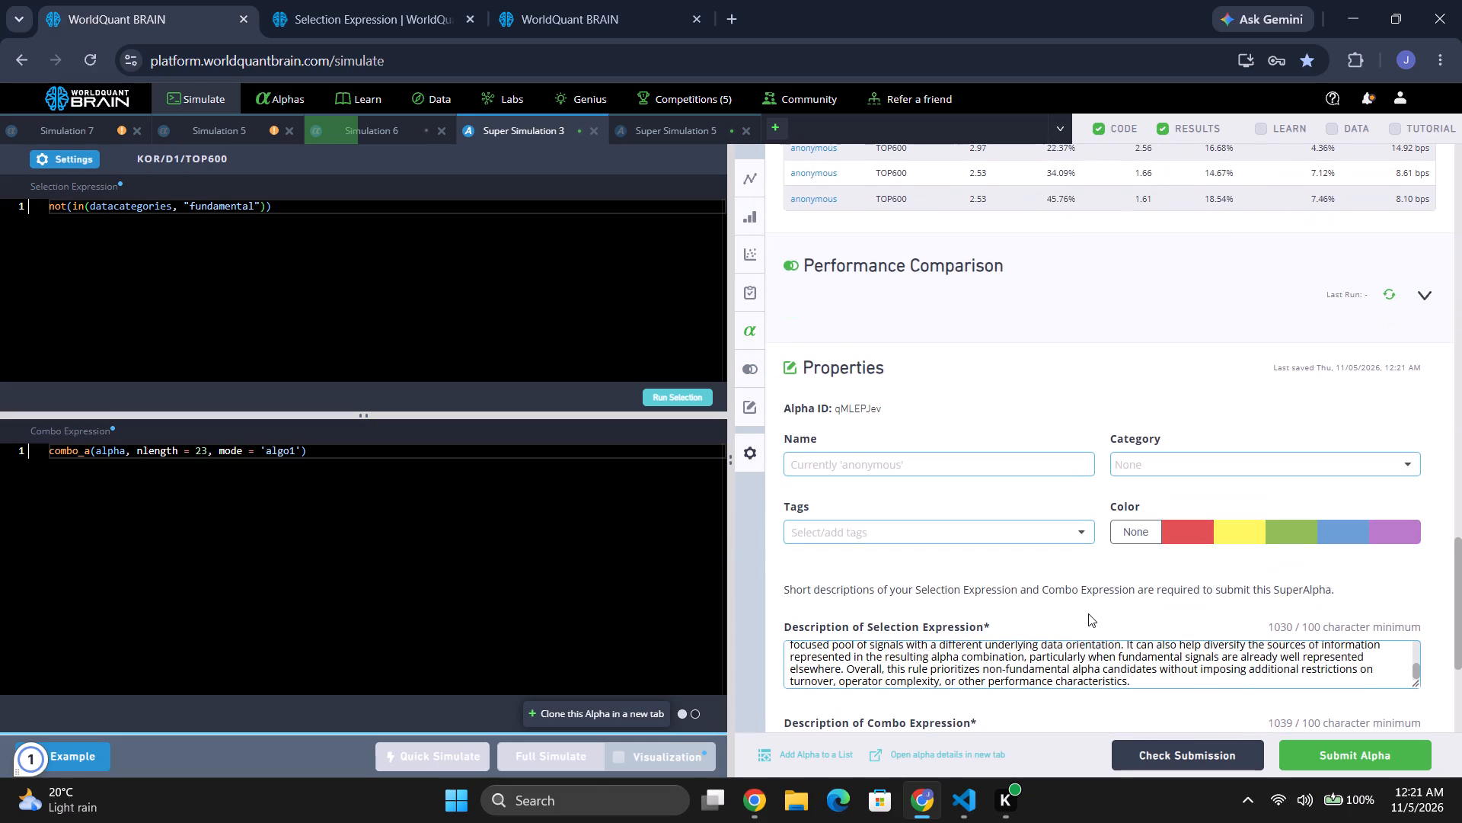
{"action": "left_click", "coordinate": [1330, 751]}
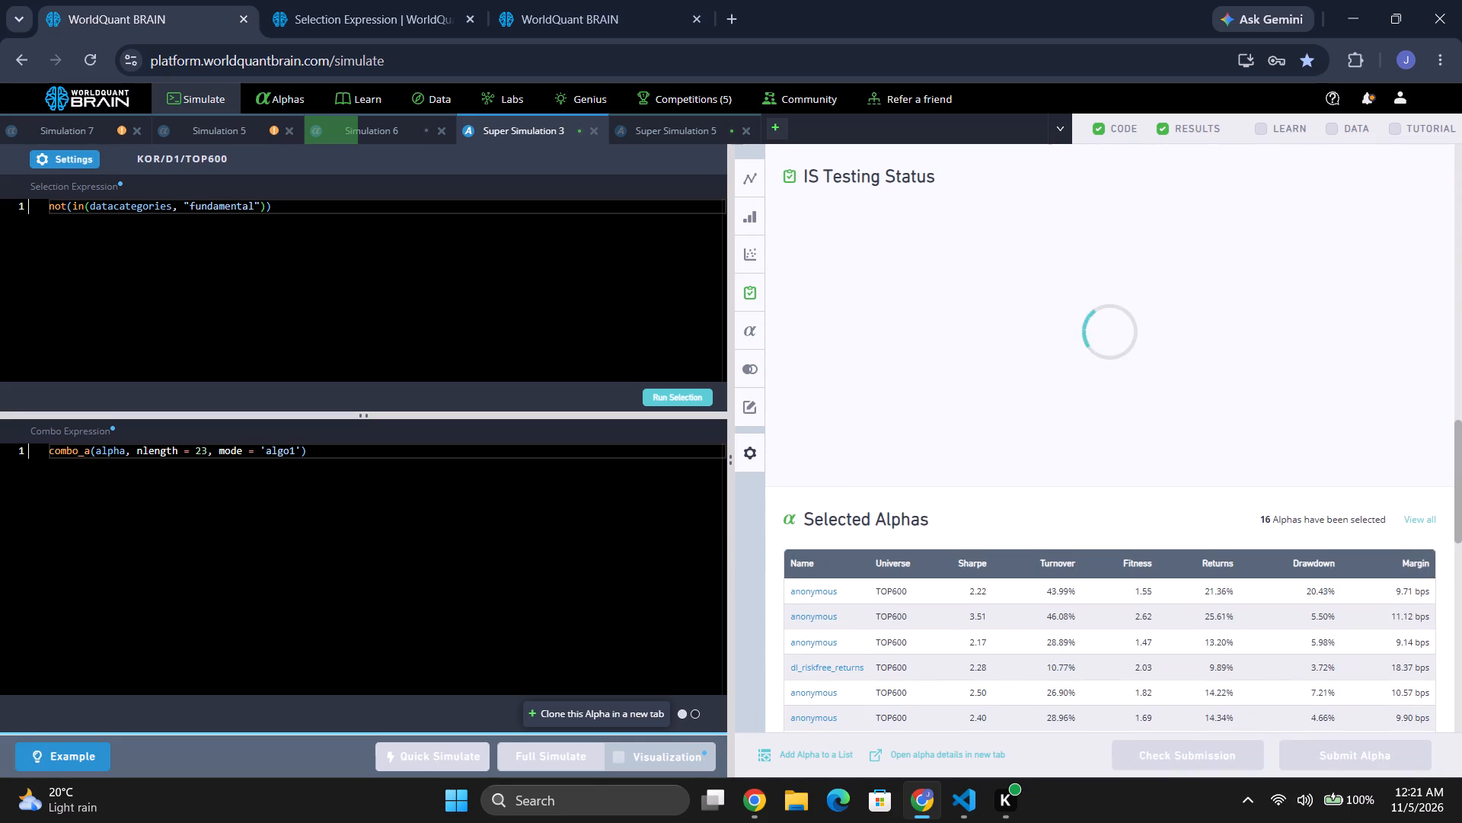
Examine and compare the IS summary and regional results of the GLB/D1/MINVOL1M alphas in Simulation 7 and Simulation 5.
{"action": "left_click", "coordinate": [116, 134]}
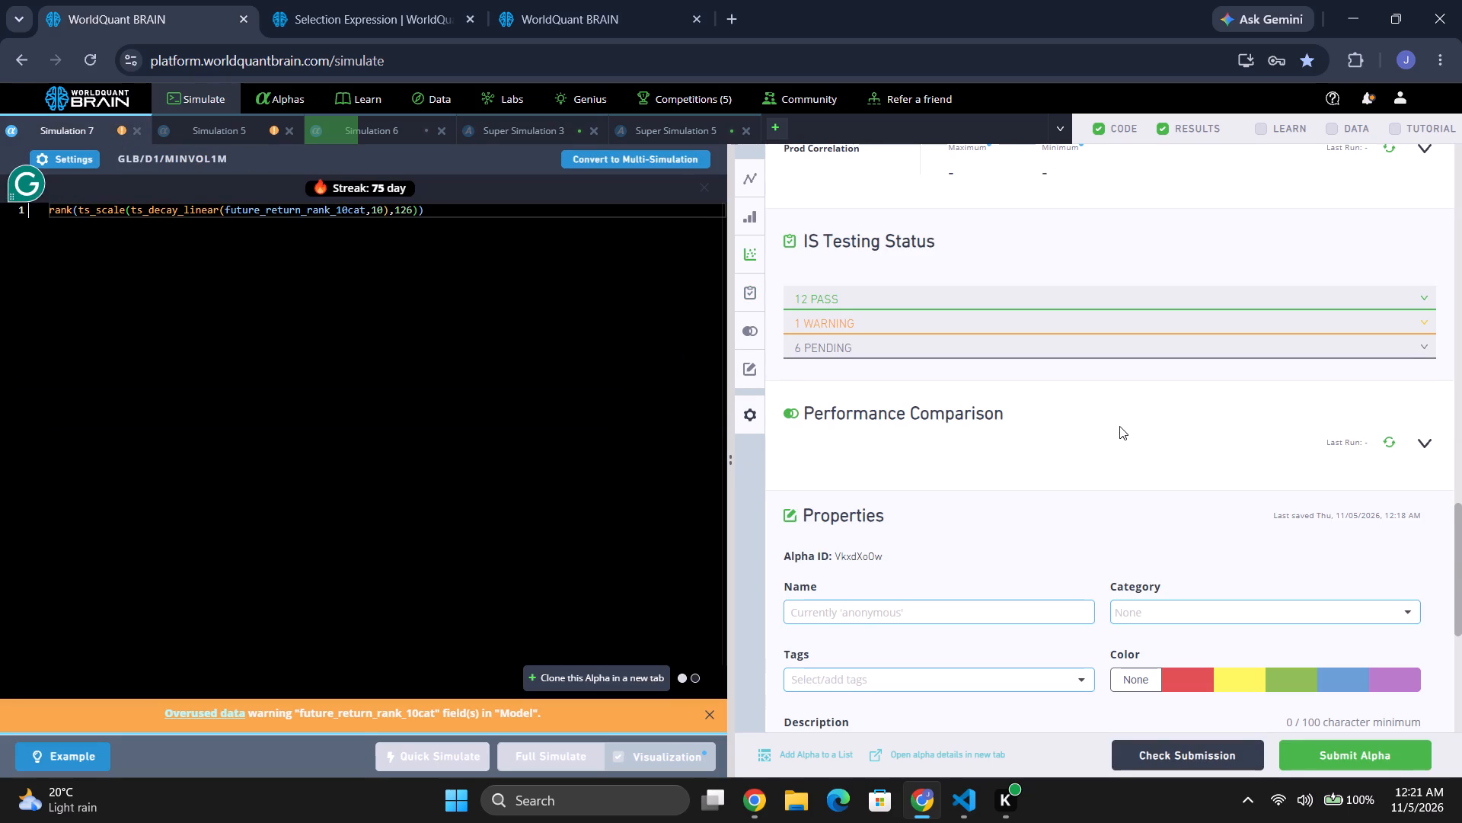
{"action": "scroll", "coordinate": [1119, 426], "scroll_direction": "up", "scroll_amount": 13}
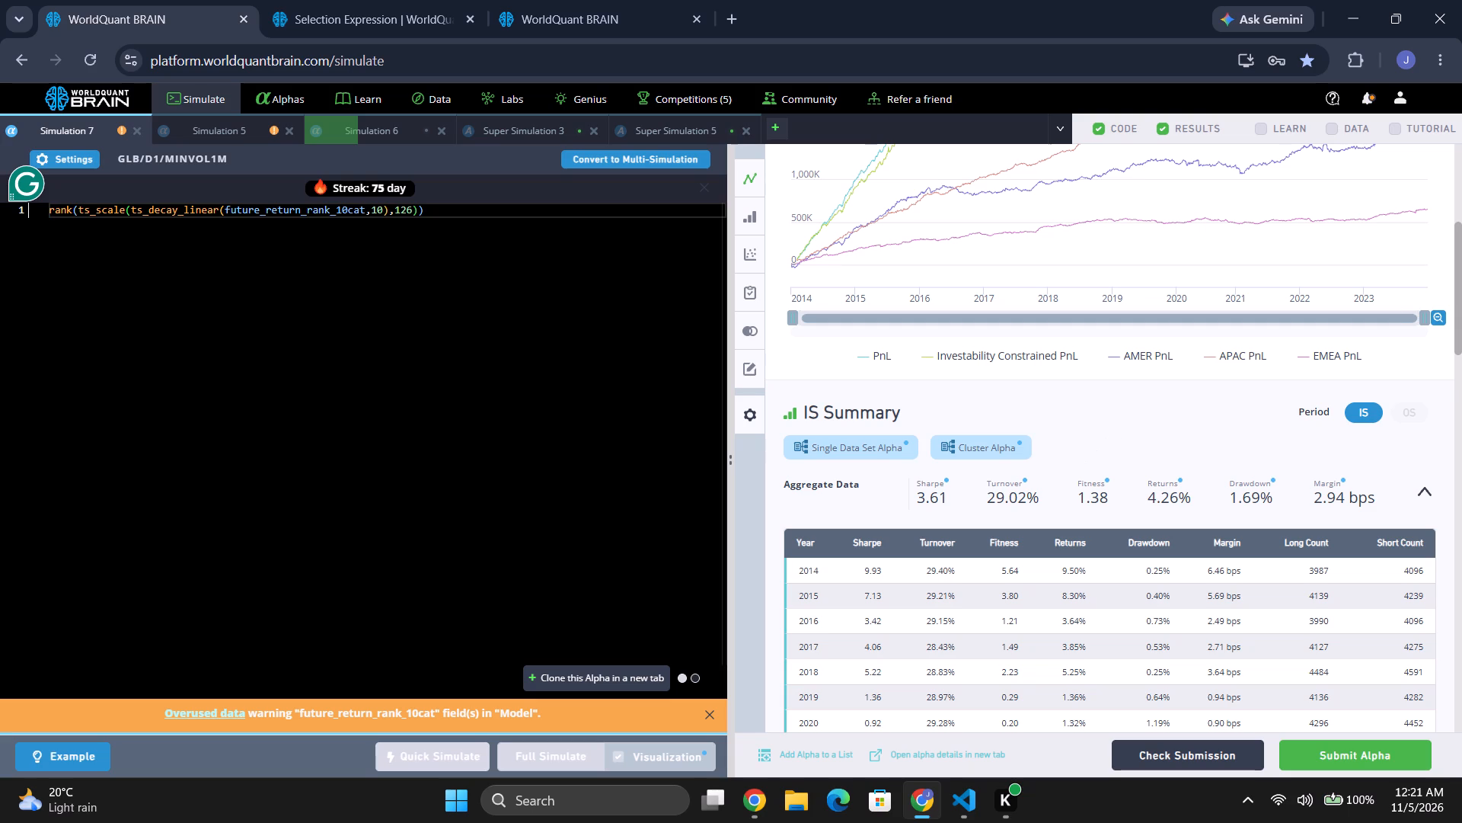
{"action": "left_click", "coordinate": [230, 139]}
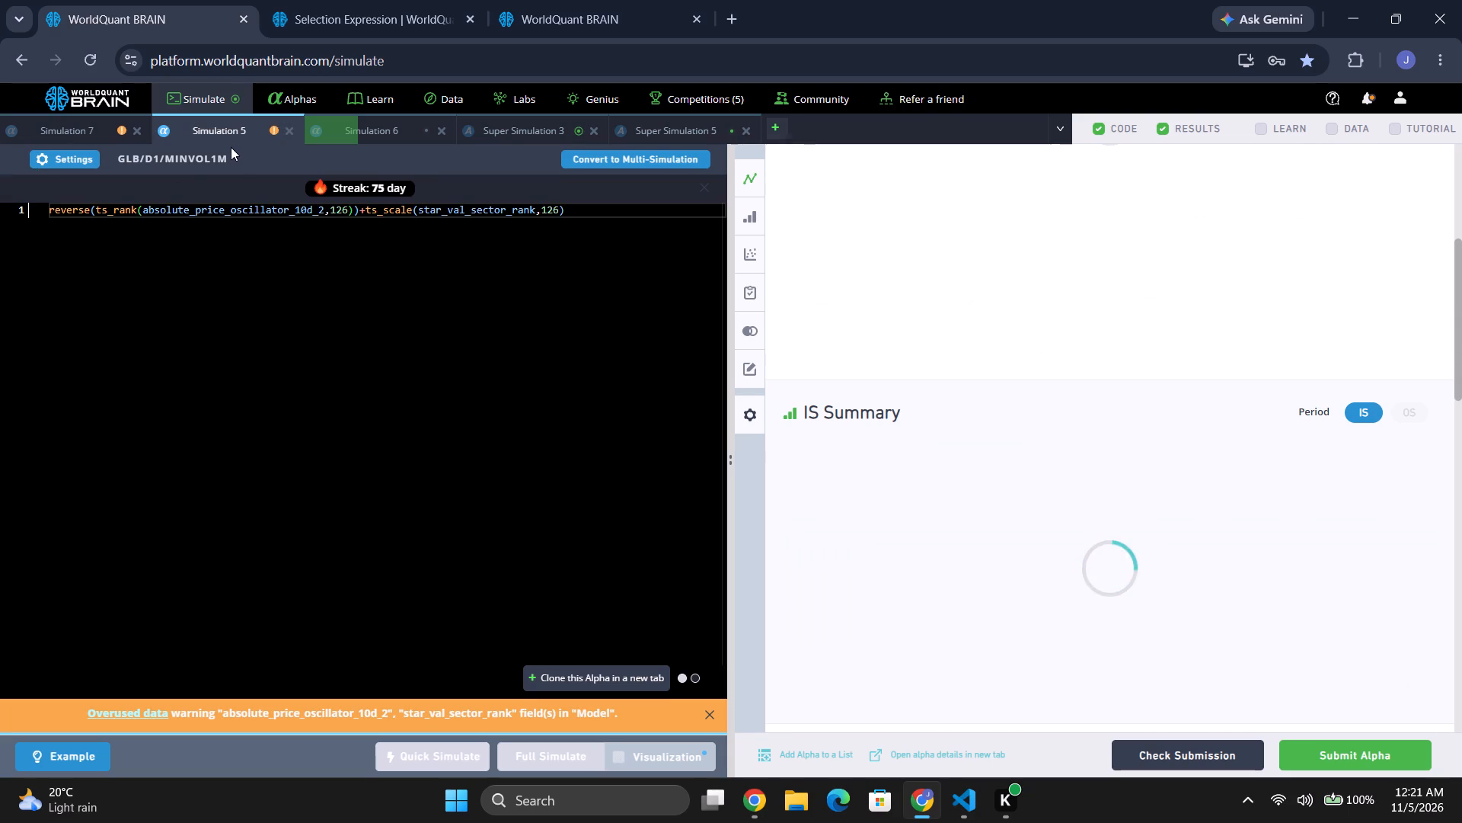
{"action": "scroll", "coordinate": [945, 473], "scroll_direction": "up", "scroll_amount": 3}
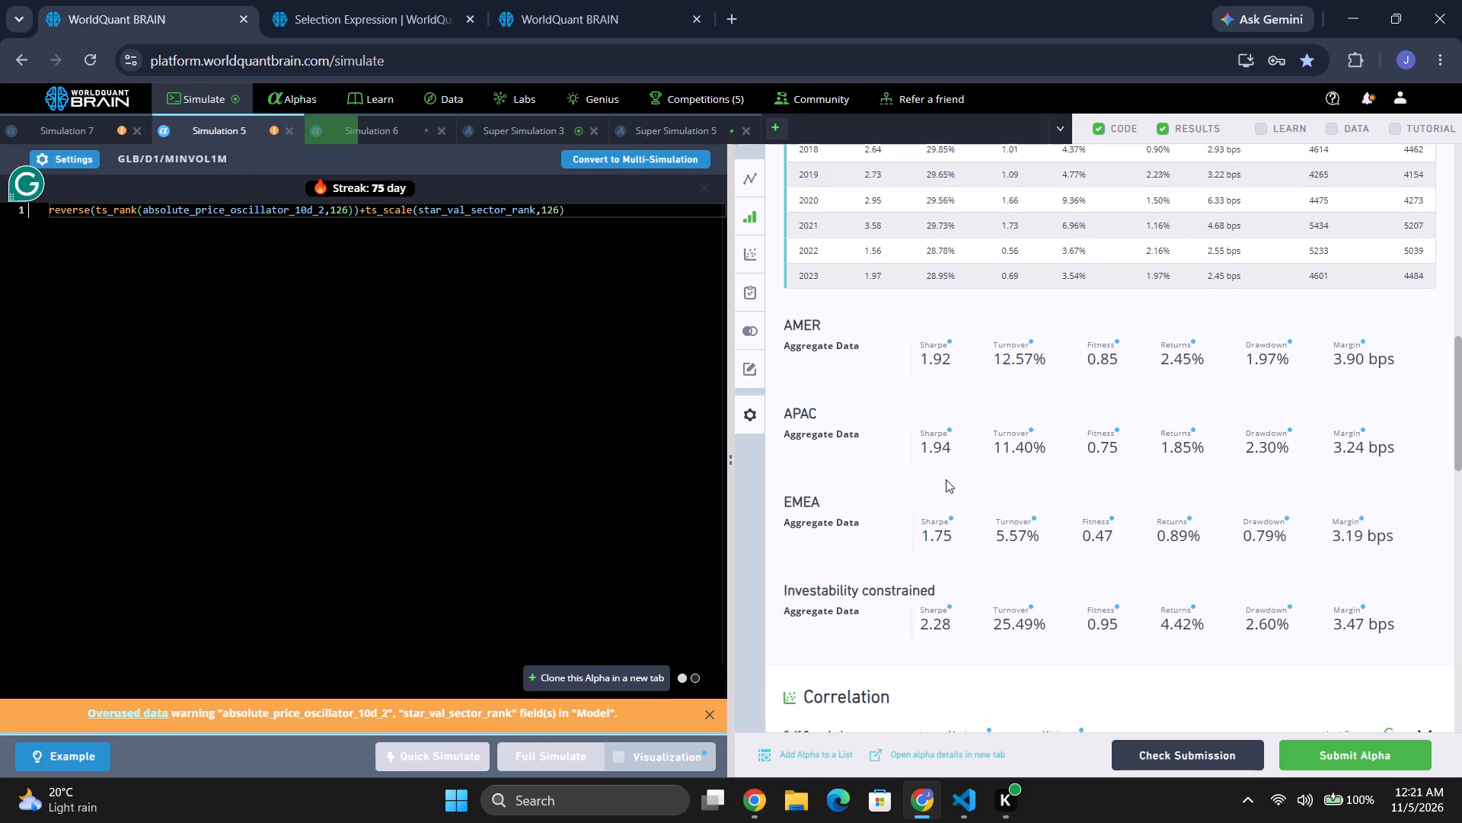
{"action": "scroll", "coordinate": [946, 479], "scroll_direction": "up", "scroll_amount": 1}
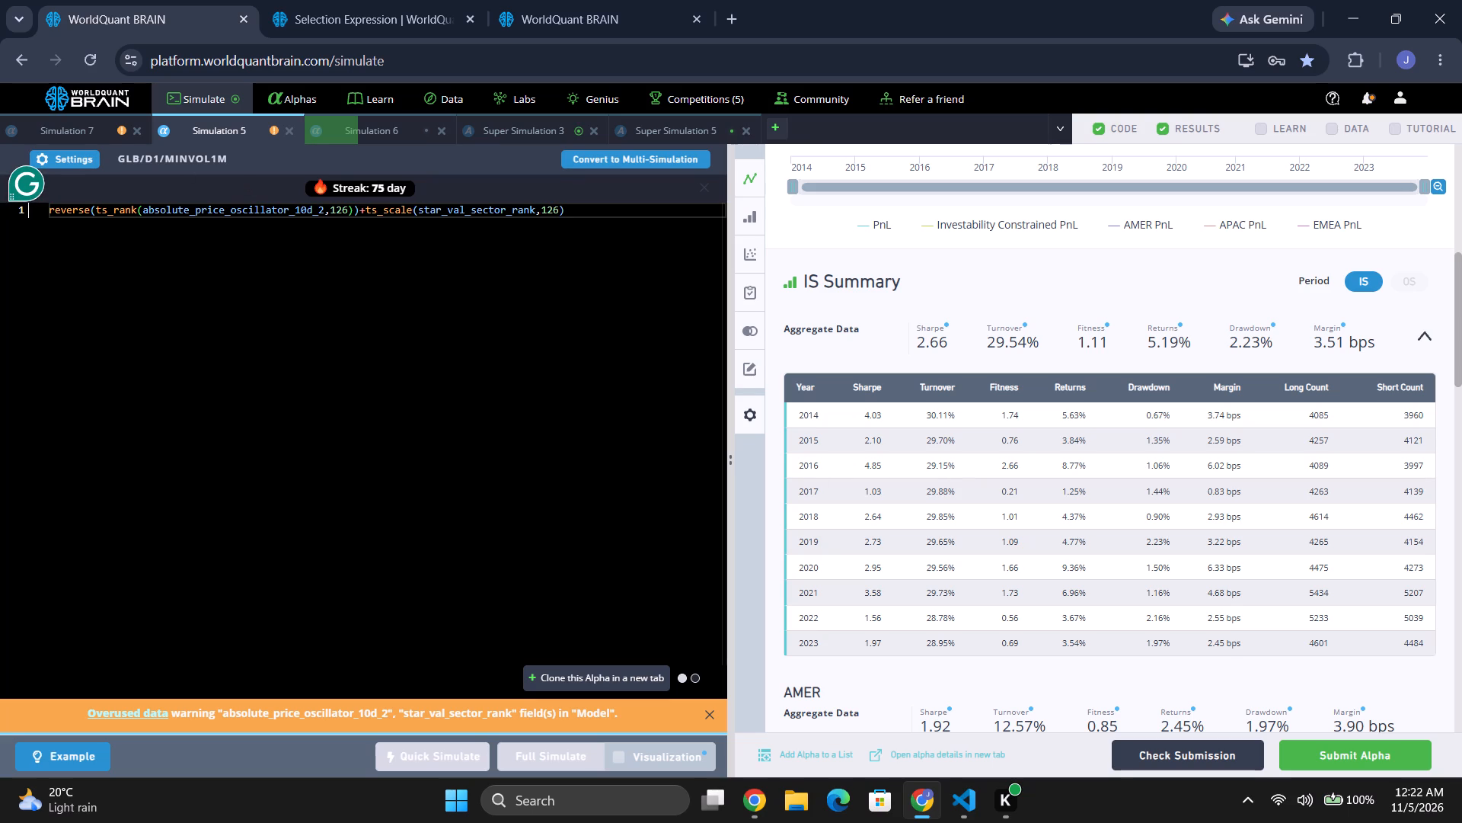
{"action": "left_click", "coordinate": [96, 126]}
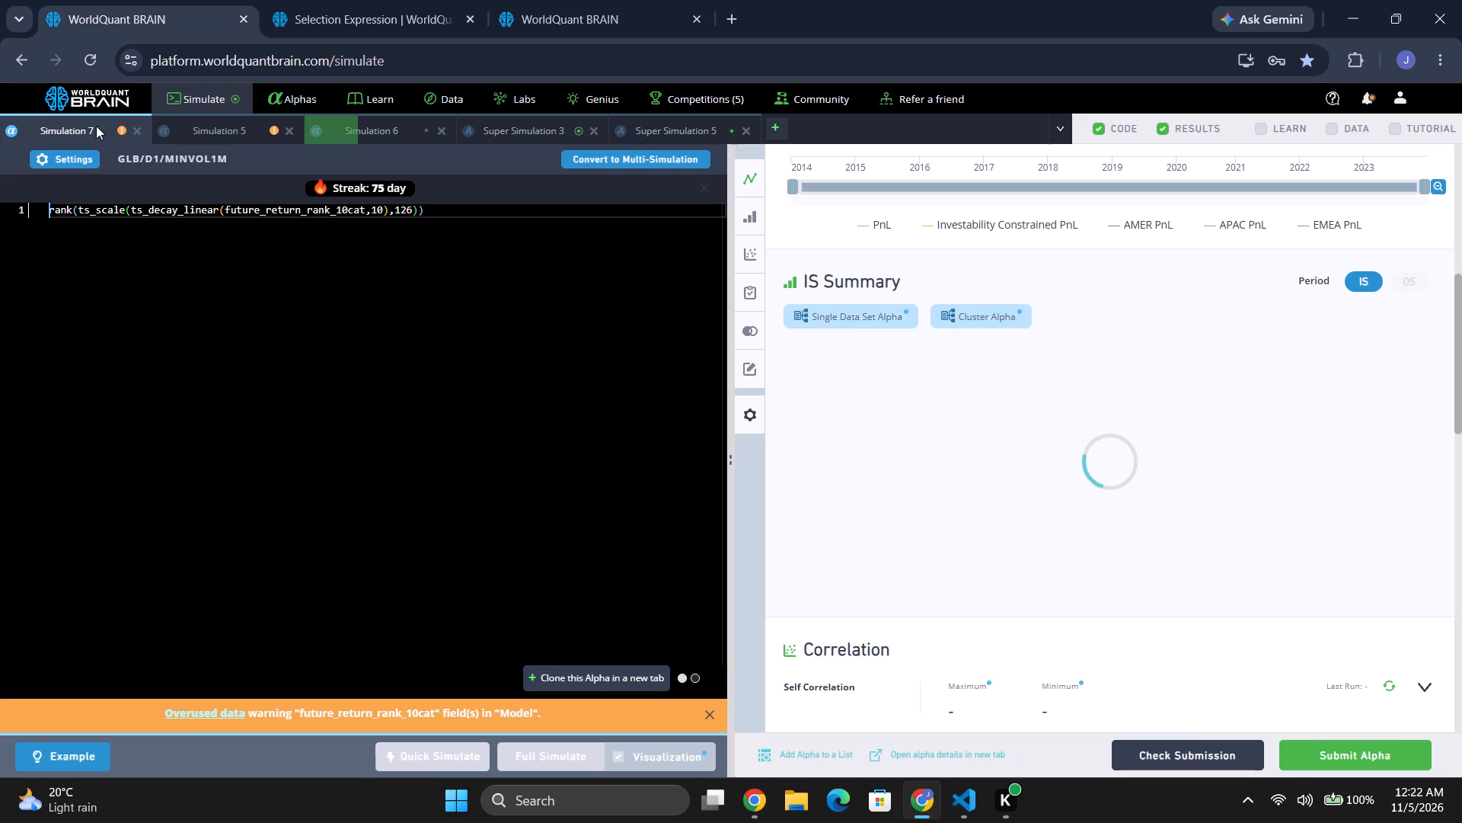
In Simulation 5, wrap ts_rank(absolute_price_oscillator_10d_2,126) in rank() inside the reverse term and run a full simulation.
{"action": "left_click", "coordinate": [221, 132]}
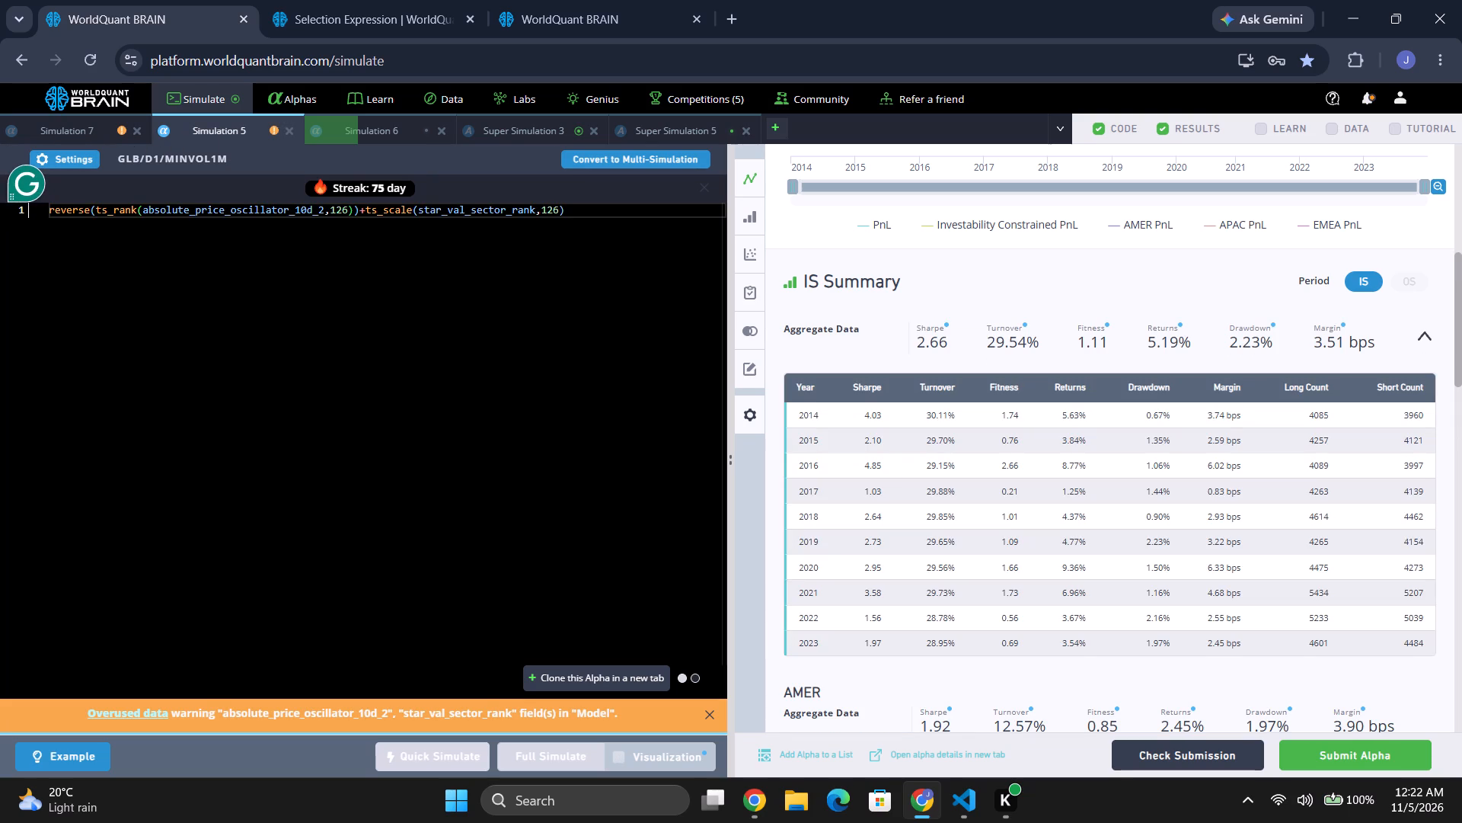
{"action": "left_click_drag", "start_coordinate": [354, 209], "coordinate": [99, 219]}
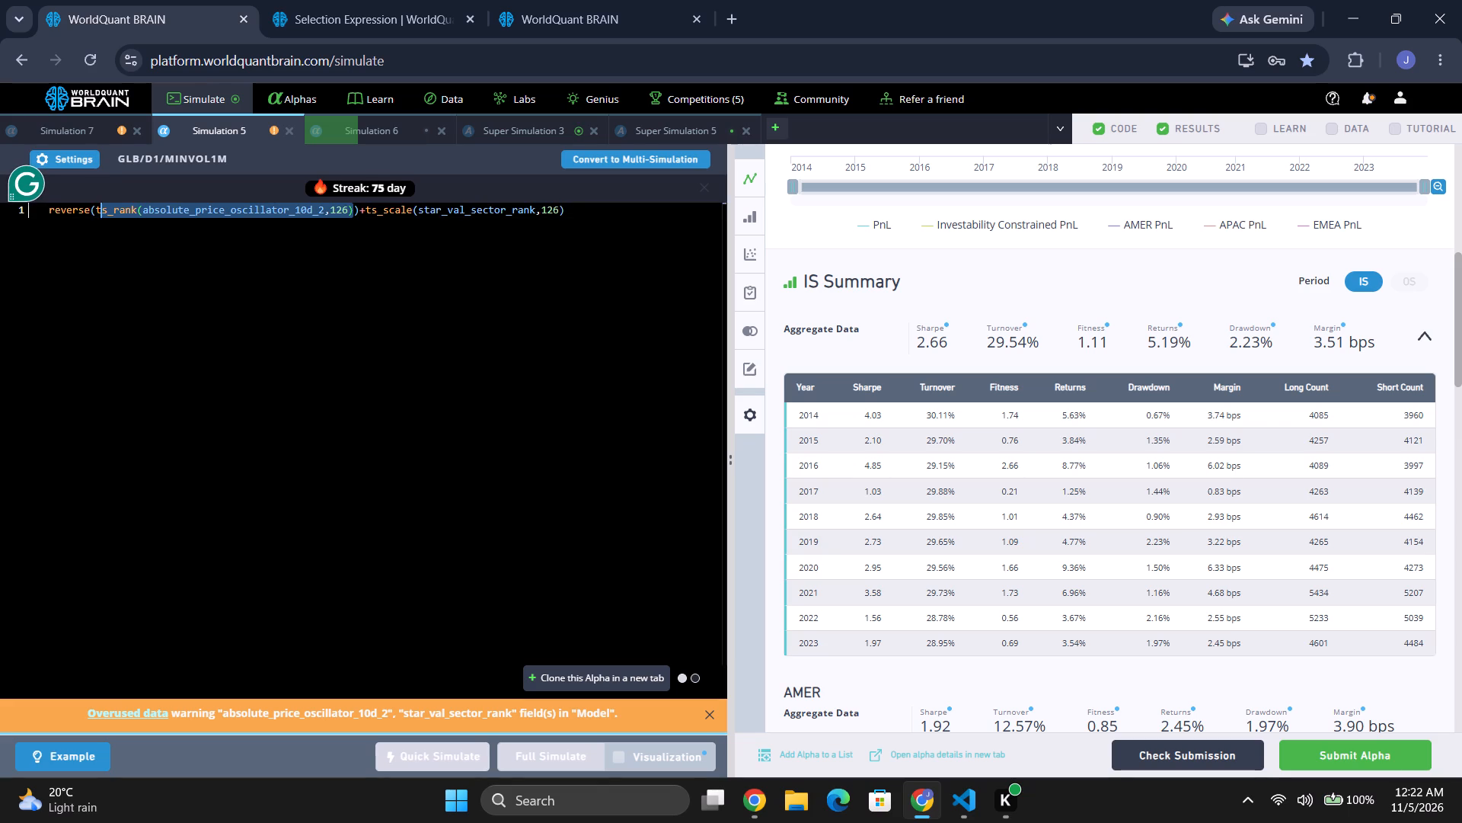
{"action": "left_click_drag", "start_coordinate": [99, 219], "coordinate": [96, 217]}
{"action": "key", "text": "ctrl+x"}
{"action": "key", "text": "r"}
{"action": "type", "text": "ank"}
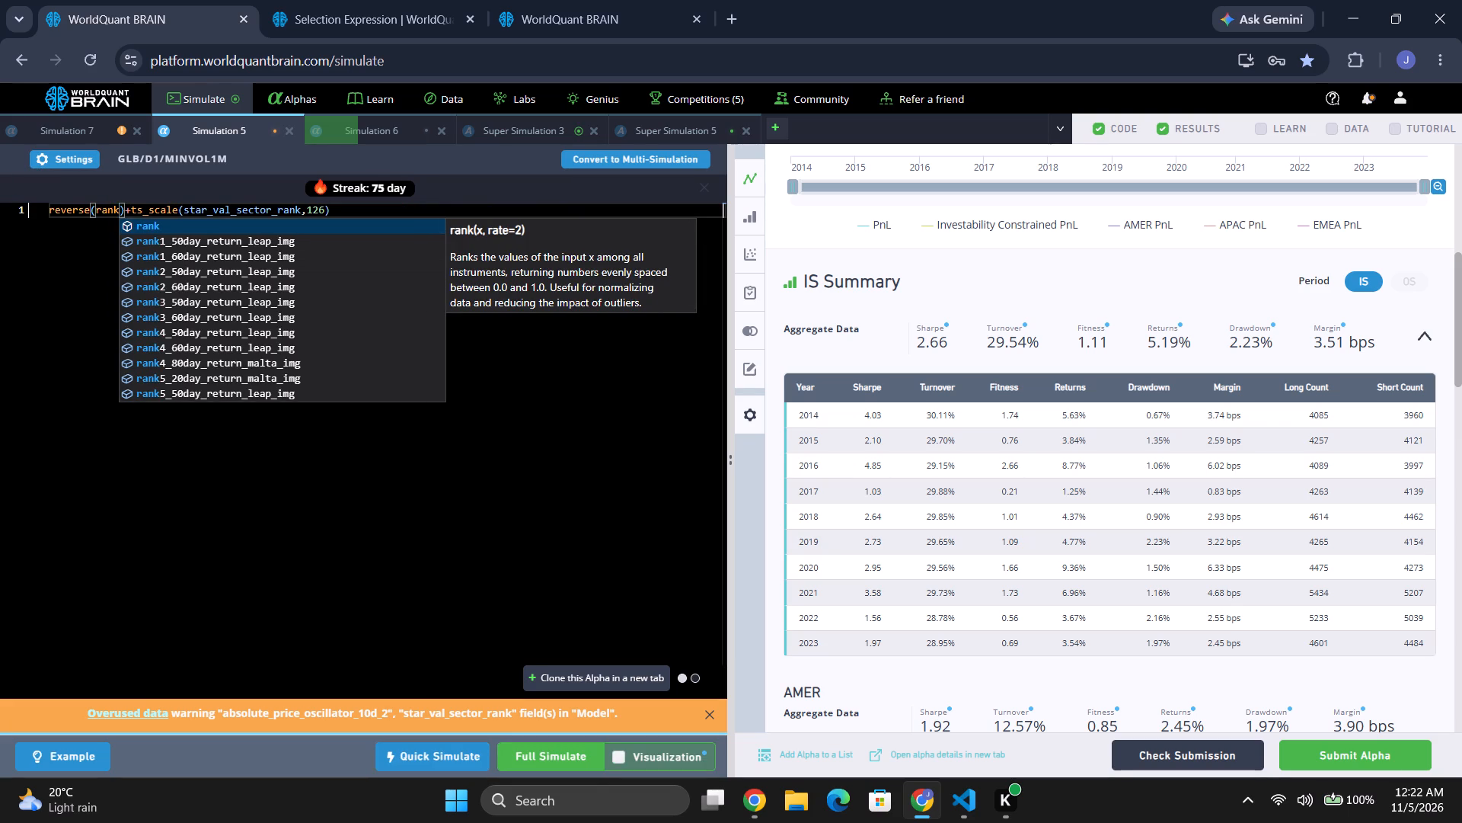
{"action": "key", "text": "shift+parenleft"}
{"action": "key", "text": "ctrl+v"}
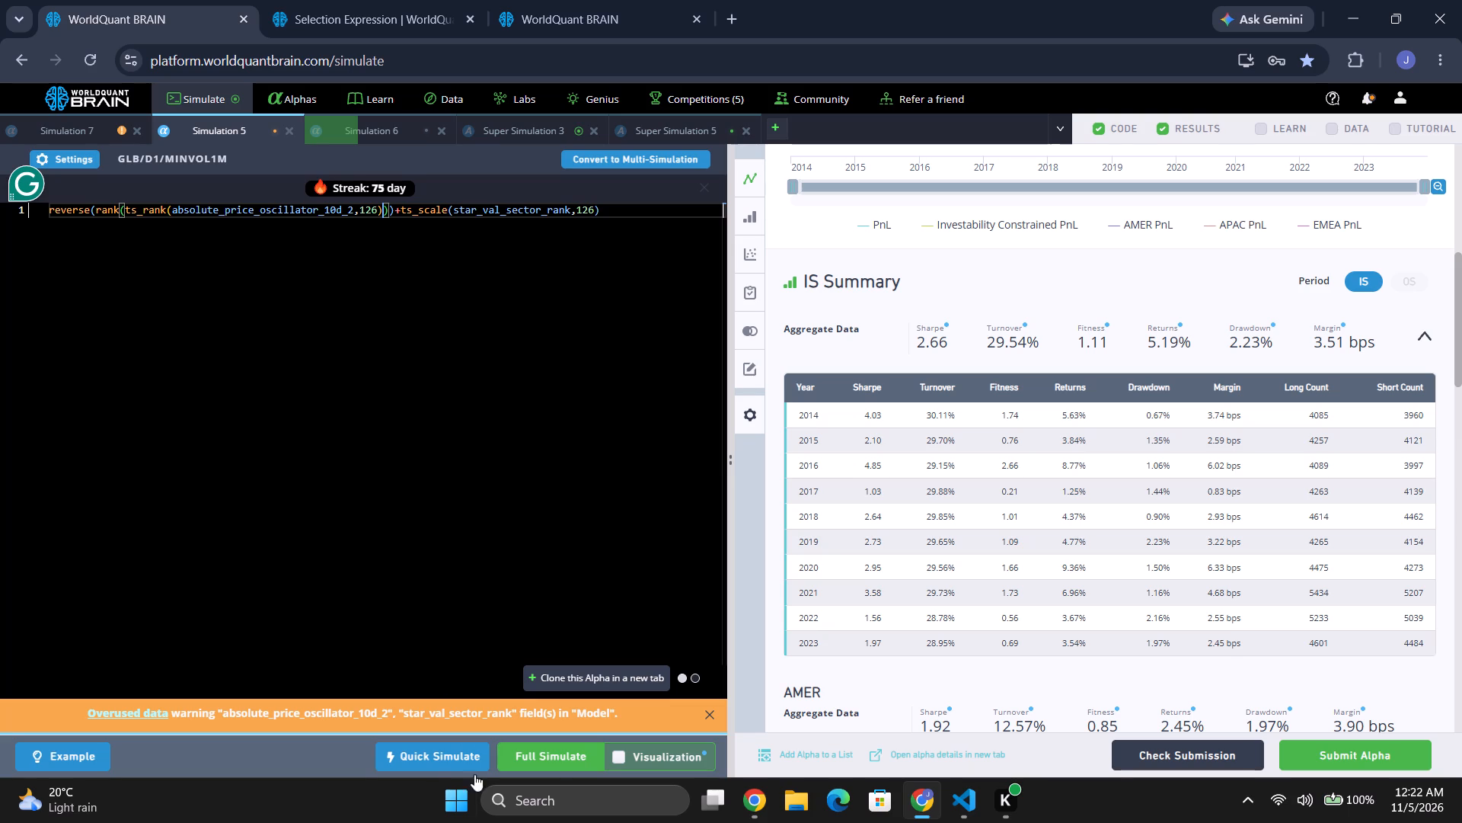
{"action": "left_click", "coordinate": [559, 760]}
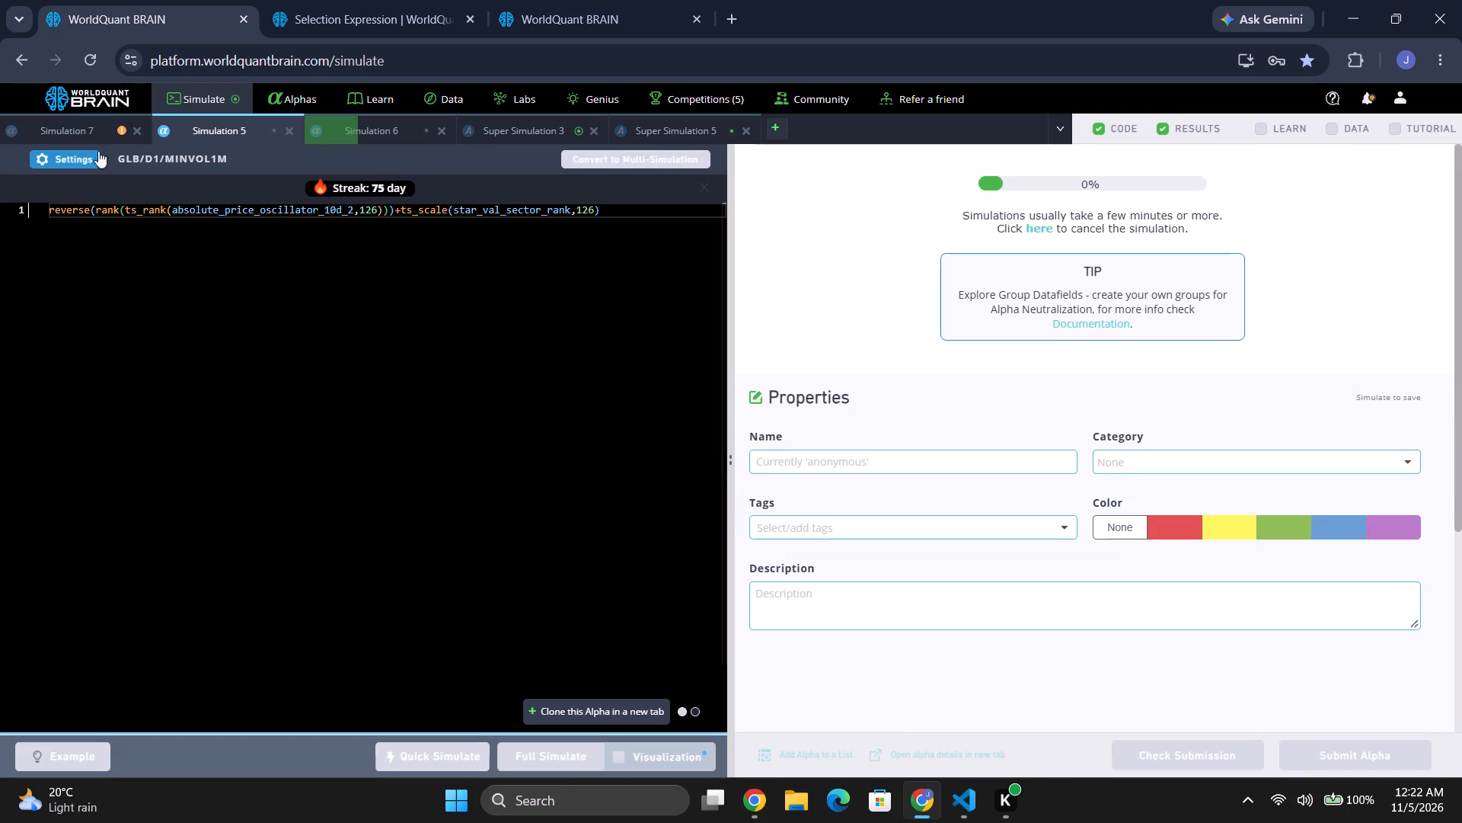
{"action": "left_click", "coordinate": [92, 133]}
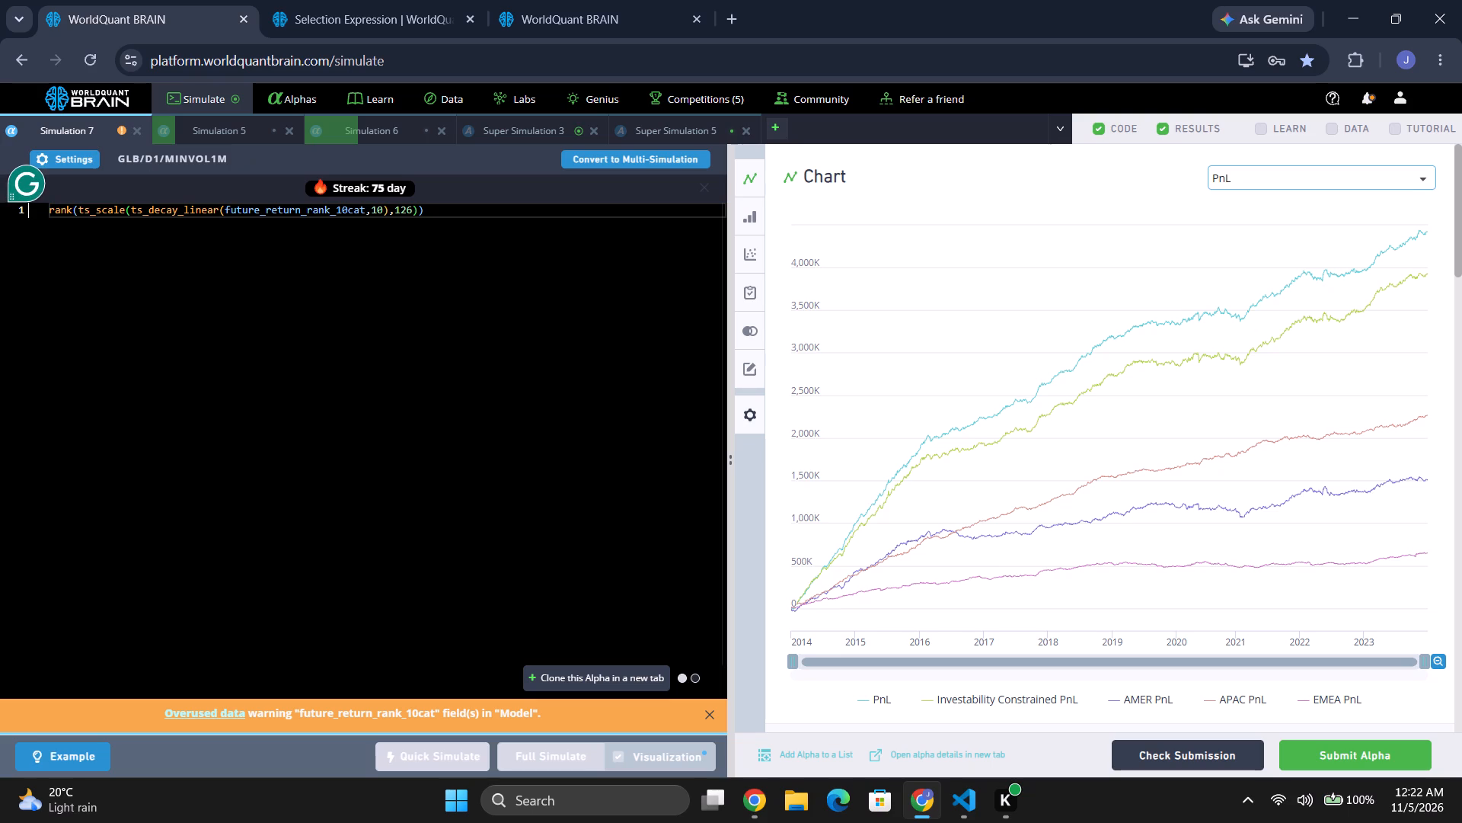
{"action": "scroll", "coordinate": [987, 595], "scroll_direction": "down", "scroll_amount": 15}
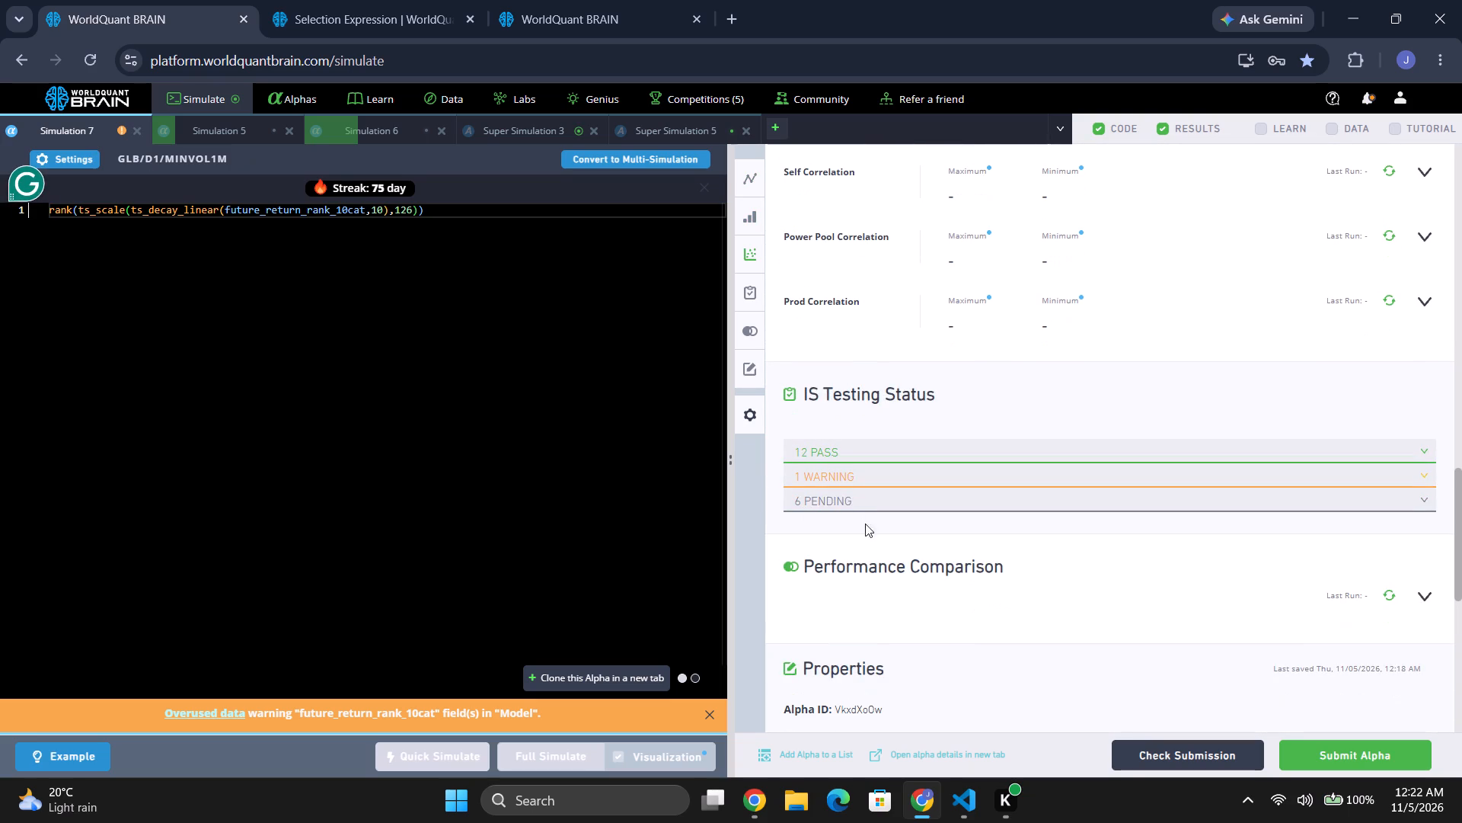
{"action": "left_click", "coordinate": [833, 477]}
{"action": "scroll", "coordinate": [881, 520], "scroll_direction": "down", "scroll_amount": 2}
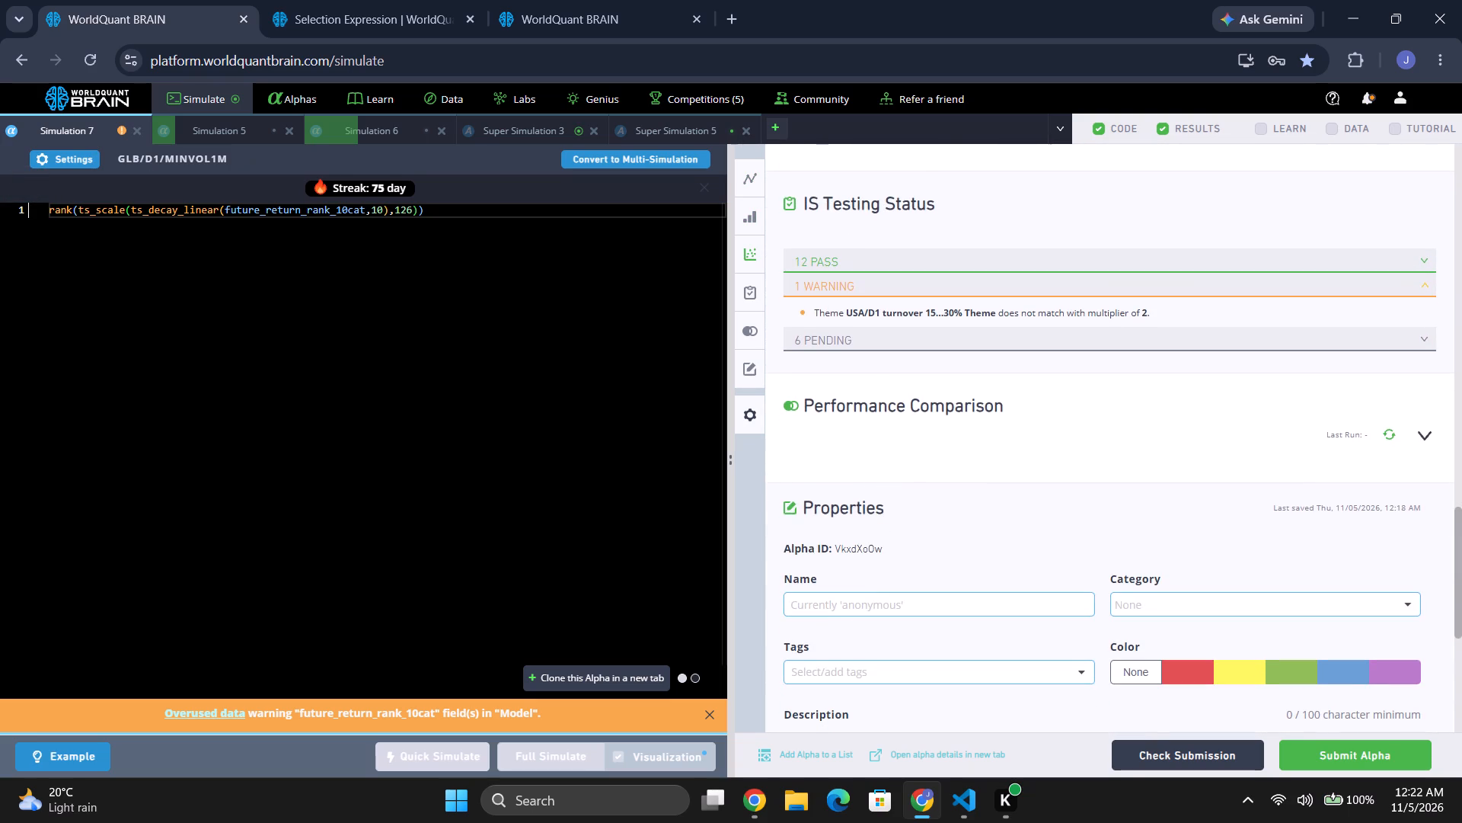
{"action": "scroll", "coordinate": [857, 610], "scroll_direction": "down", "scroll_amount": 4}
{"action": "left_click", "coordinate": [828, 479]}
{"action": "left_click", "coordinate": [831, 448]}
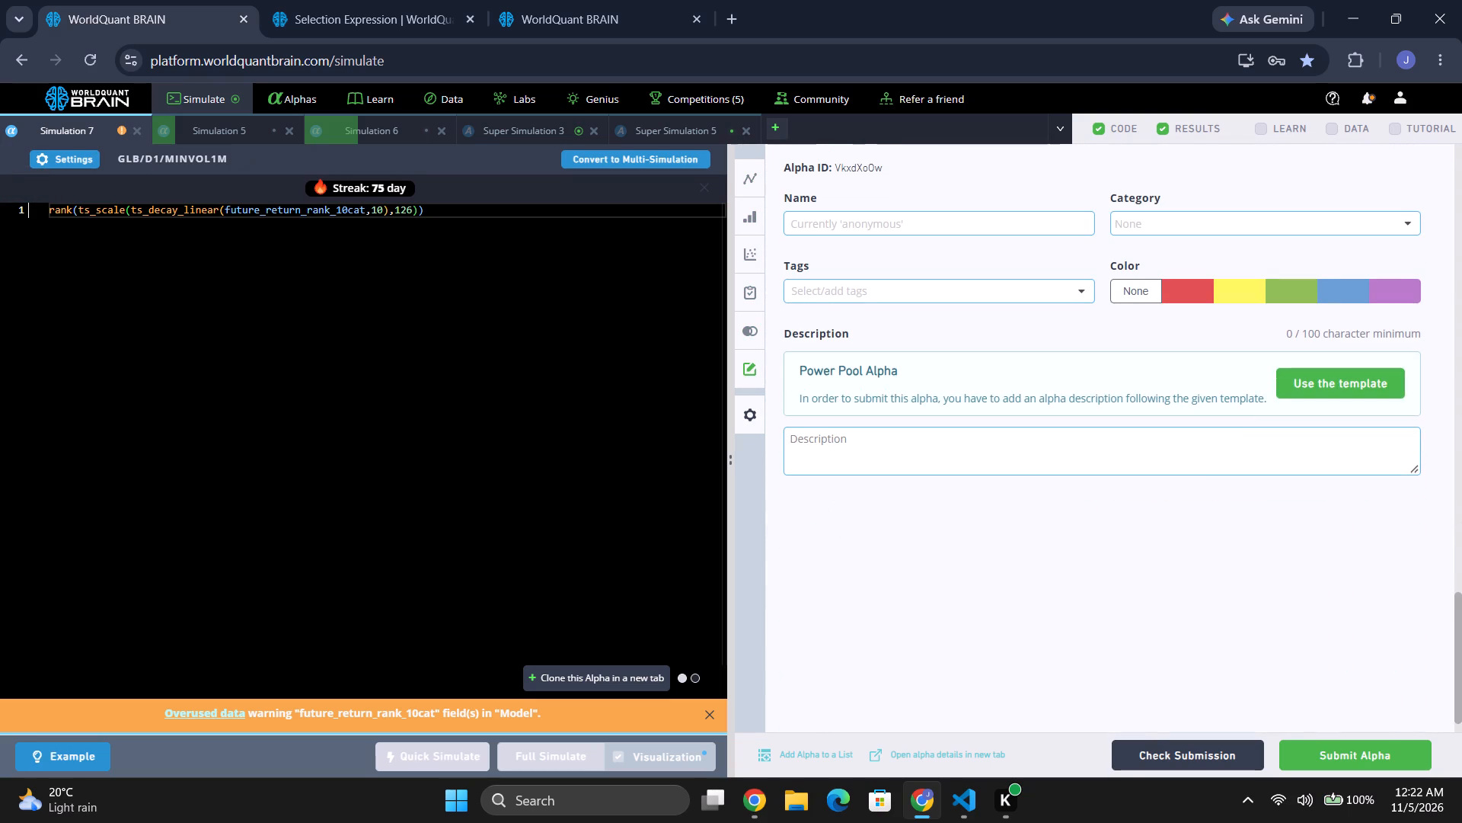
{"action": "key", "text": "super+v"}
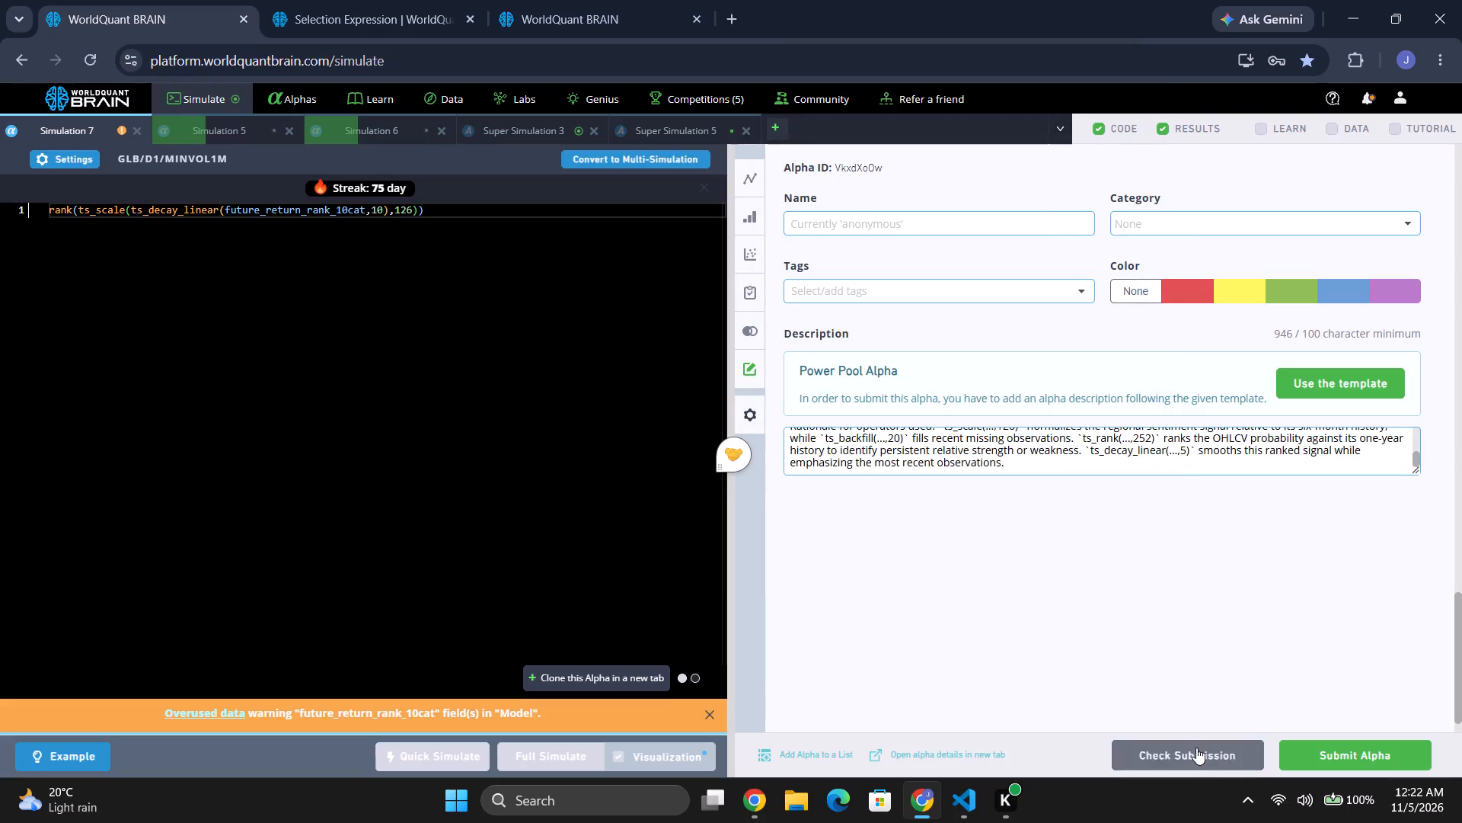
Replace Super Simulation 5's combo expression with Super Simulation 3's combo_a(alpha, nlength = 23, mode = 'algo1') and run a full simulation.
{"action": "left_click", "coordinate": [542, 133]}
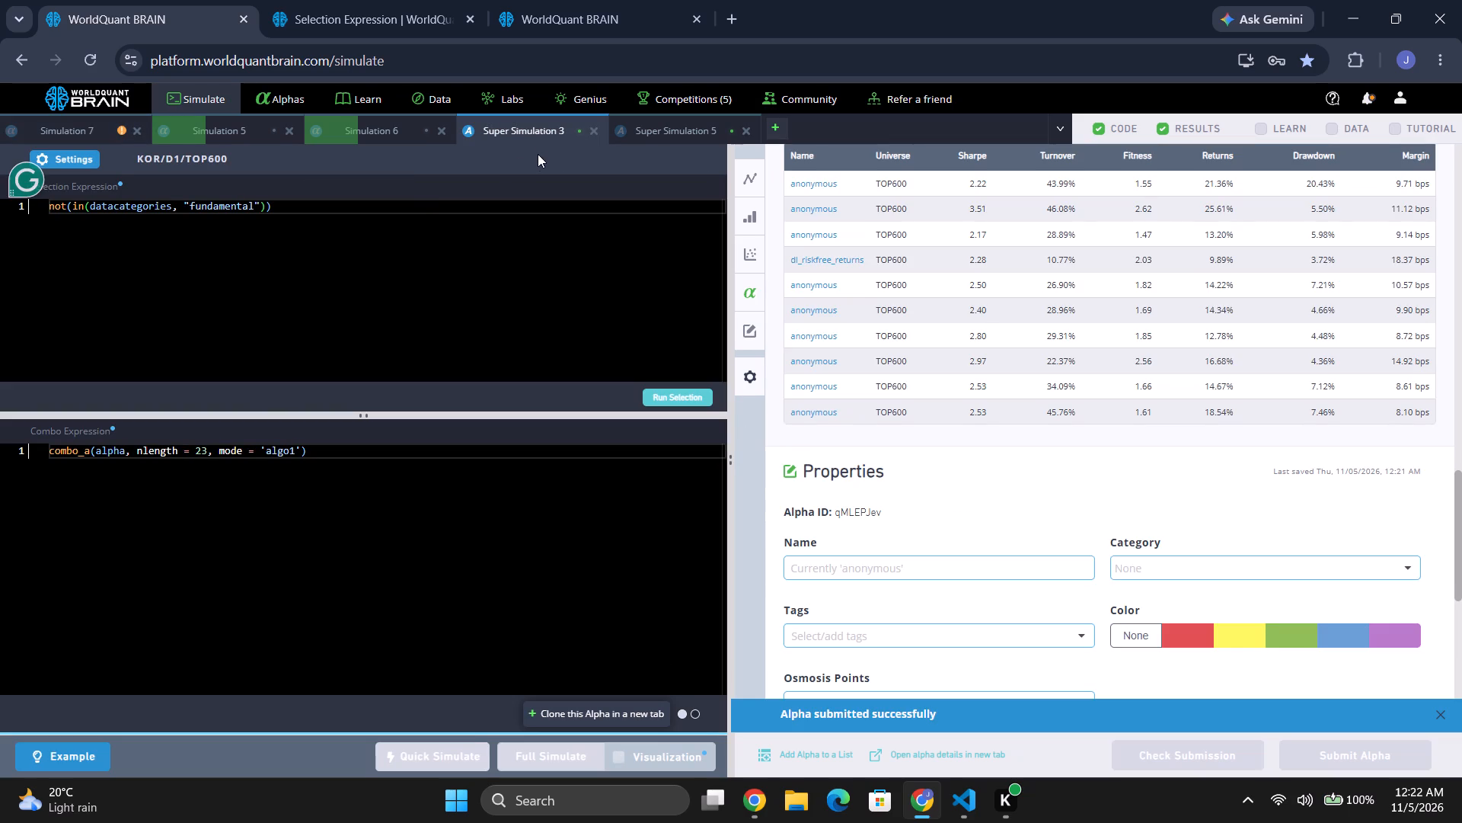
{"action": "left_click", "coordinate": [670, 128]}
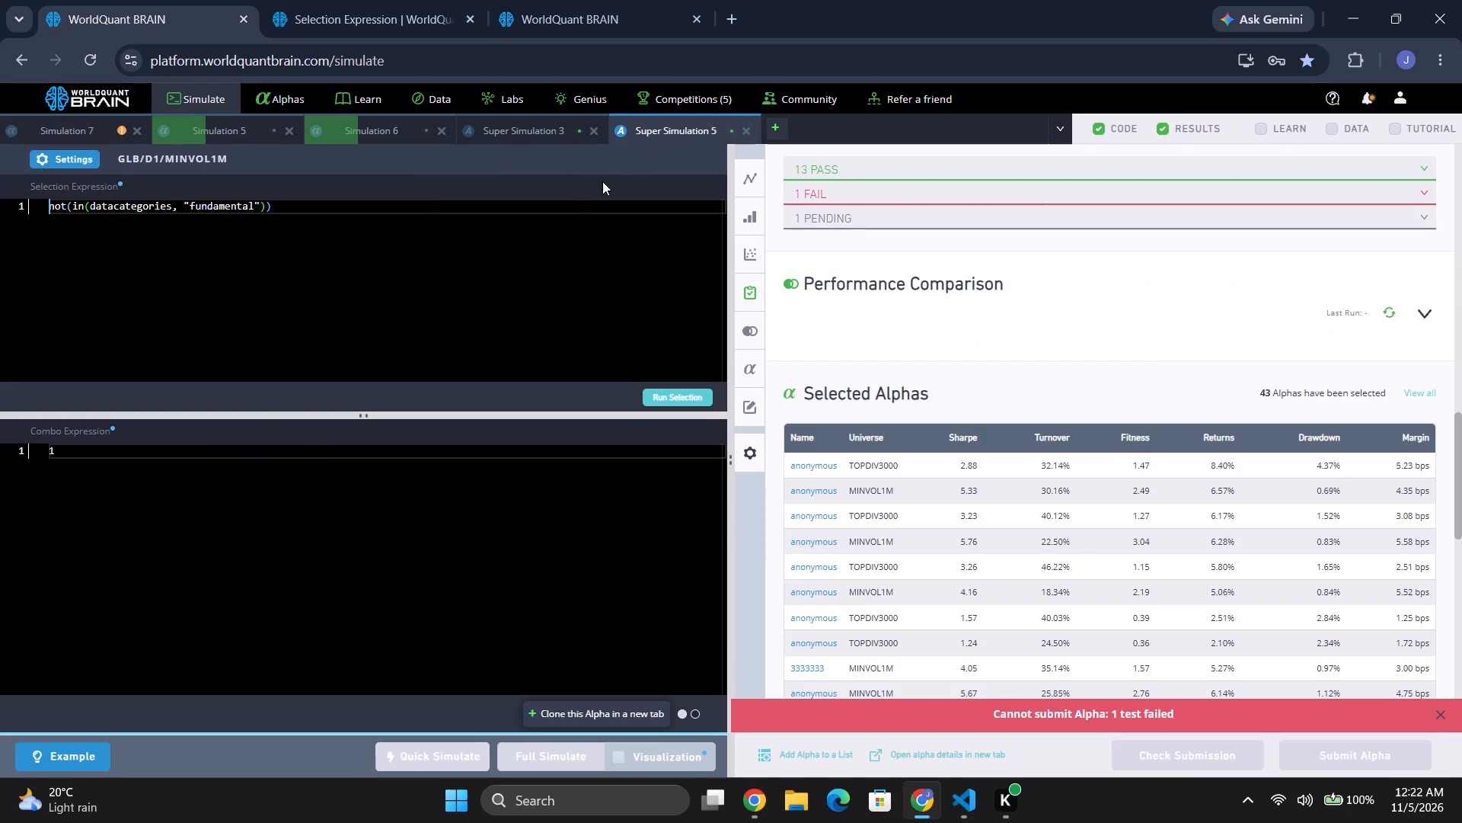
{"action": "left_click", "coordinate": [498, 135]}
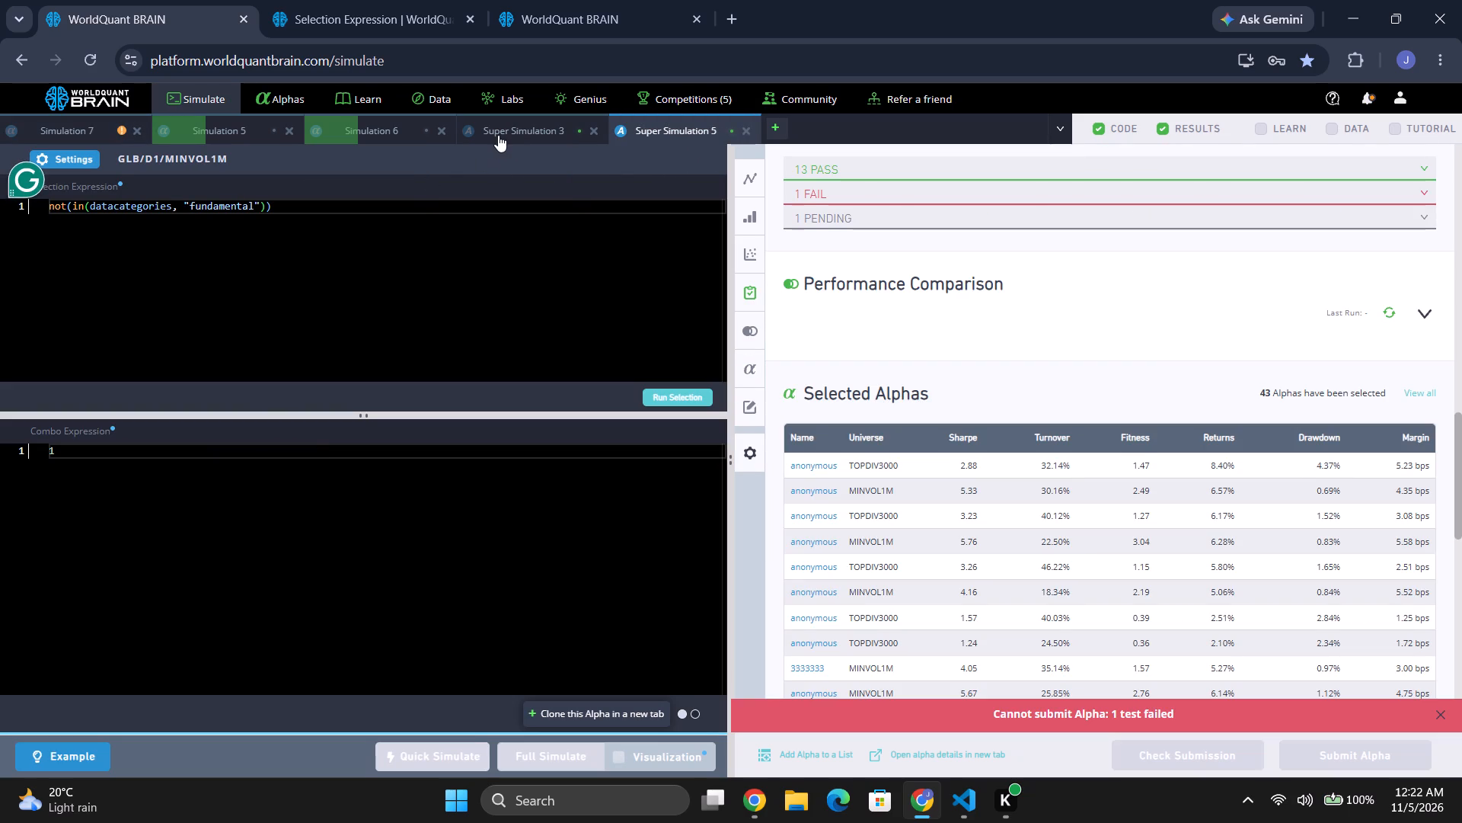
{"action": "left_click", "coordinate": [295, 467]}
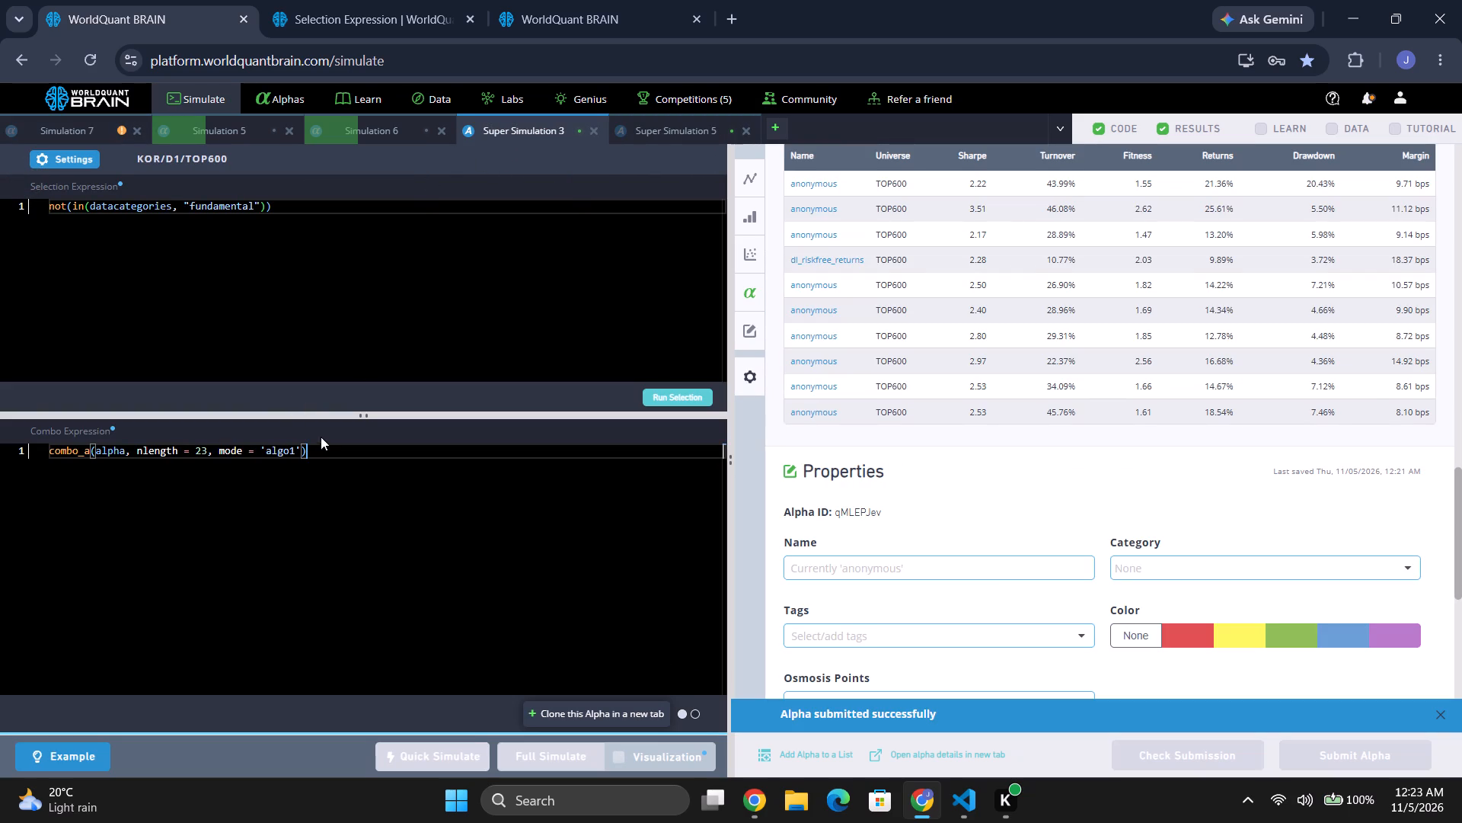
{"action": "key", "text": "ctrl+a"}
{"action": "key", "text": "ctrl+c"}
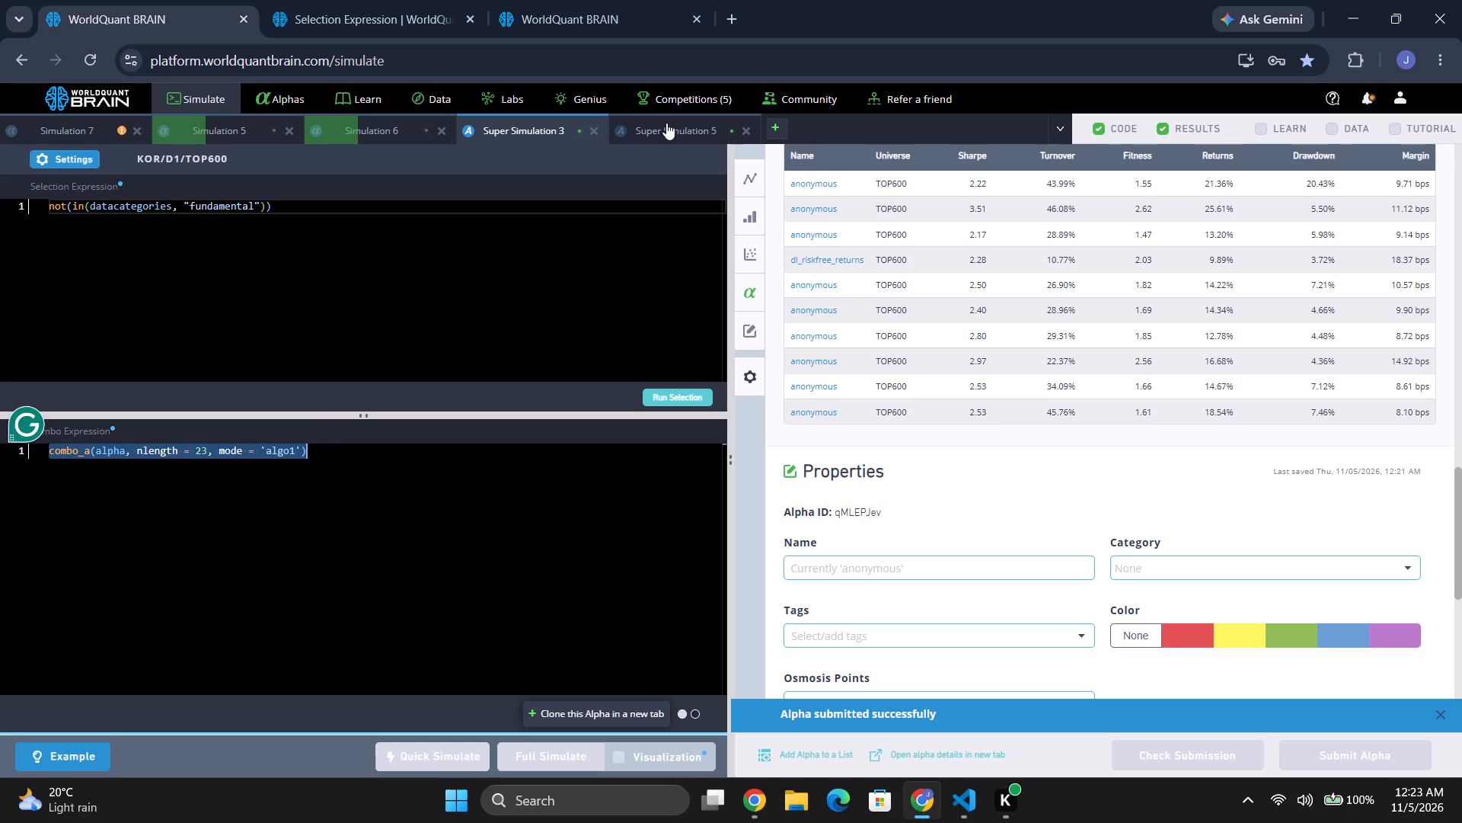
{"action": "left_click", "coordinate": [733, 117]}
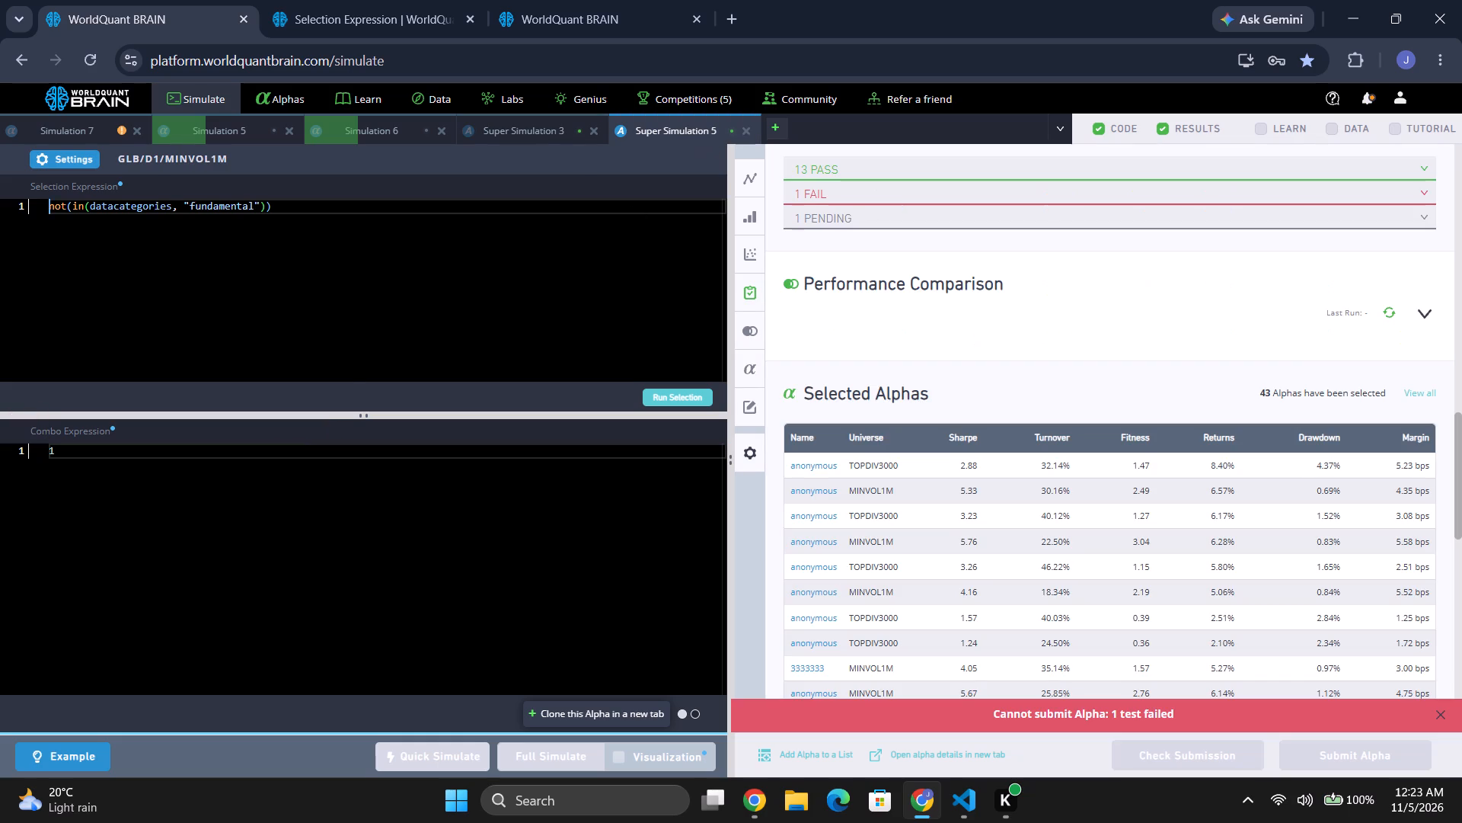
{"action": "left_click", "coordinate": [478, 536]}
{"action": "key", "text": "ctrl+a"}
{"action": "key", "text": "ctrl+v"}
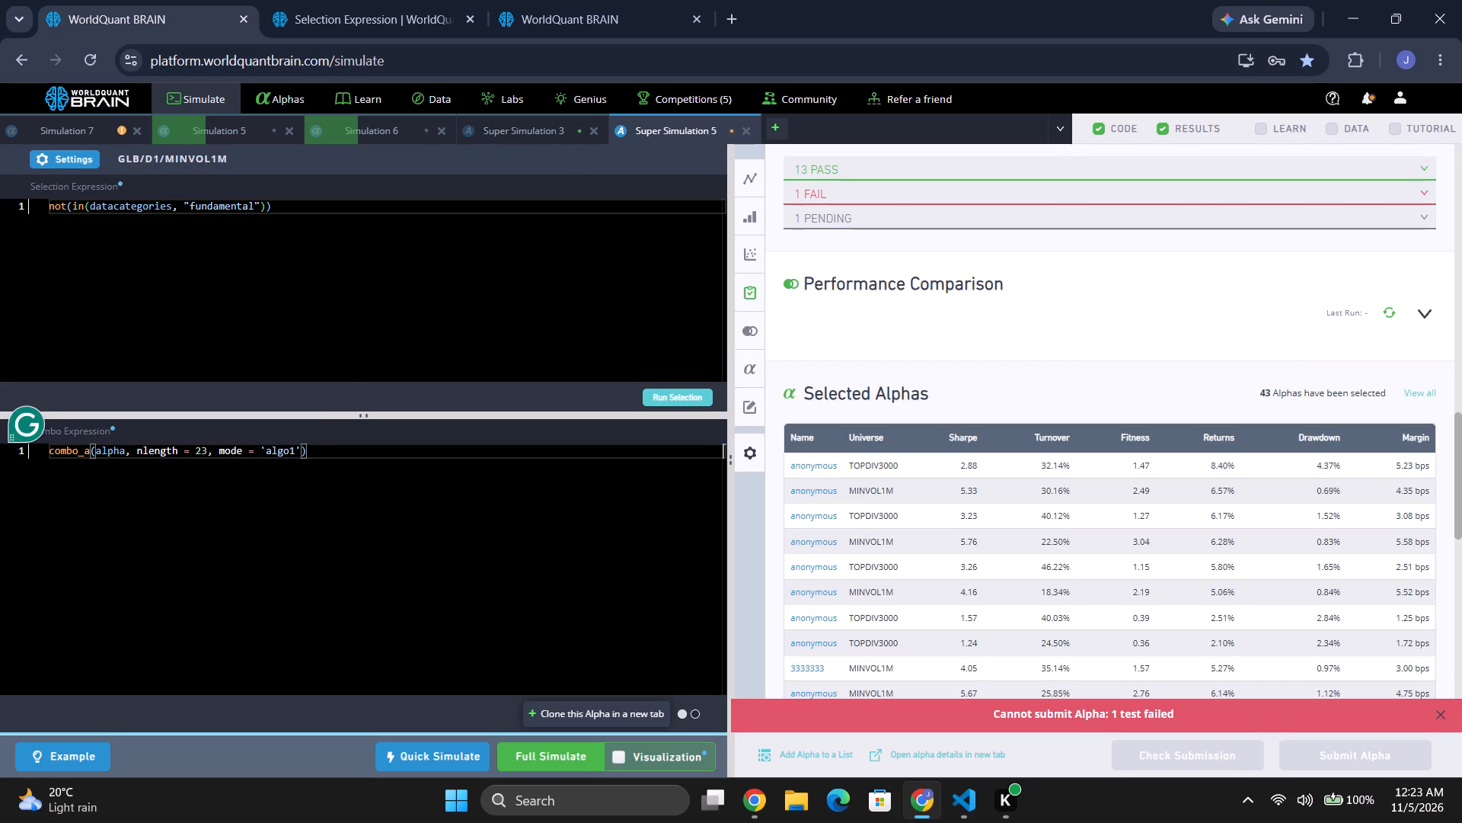
{"action": "left_click", "coordinate": [551, 751]}
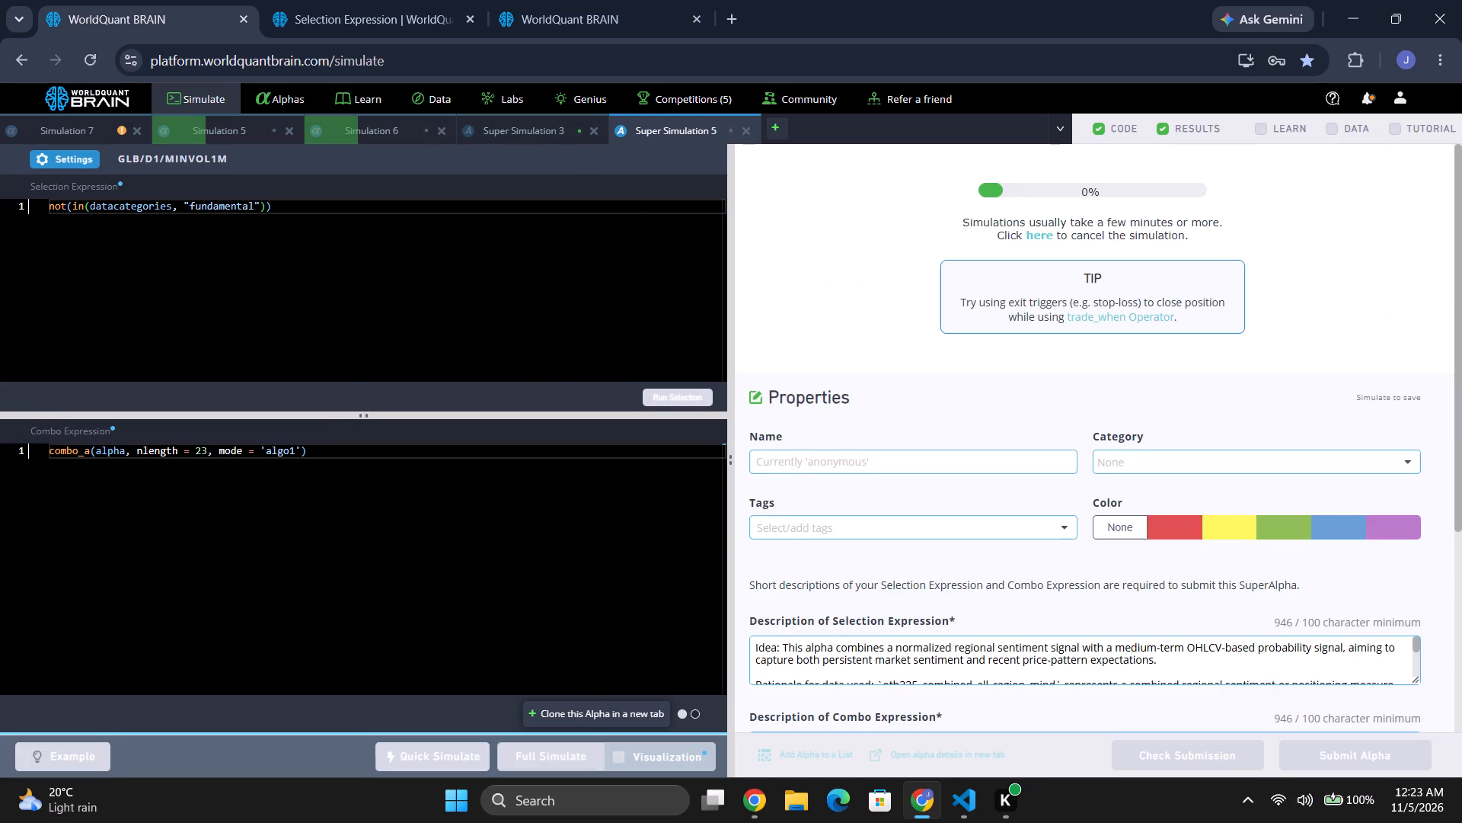
Close Super Simulation 3.
{"action": "left_click", "coordinate": [598, 131]}
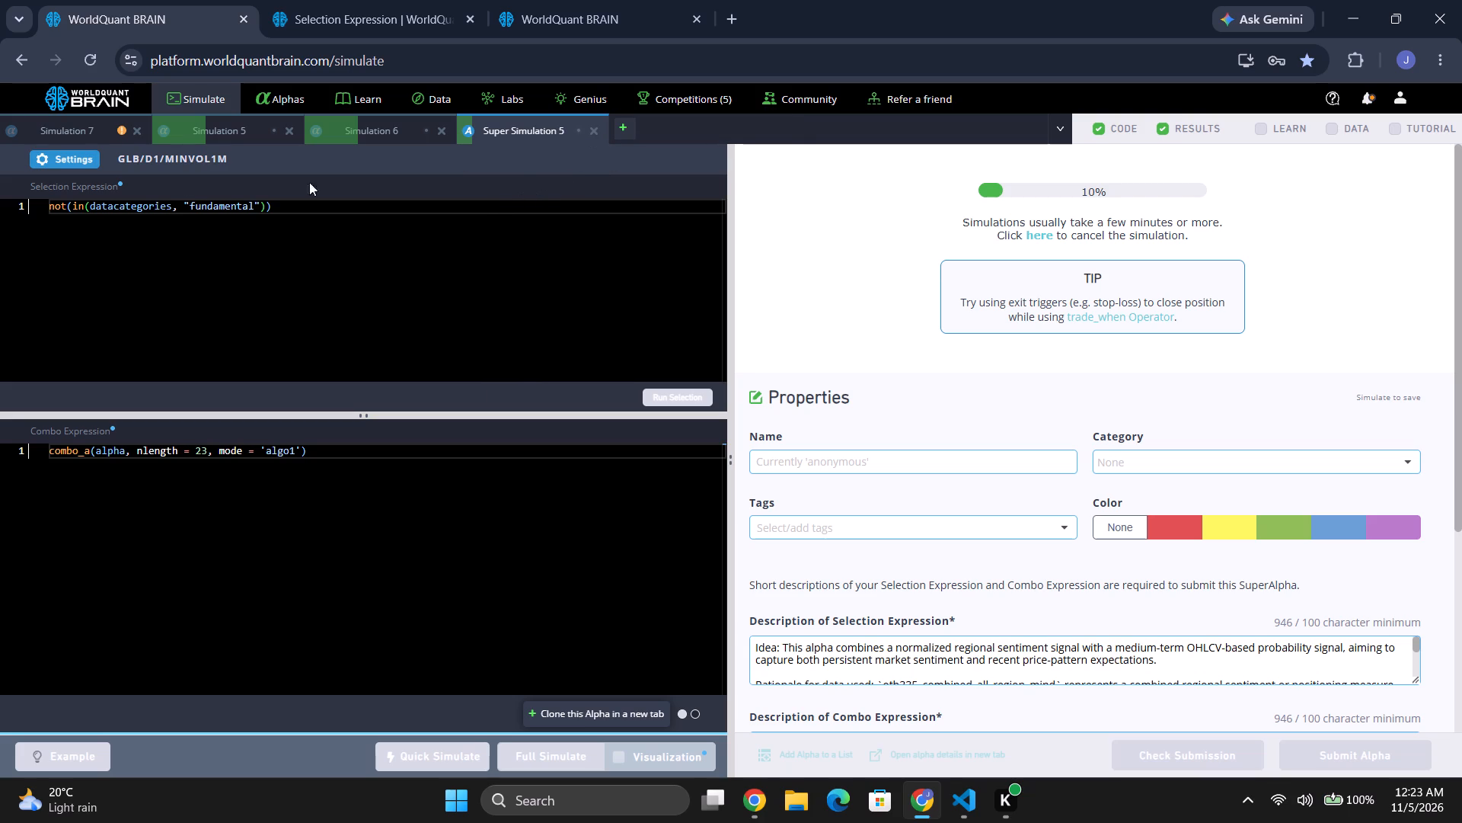
Examine the passed tests and warnings in the IS testing status of Simulation 7.
{"action": "left_click", "coordinate": [88, 134]}
{"action": "scroll", "coordinate": [1129, 511], "scroll_direction": "down", "scroll_amount": 4}
{"action": "scroll", "coordinate": [1048, 507], "scroll_direction": "down", "scroll_amount": 9}
{"action": "scroll", "coordinate": [979, 517], "scroll_direction": "down", "scroll_amount": 2}
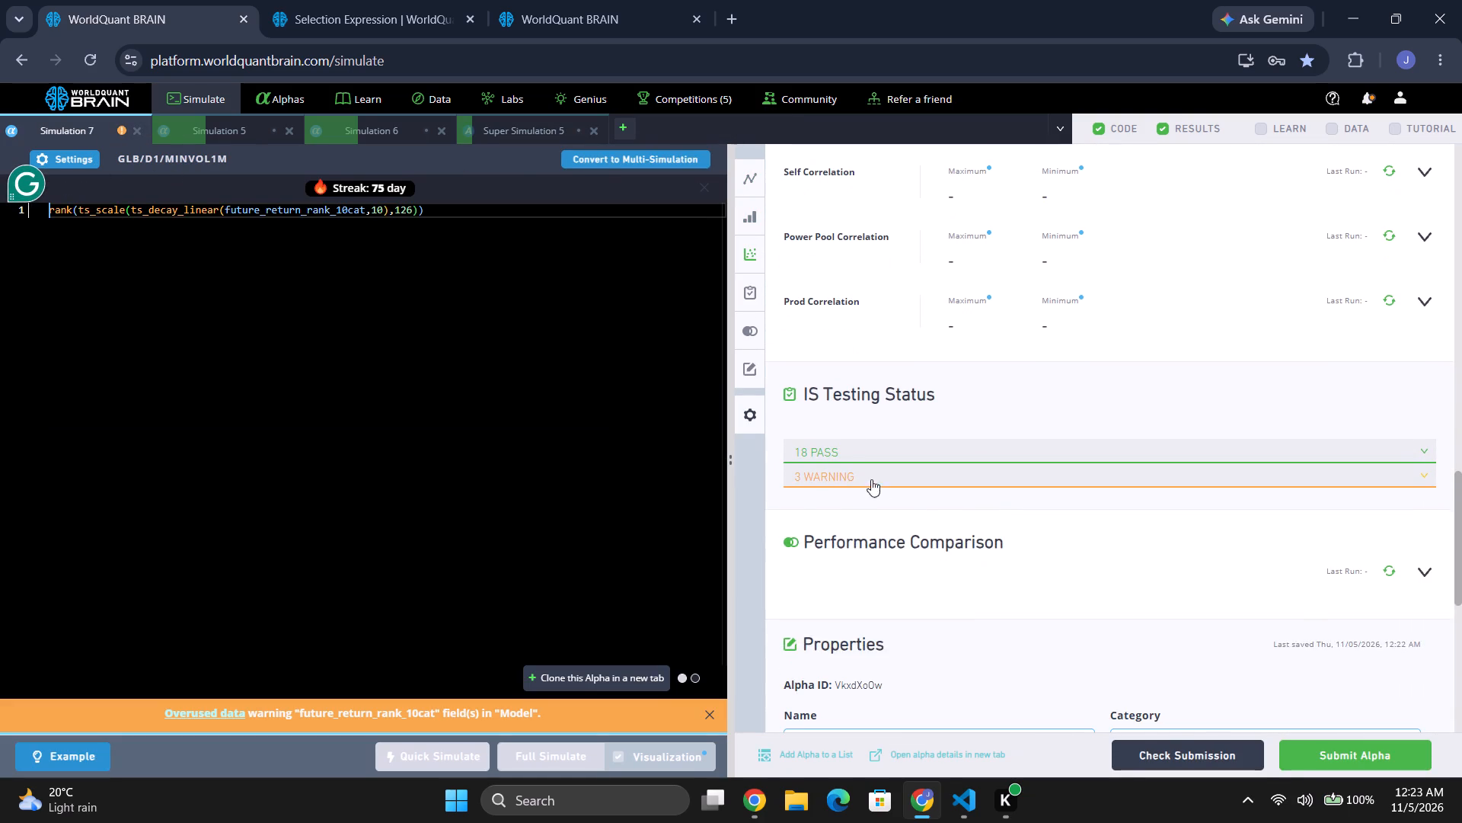
{"action": "left_click", "coordinate": [848, 477]}
{"action": "left_click", "coordinate": [844, 447]}
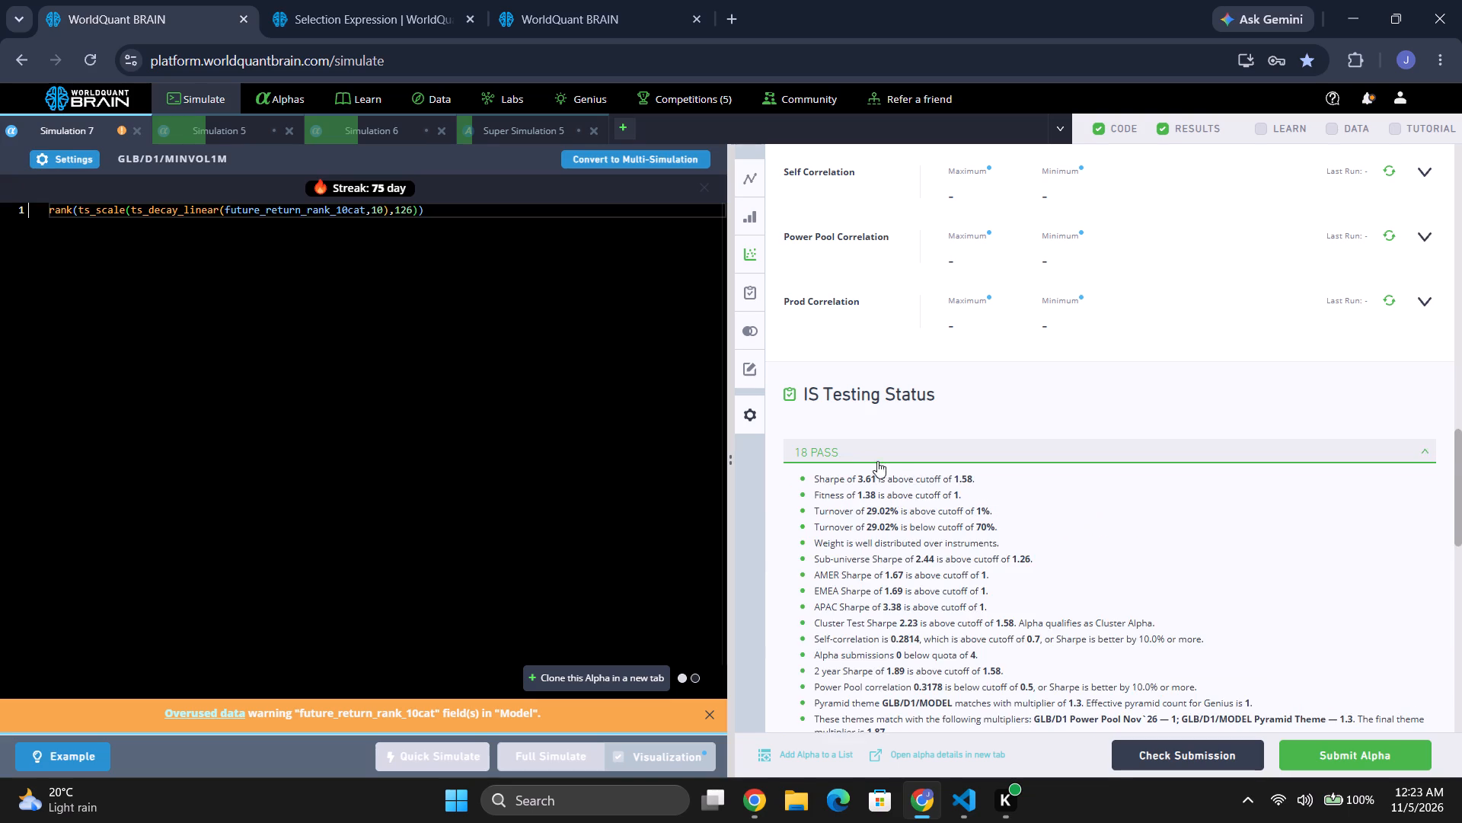
{"action": "scroll", "coordinate": [953, 499], "scroll_direction": "down", "scroll_amount": 2}
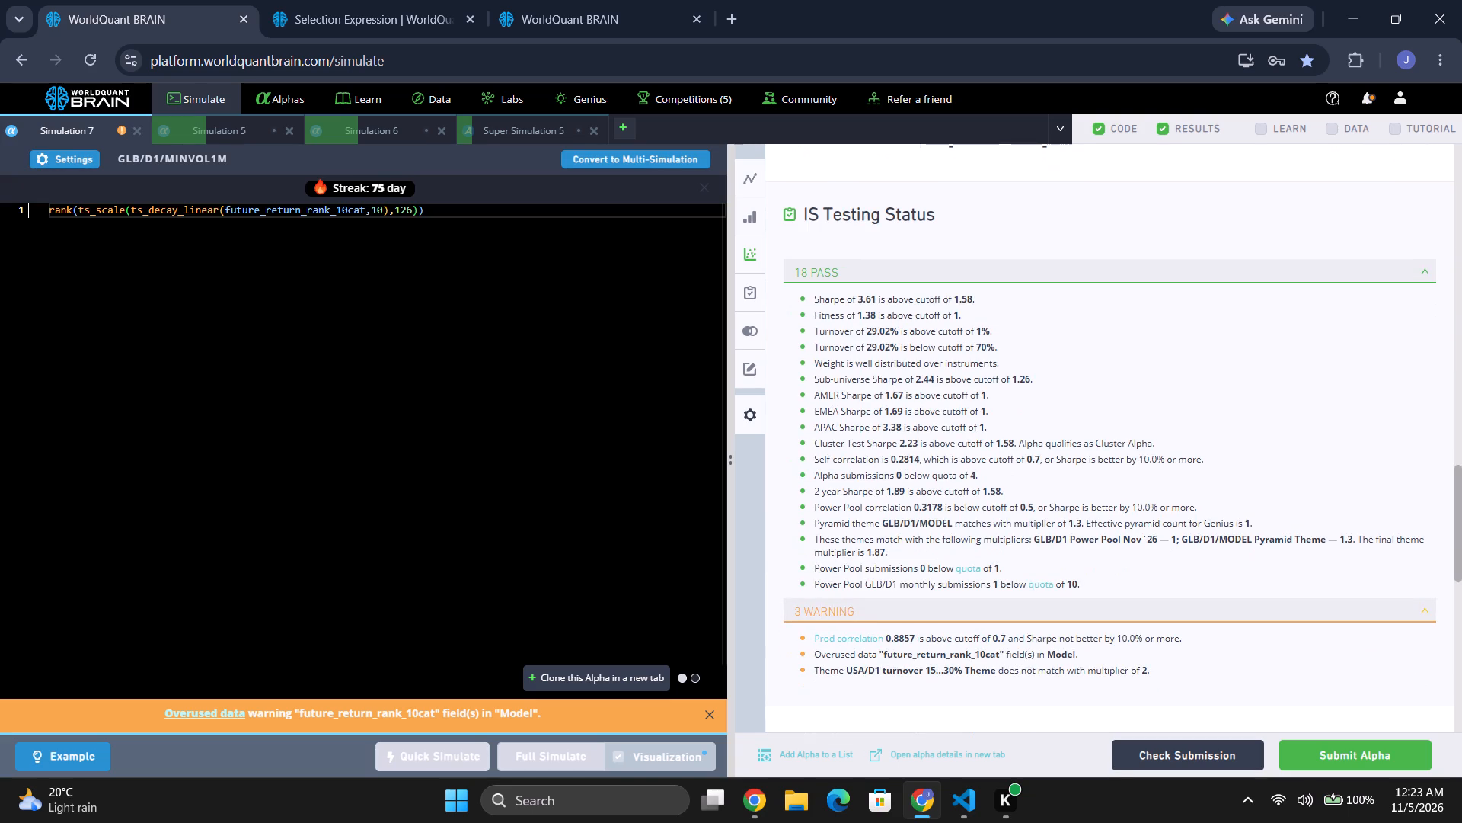
Clone the Simulation 7 alpha and replace the outer rank with scale in the cloned expression.
{"action": "double_click", "coordinate": [65, 204]}
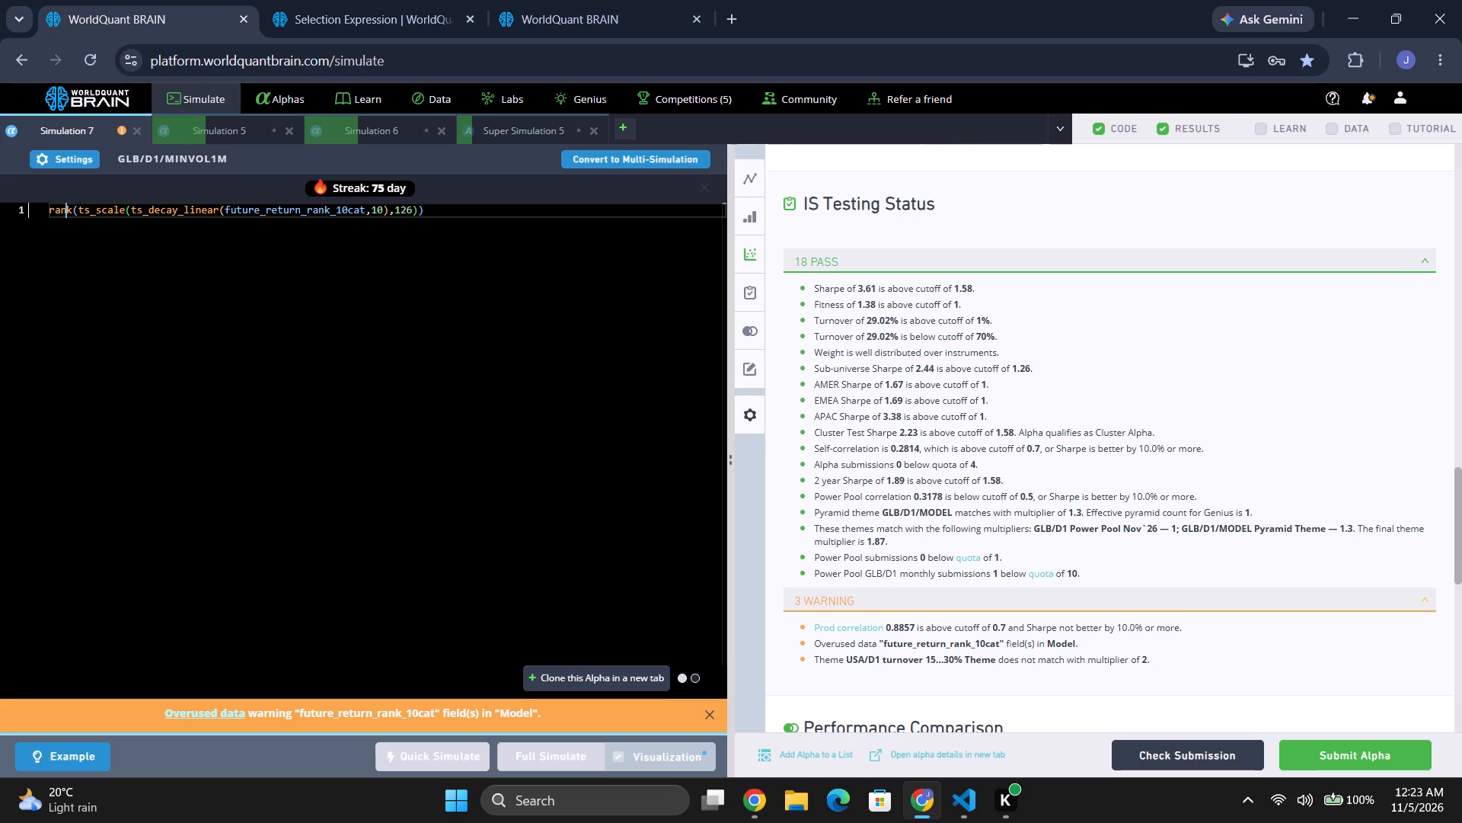
{"action": "left_click", "coordinate": [489, 449]}
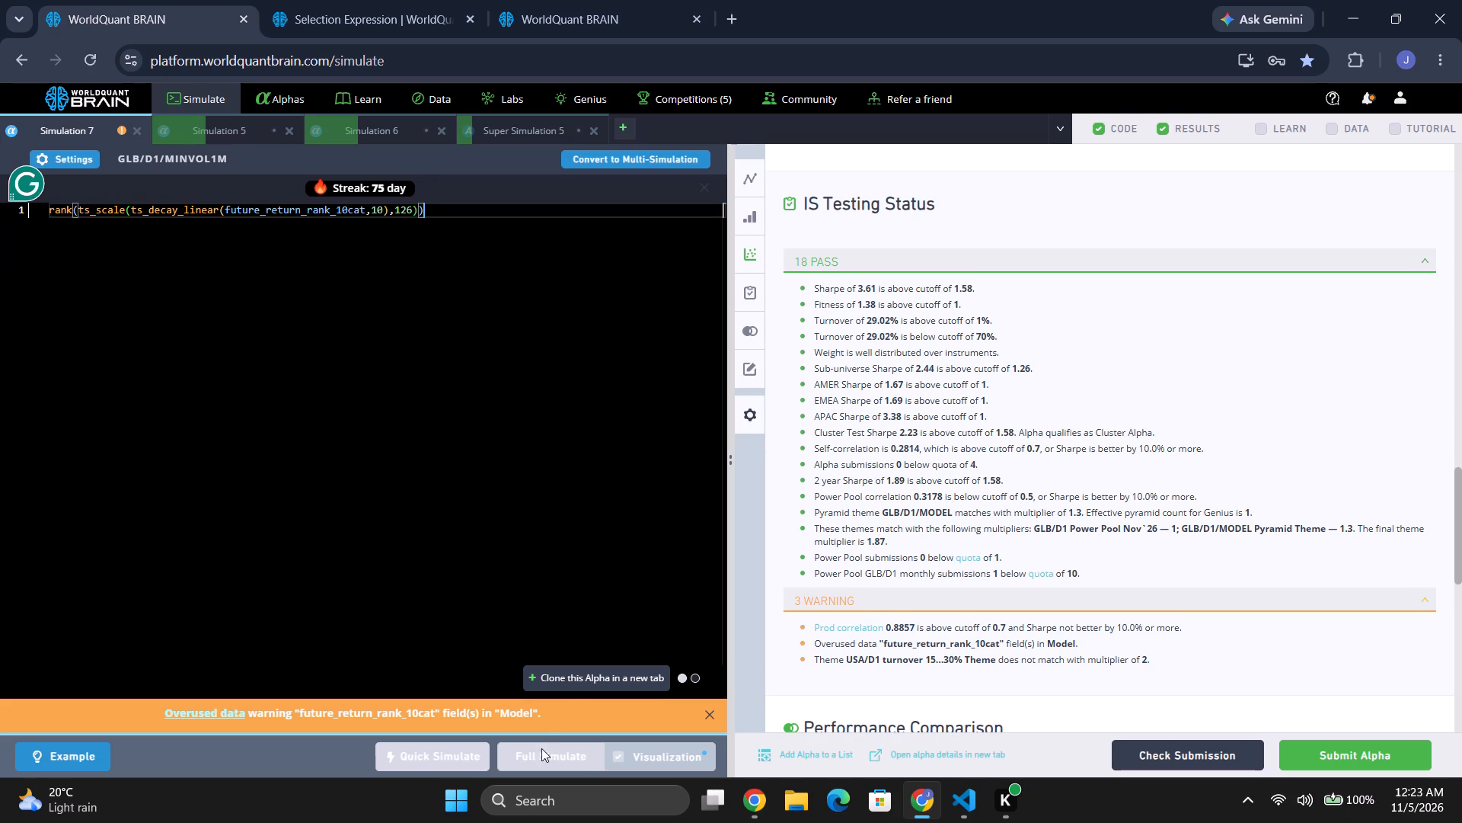
{"action": "left_click", "coordinate": [567, 682]}
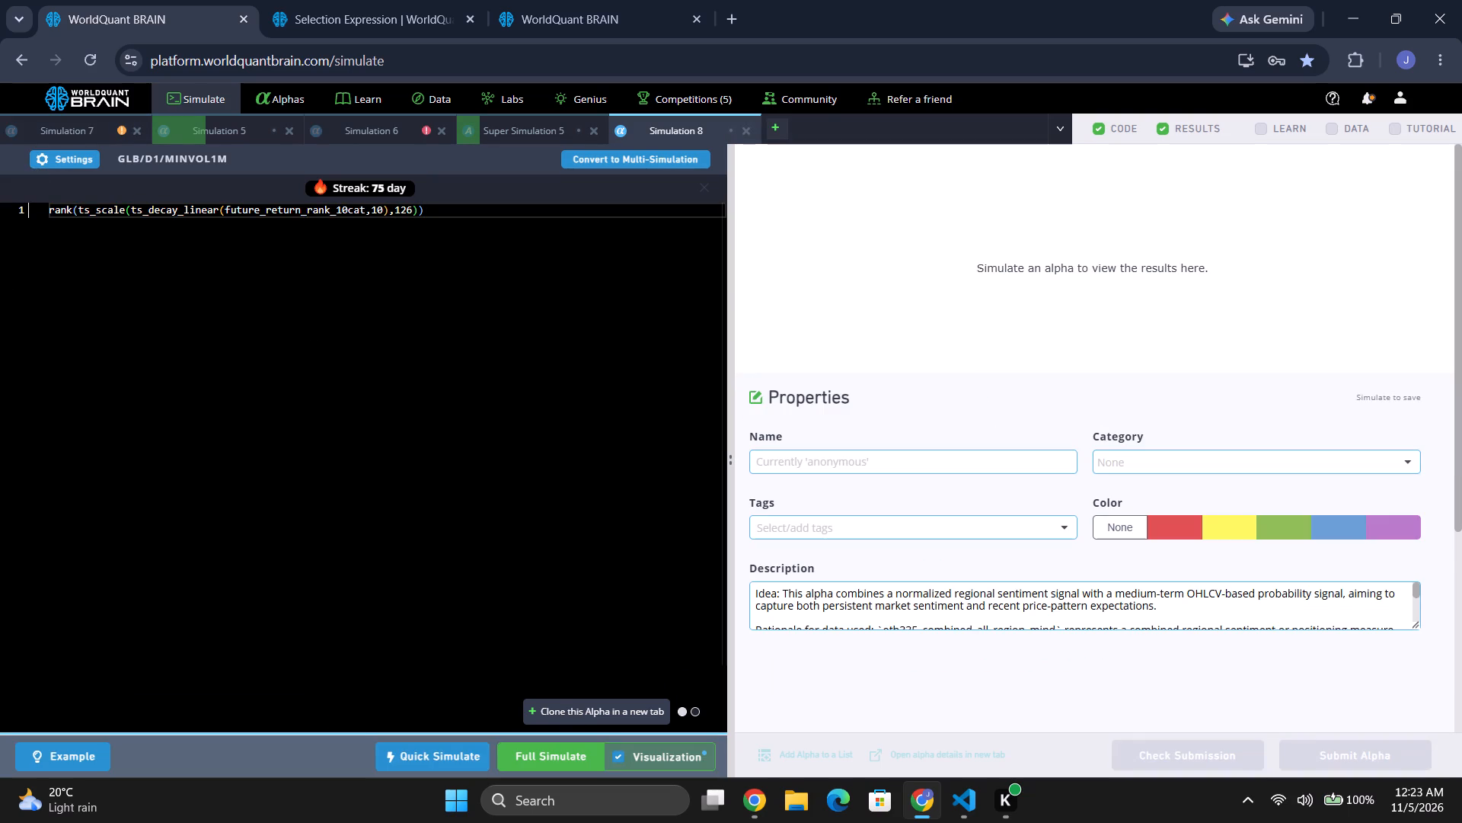
{"action": "left_click", "coordinate": [62, 203]}
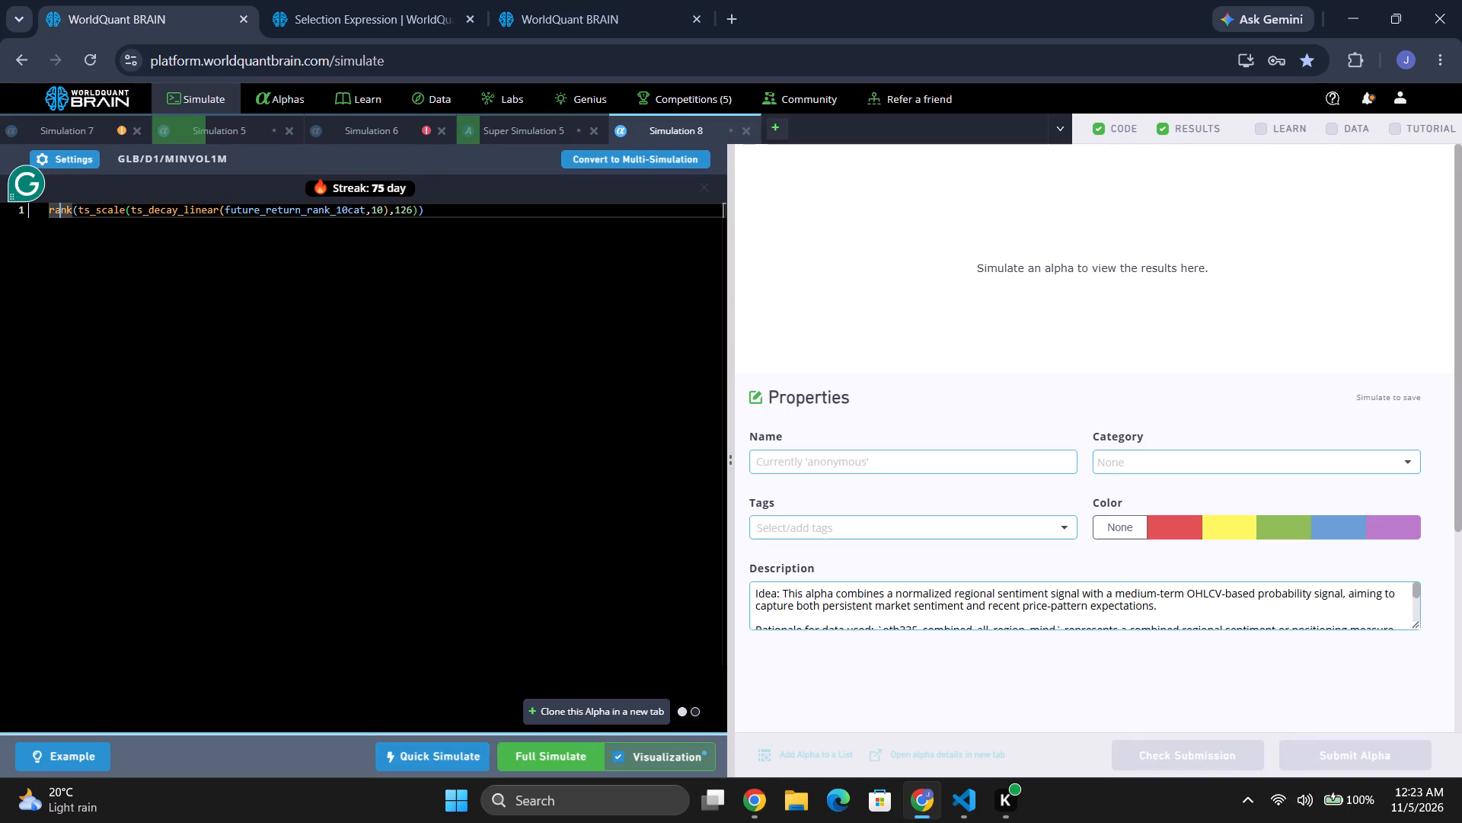
{"action": "double_click", "coordinate": [62, 203]}
{"action": "key", "text": "s"}
{"action": "key", "text": "c"}
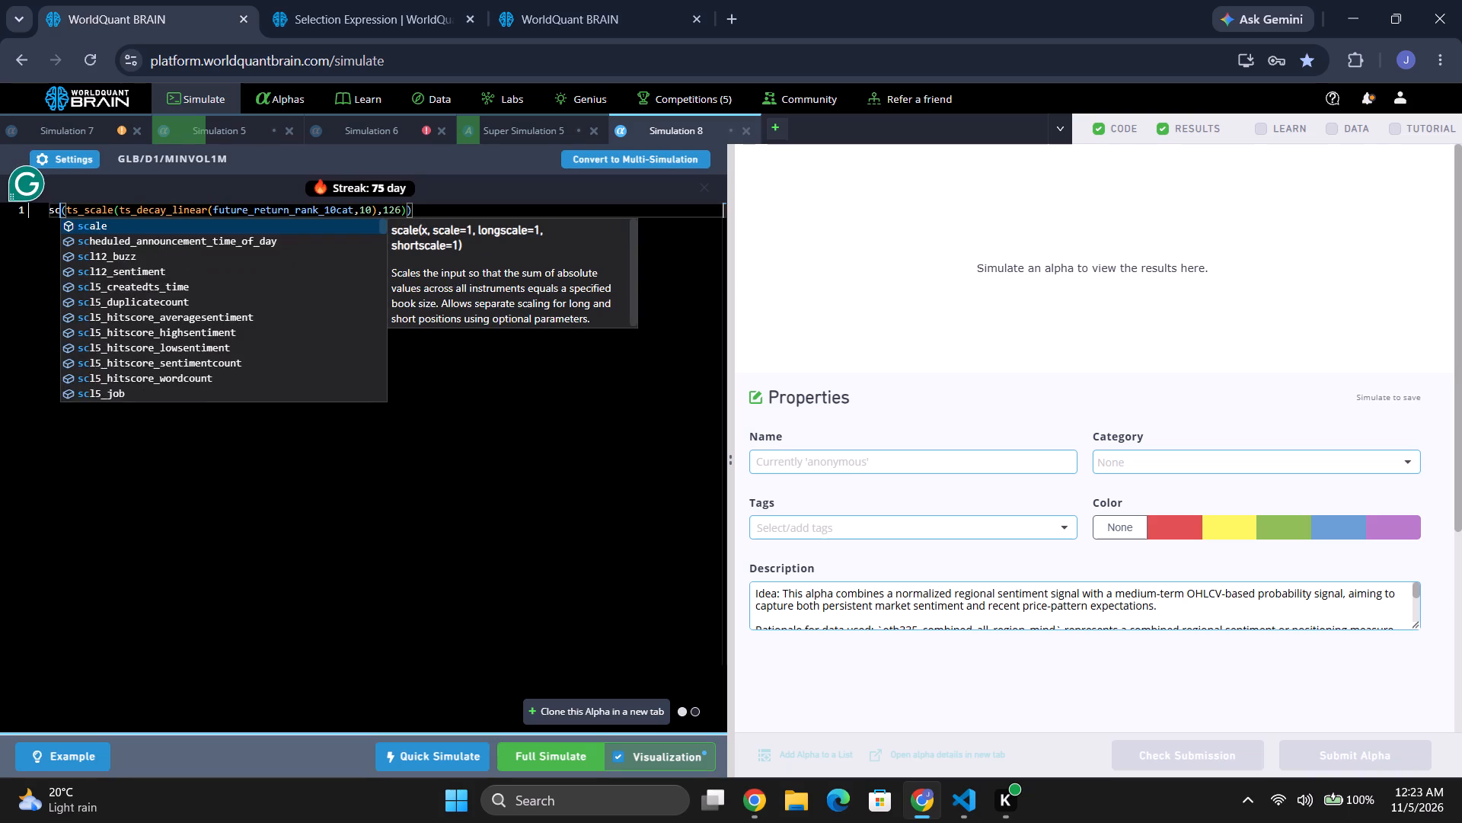
{"action": "type", "text": "al"}
{"action": "key", "text": "e"}
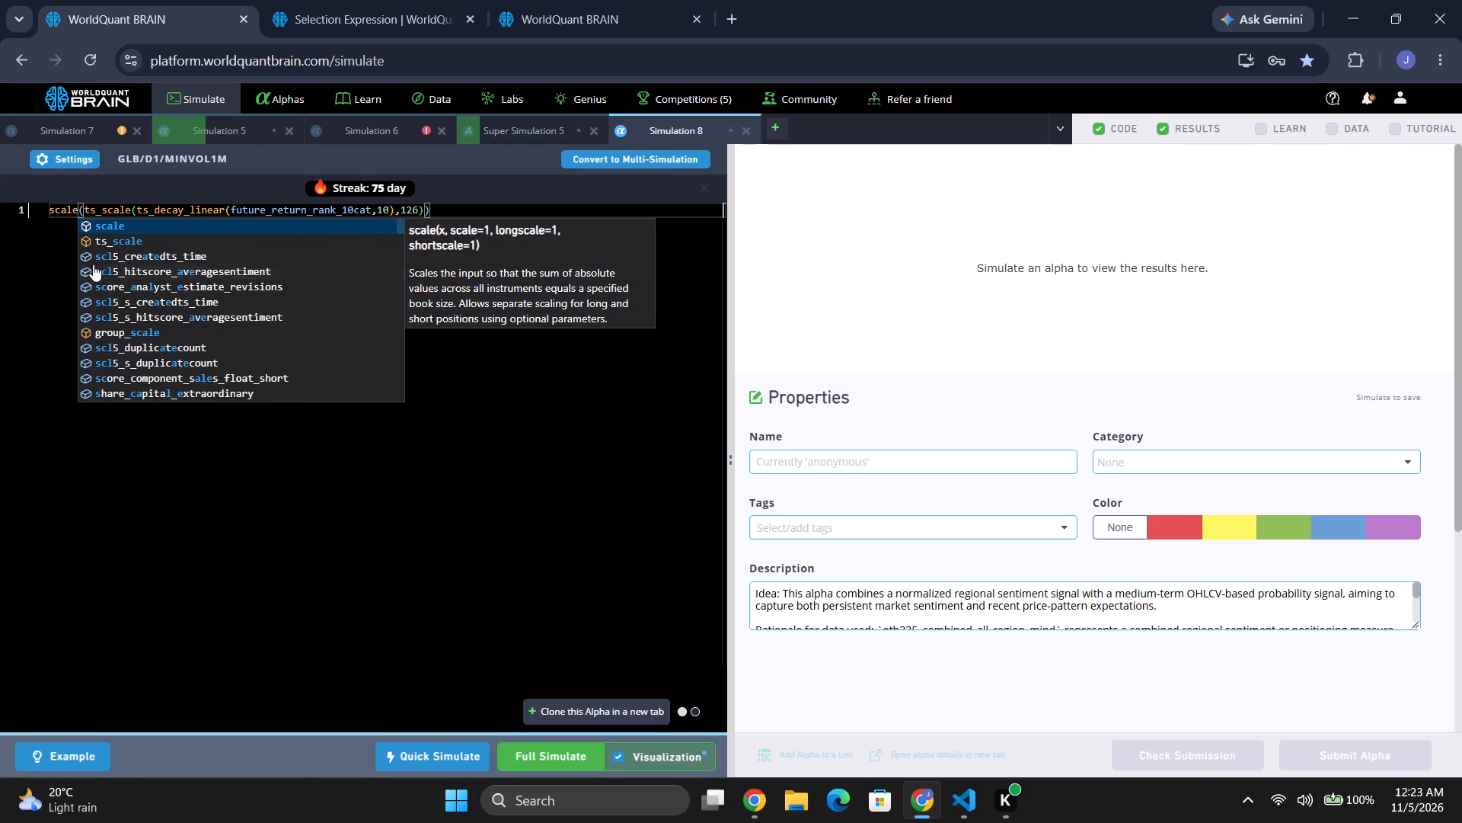
Convert the cloned alpha to a multi-simulation and change the outer operator of Simulation 2B to zscore.
{"action": "left_click", "coordinate": [614, 159]}
{"action": "double_click", "coordinate": [53, 237]}
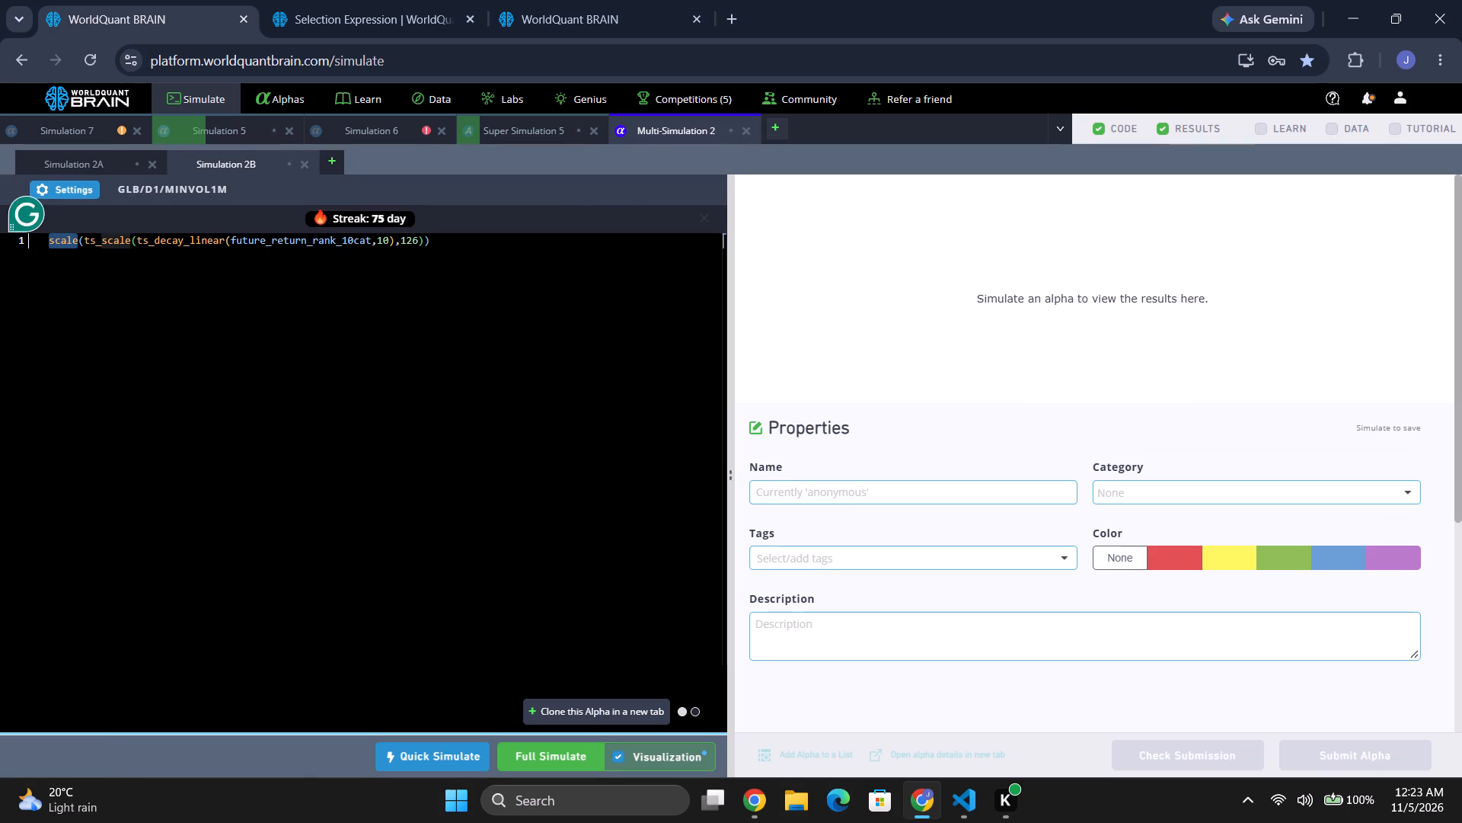
{"action": "key", "text": "z"}
{"action": "left_click", "coordinate": [117, 261]}
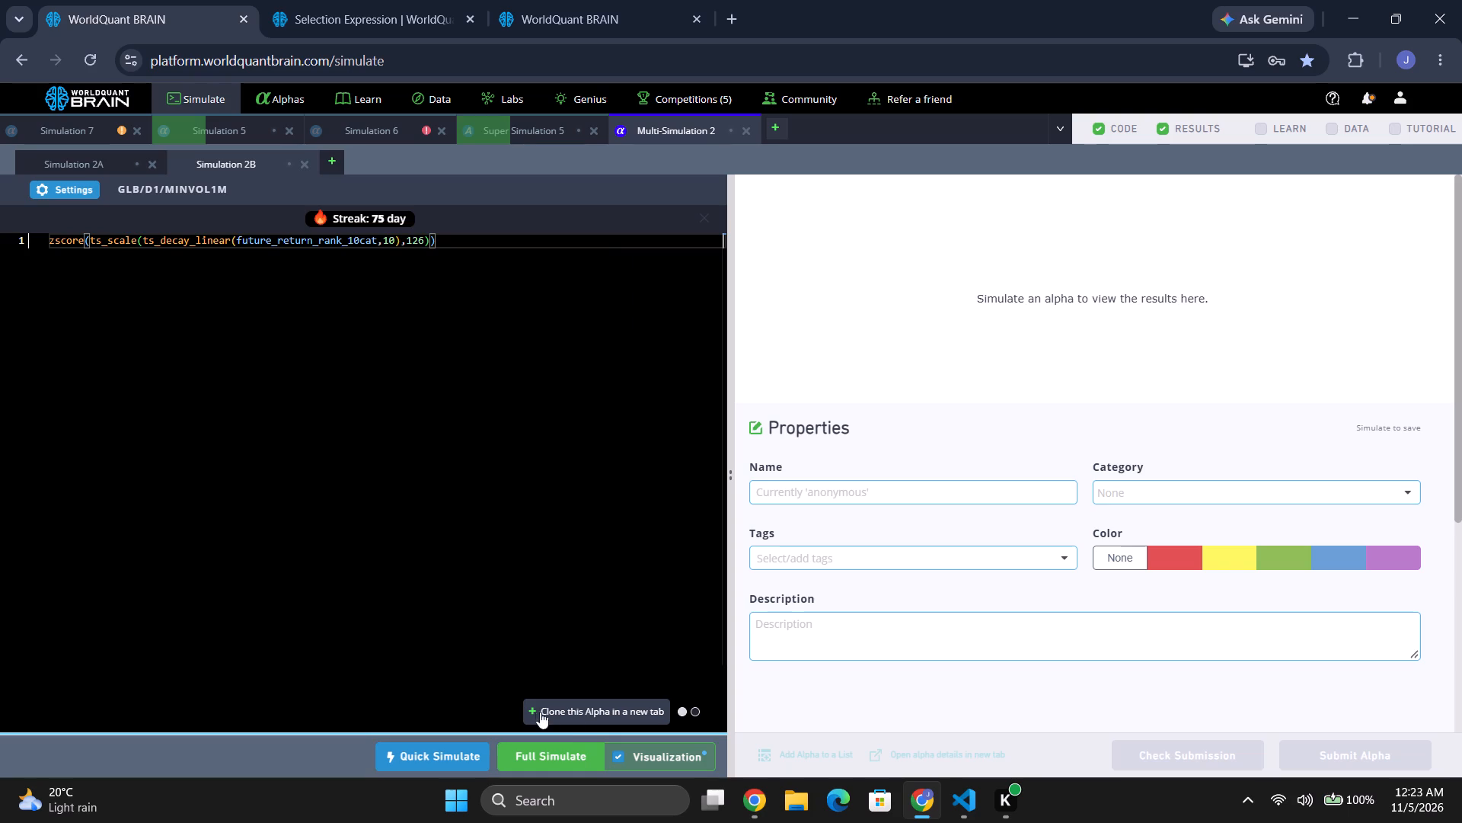
Clone the zscore alpha as Simulation 2C with quantile as its outer operator and run a full simulation of the multi-simulation.
{"action": "left_click", "coordinate": [567, 713]}
{"action": "triple_click", "coordinate": [72, 241]}
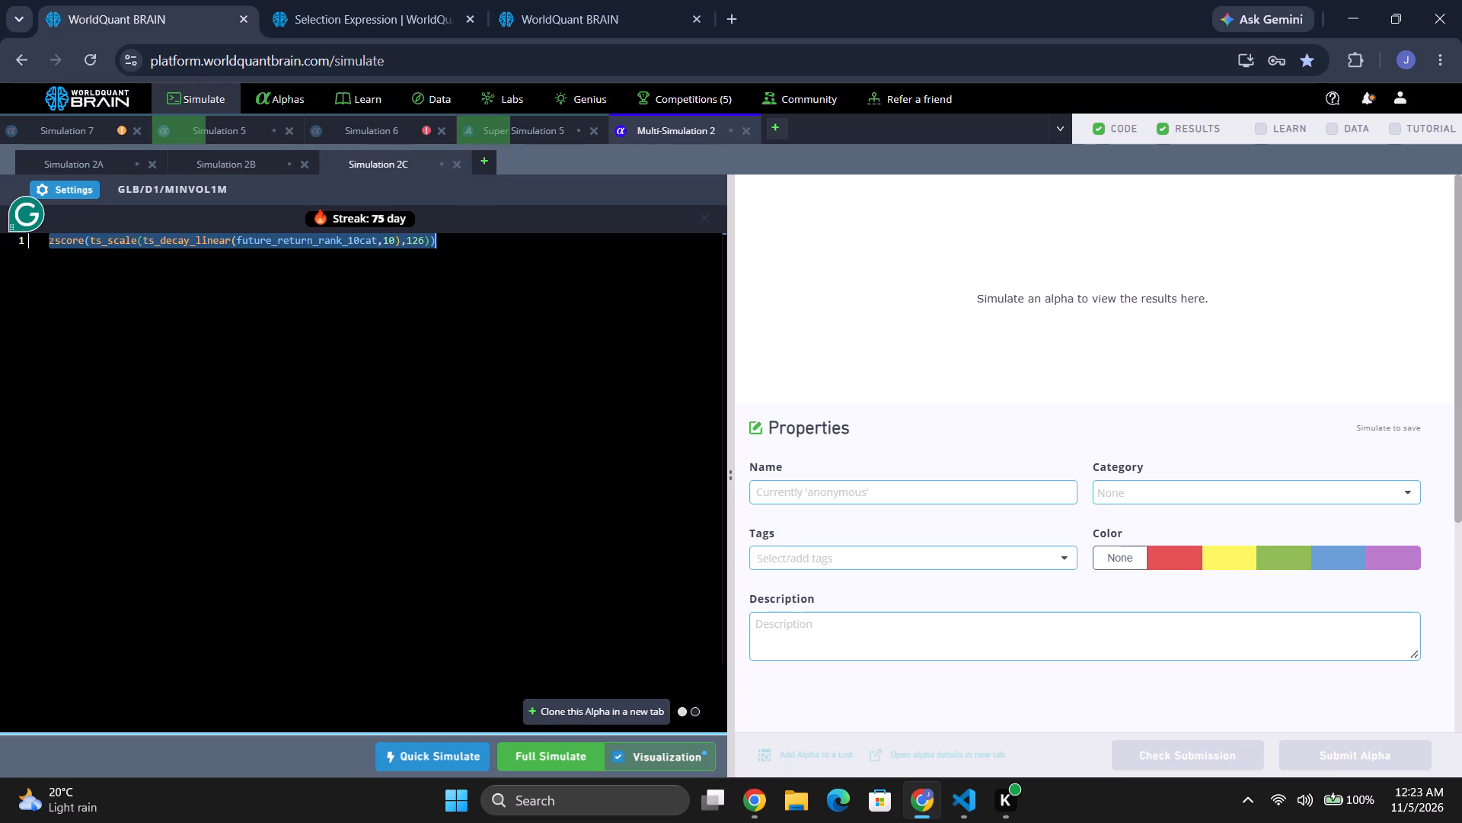
{"action": "double_click", "coordinate": [72, 240]}
{"action": "key", "text": "q"}
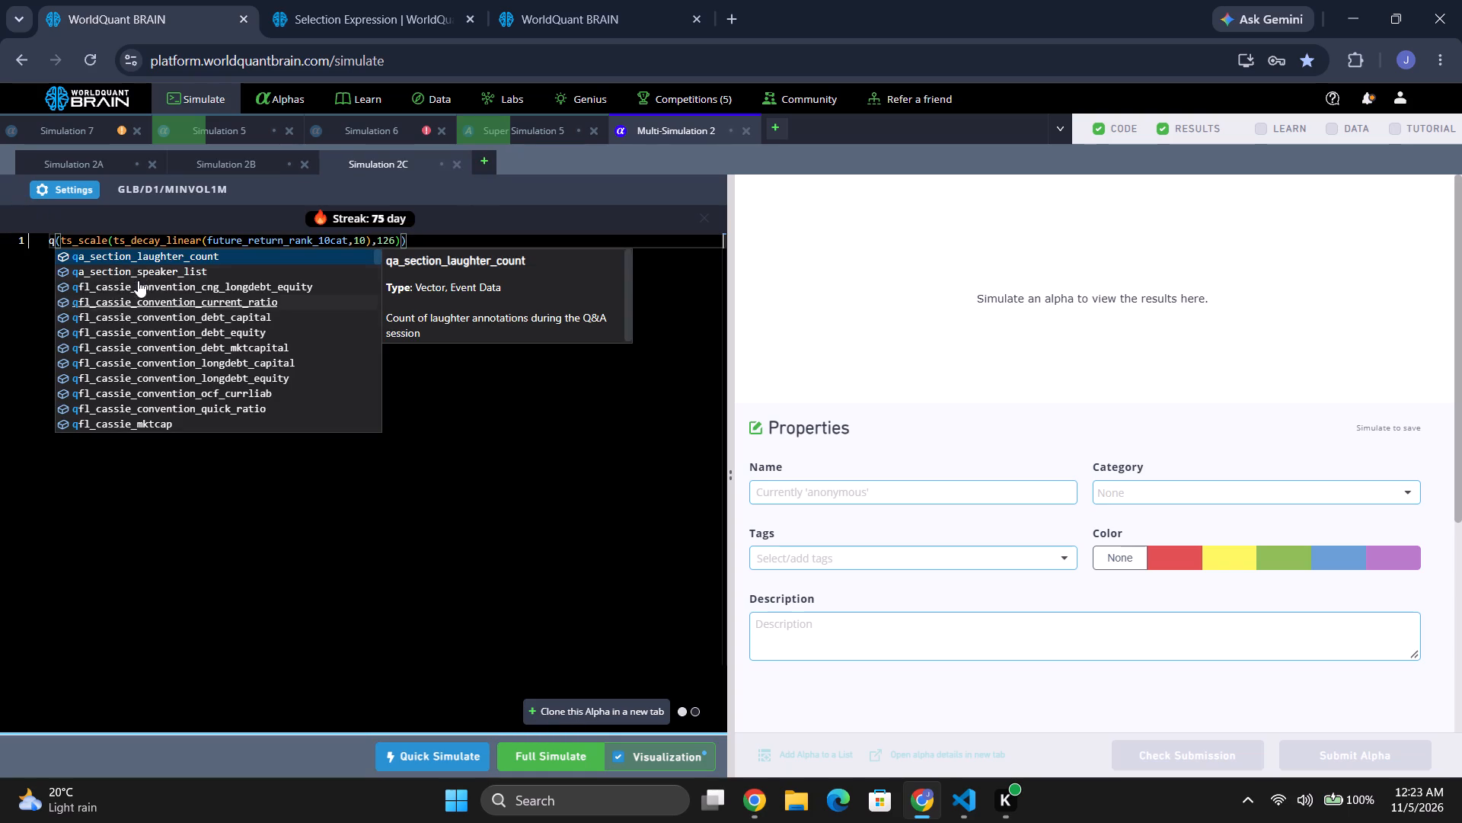
{"action": "key", "text": "u"}
{"action": "type", "text": "an"}
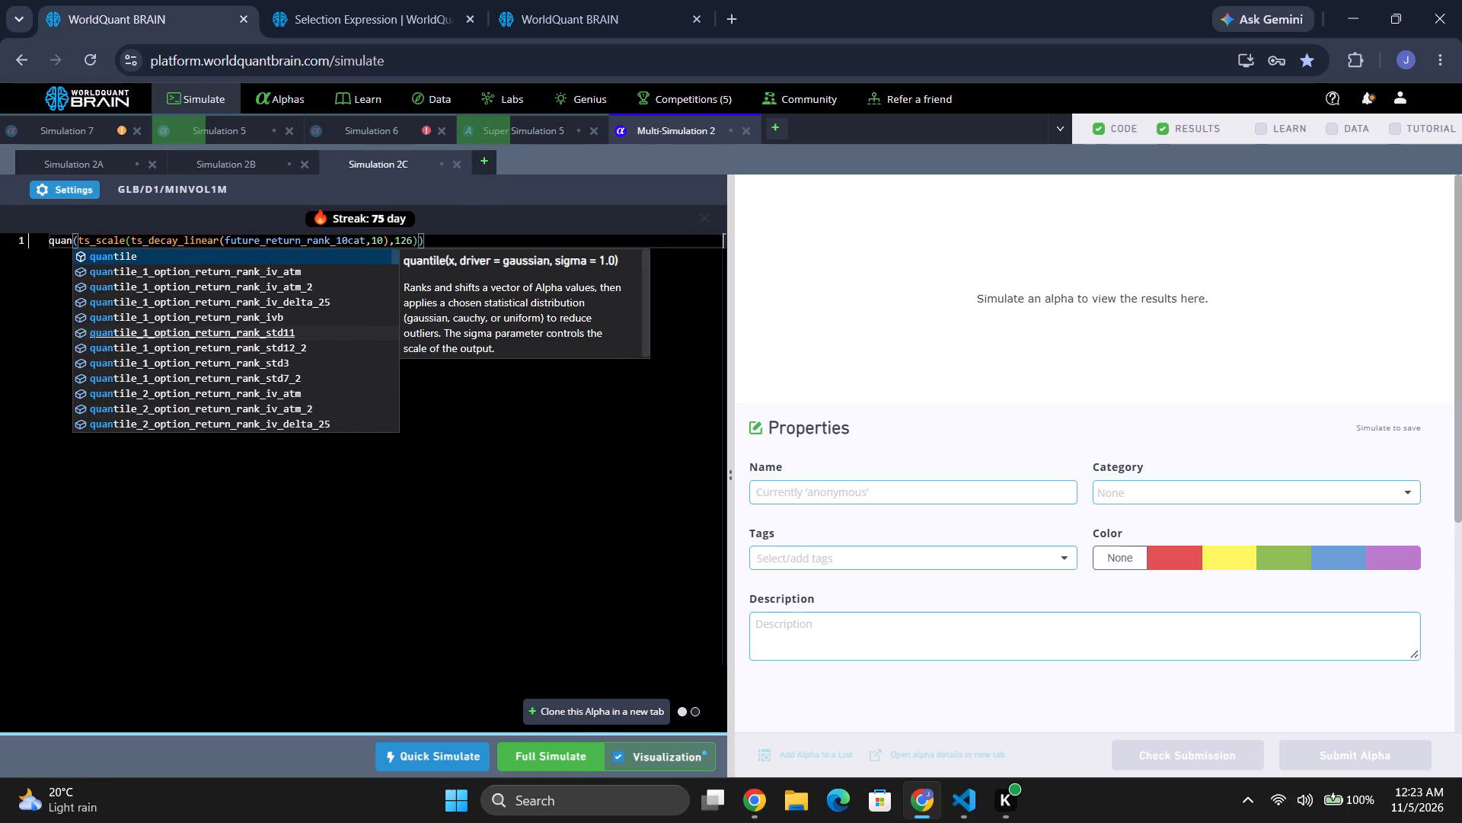
{"action": "left_click", "coordinate": [117, 260]}
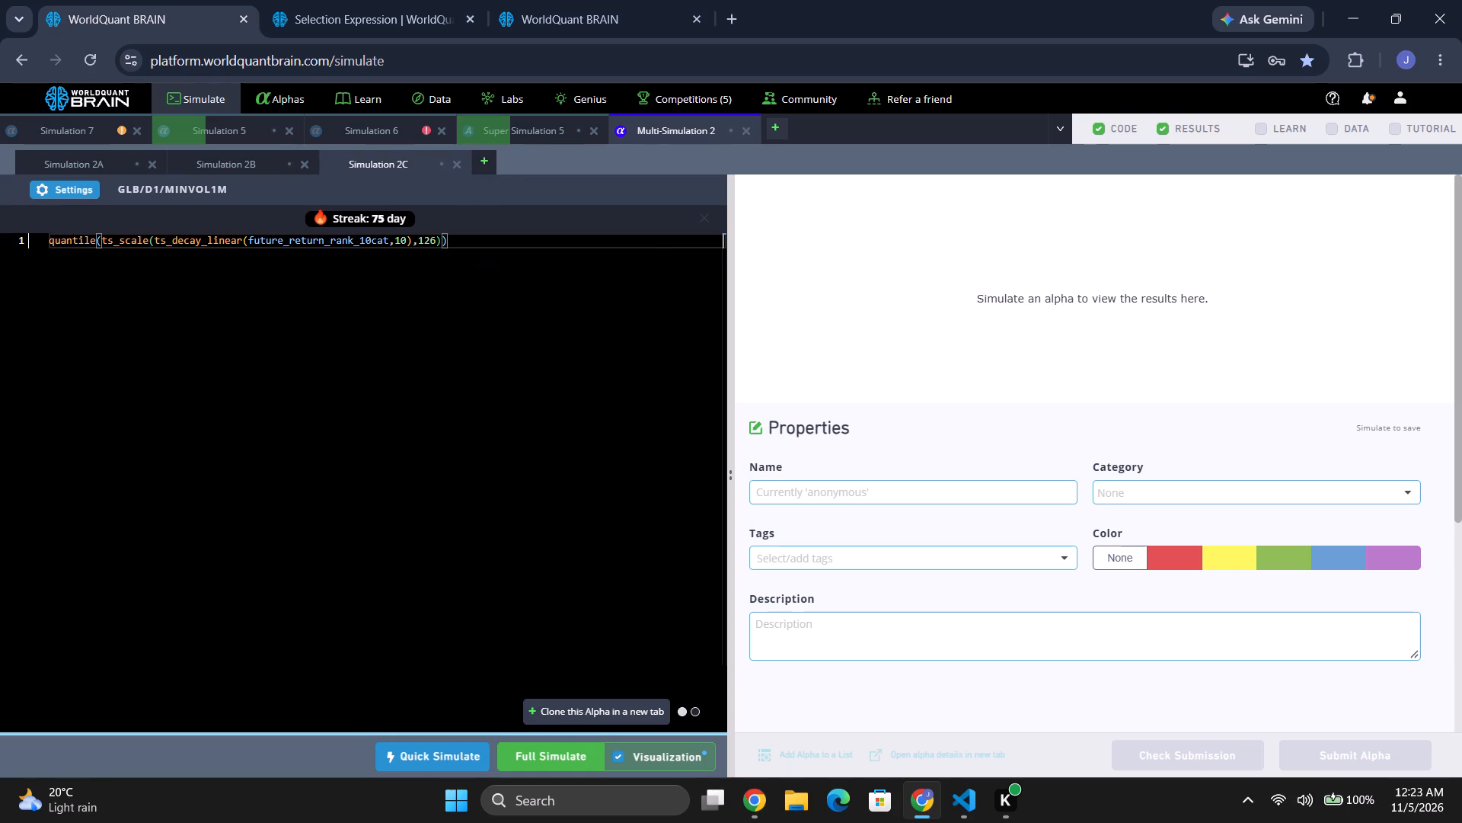
{"action": "left_click", "coordinate": [547, 753]}
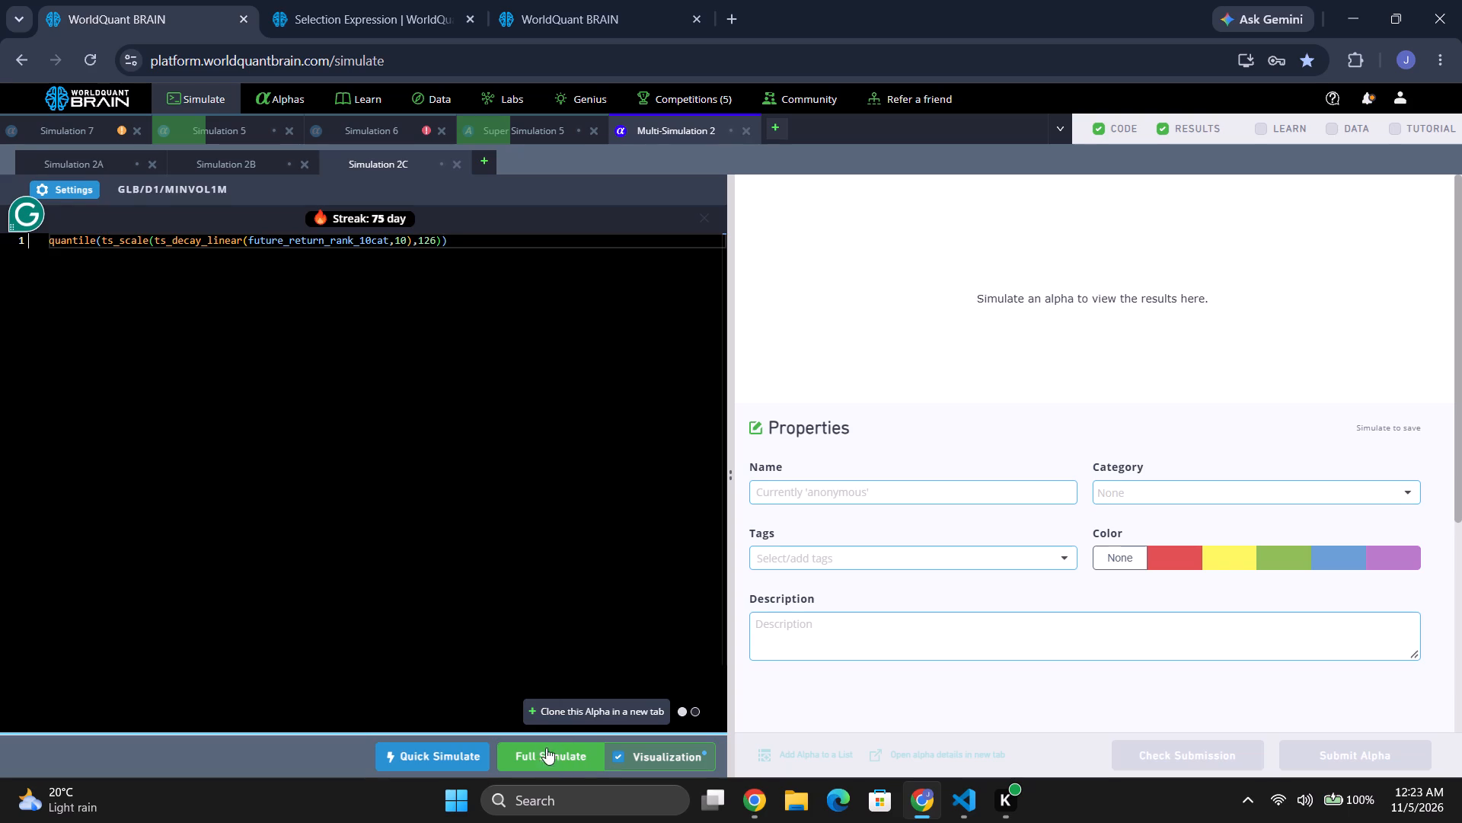
Rerun the full simulation of the star_val_industry_rank alpha in Simulation 6.
{"action": "left_click", "coordinate": [388, 134]}
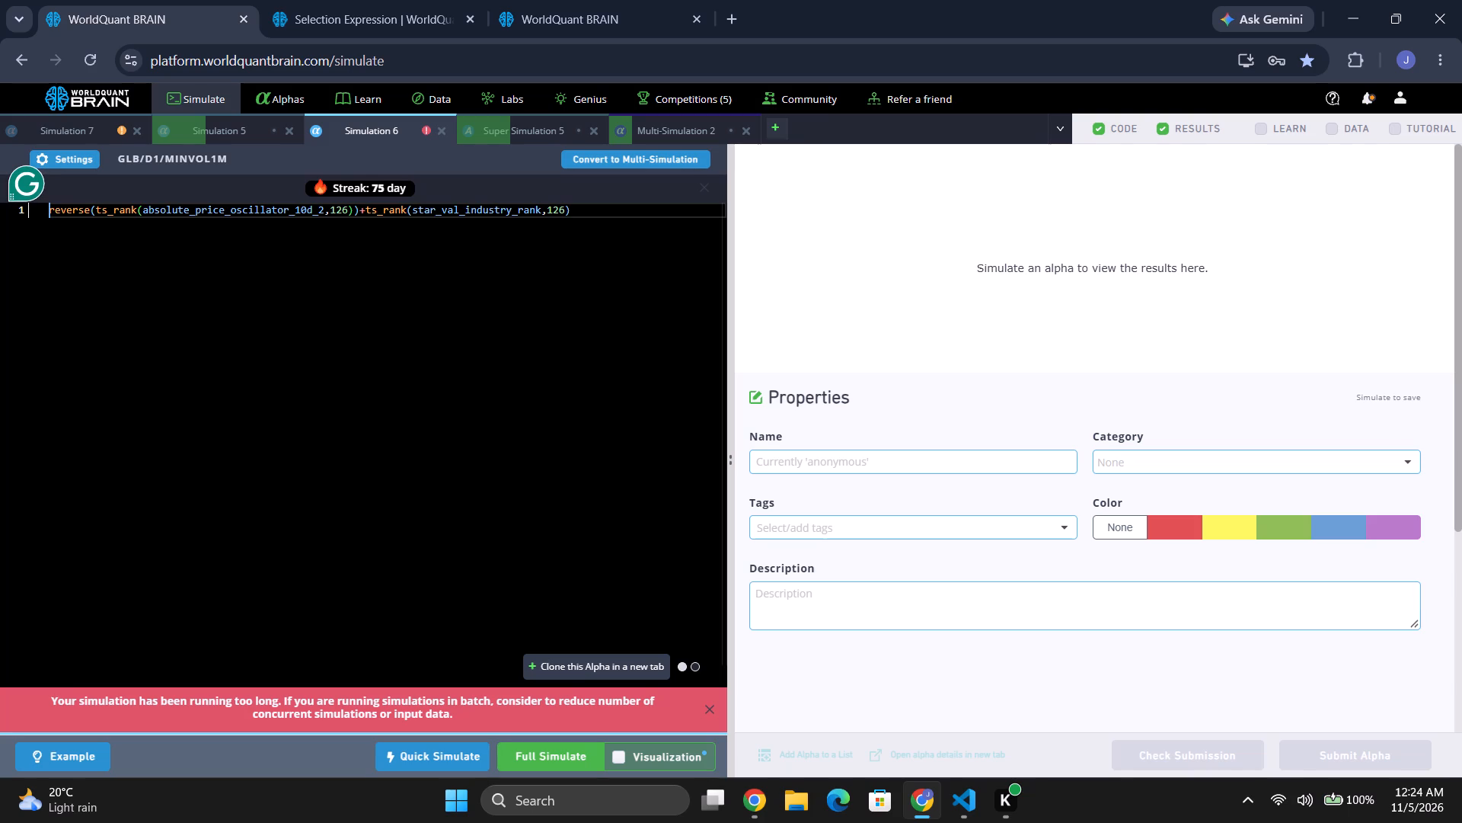
{"action": "left_click", "coordinate": [556, 750]}
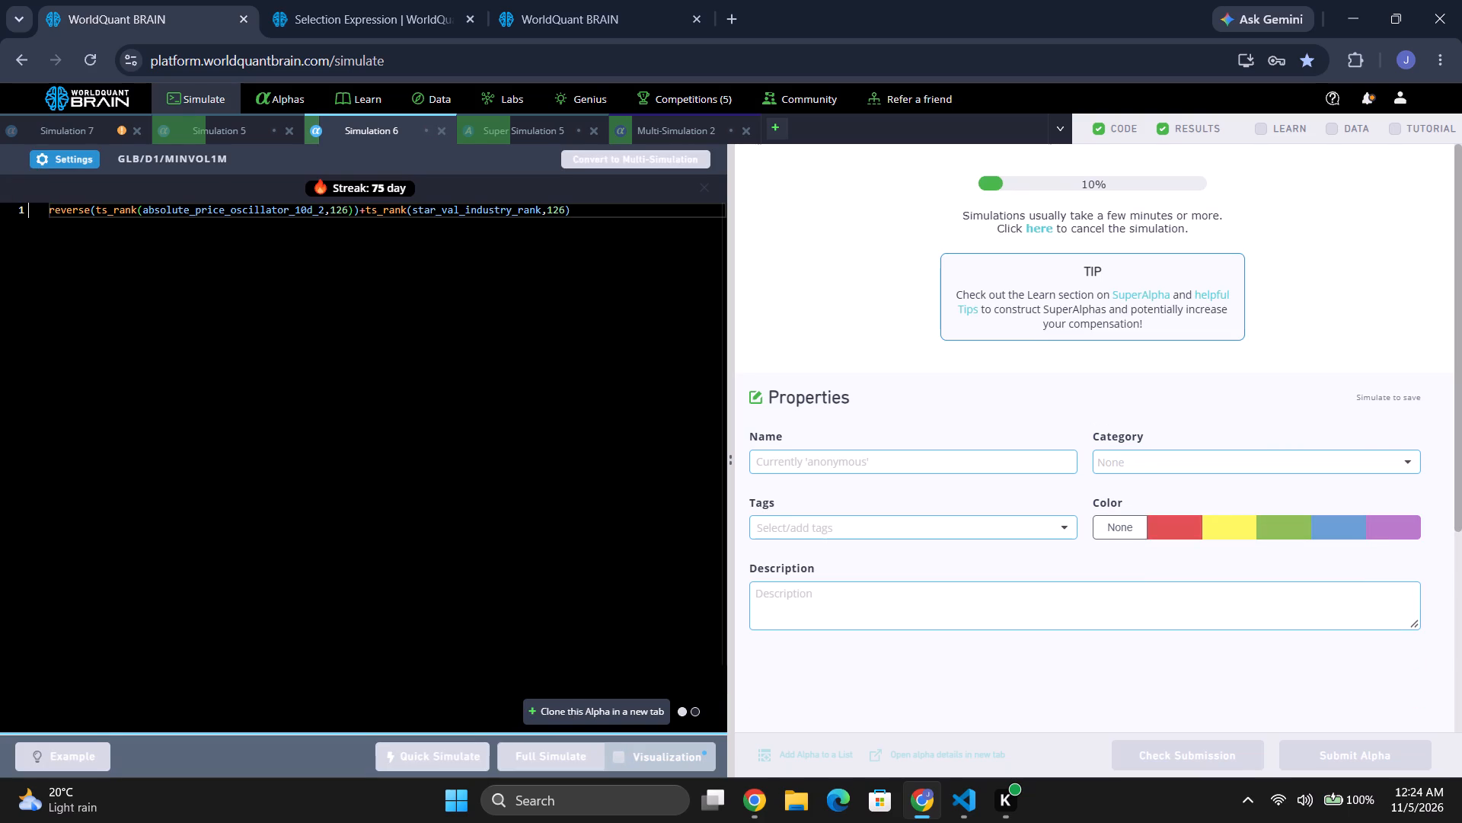
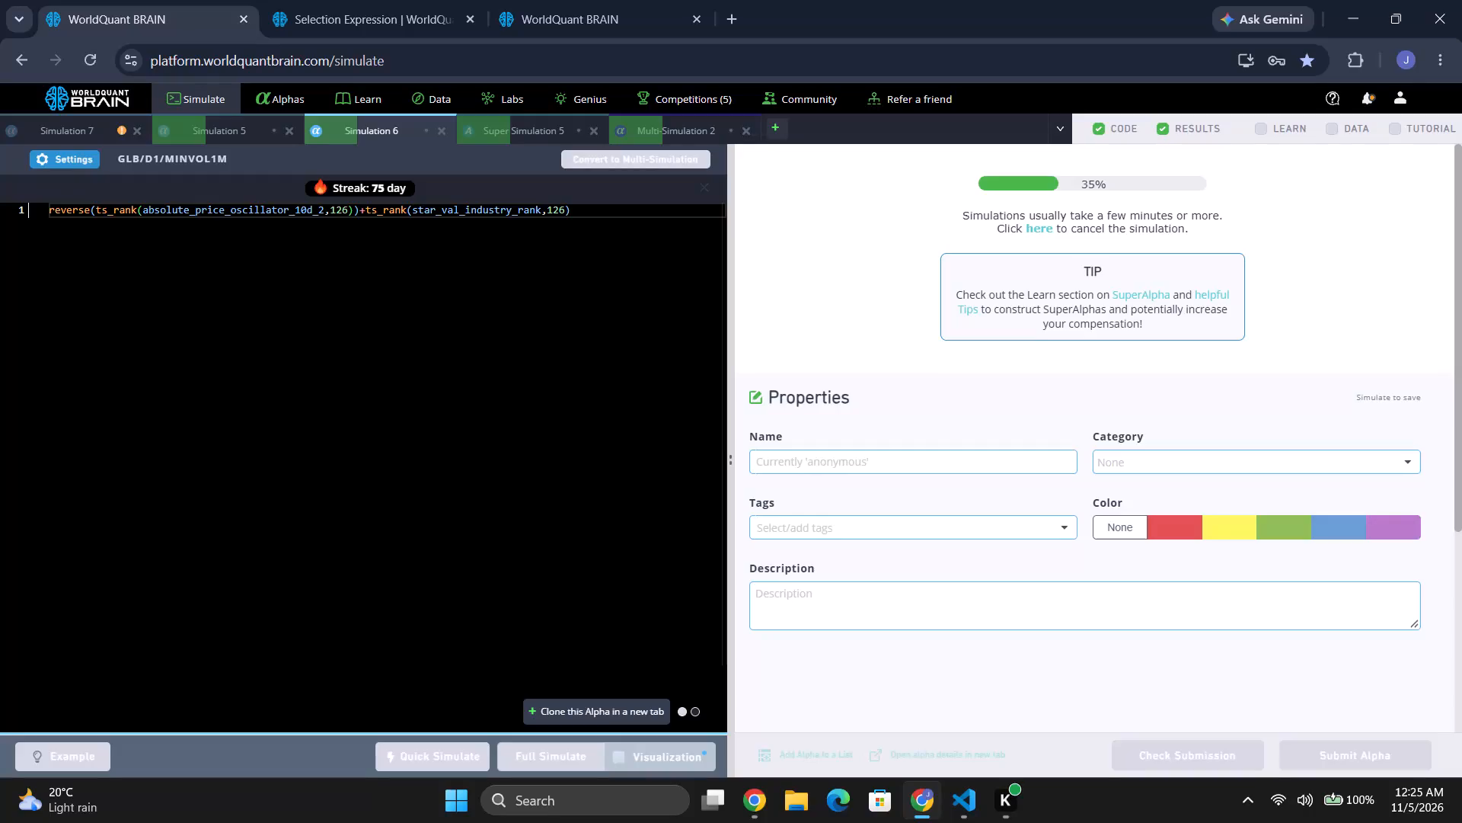
Open the list of recent platform notifications while the Simulation 6 run is in progress.
{"action": "left_click", "coordinate": [1371, 94]}
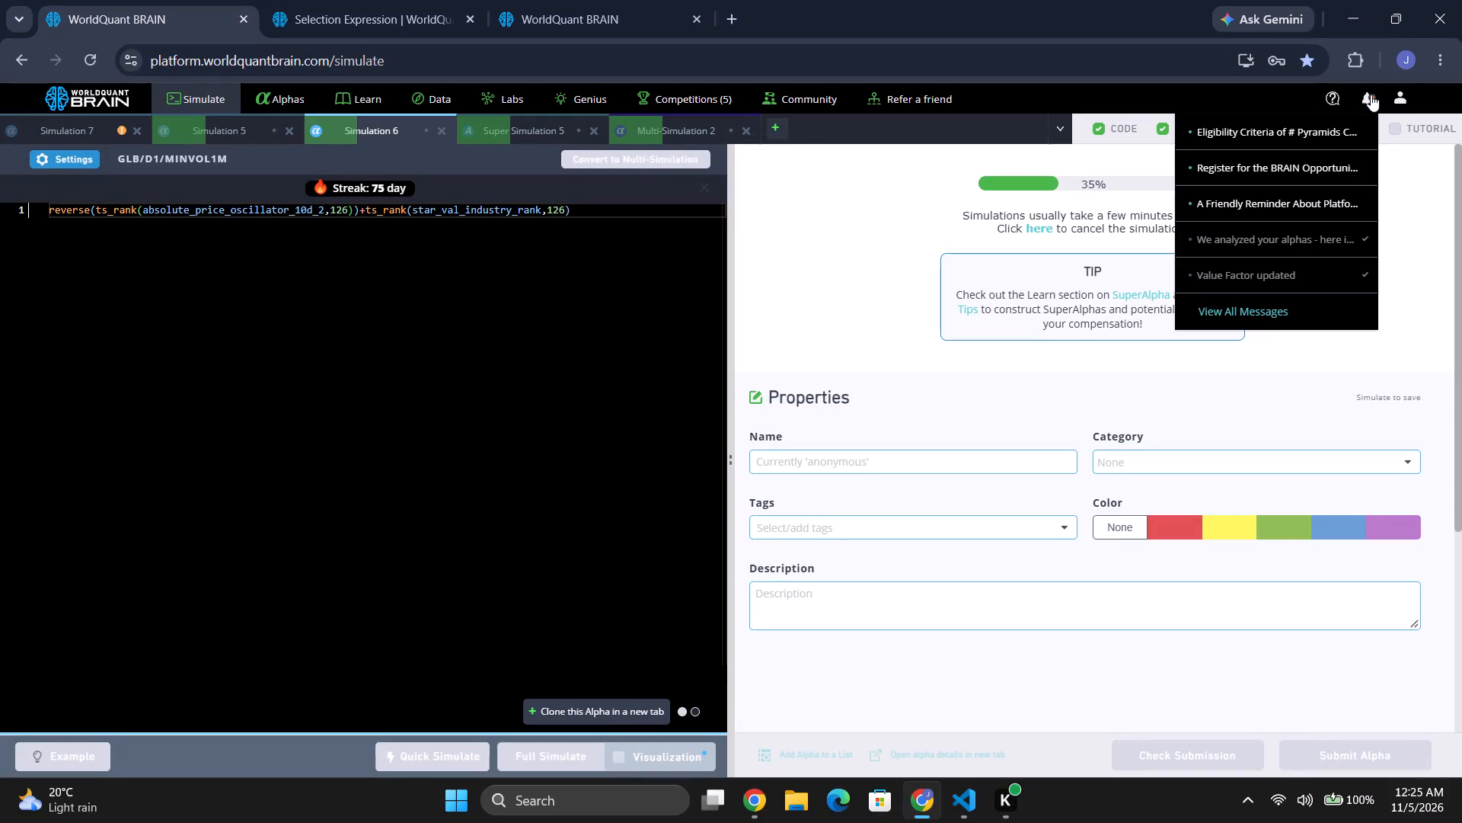
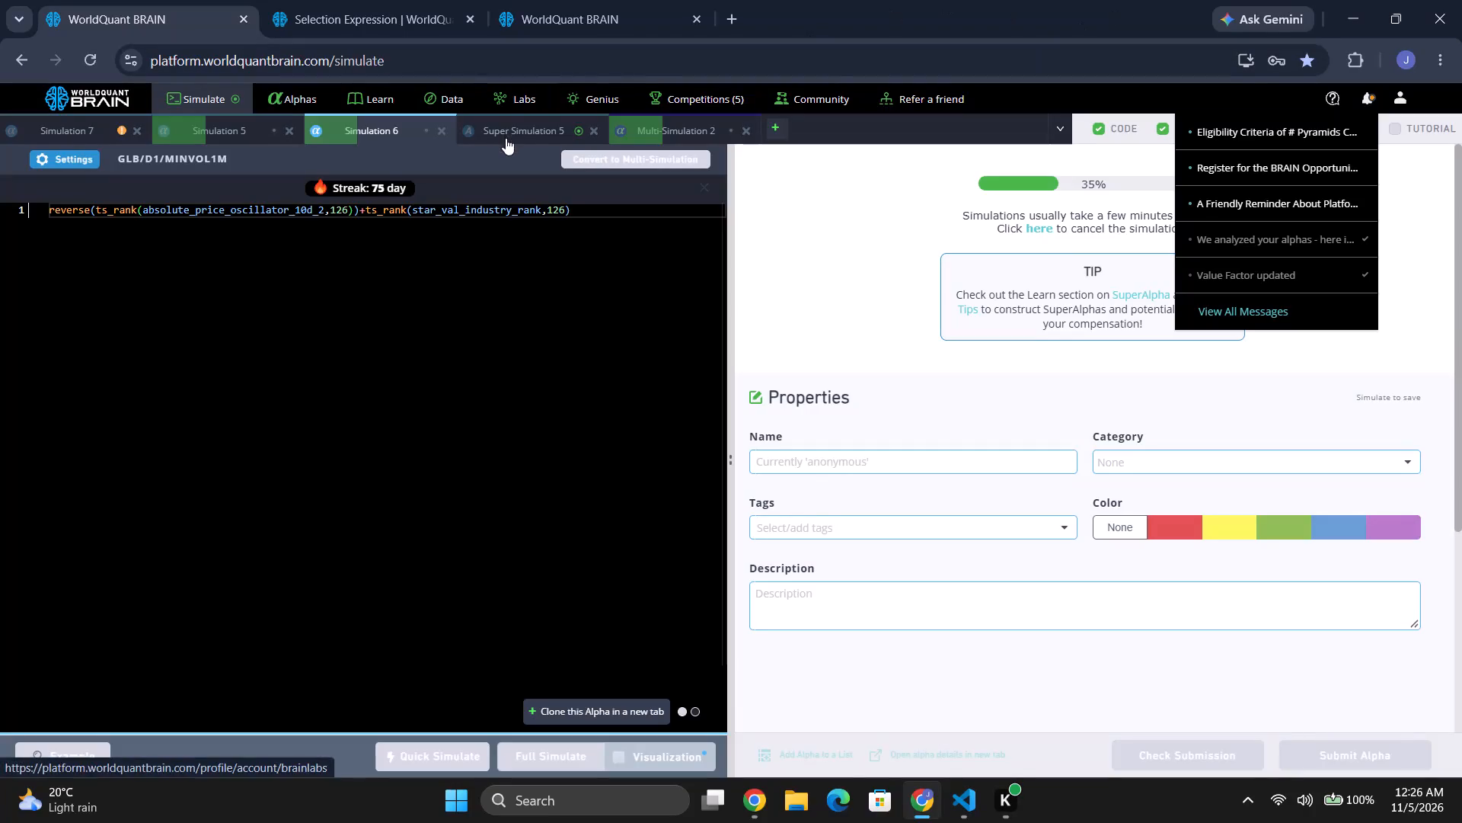
Open the Super Simulation 5 results, close the notifications list, and examine the PnL chart and IS summary.
{"action": "left_click", "coordinate": [536, 126]}
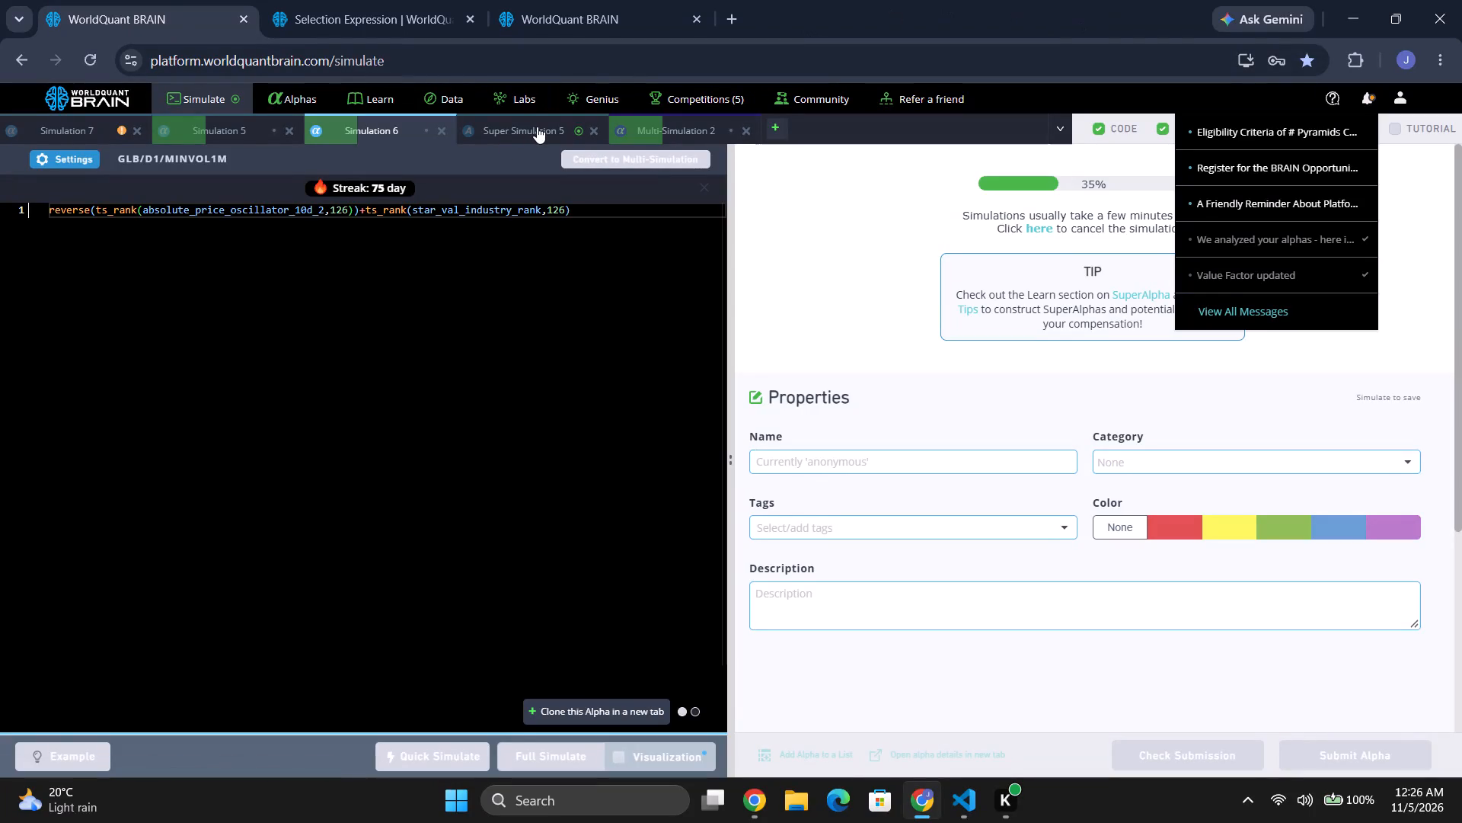
{"action": "scroll", "coordinate": [1168, 463], "scroll_direction": "up", "scroll_amount": 3}
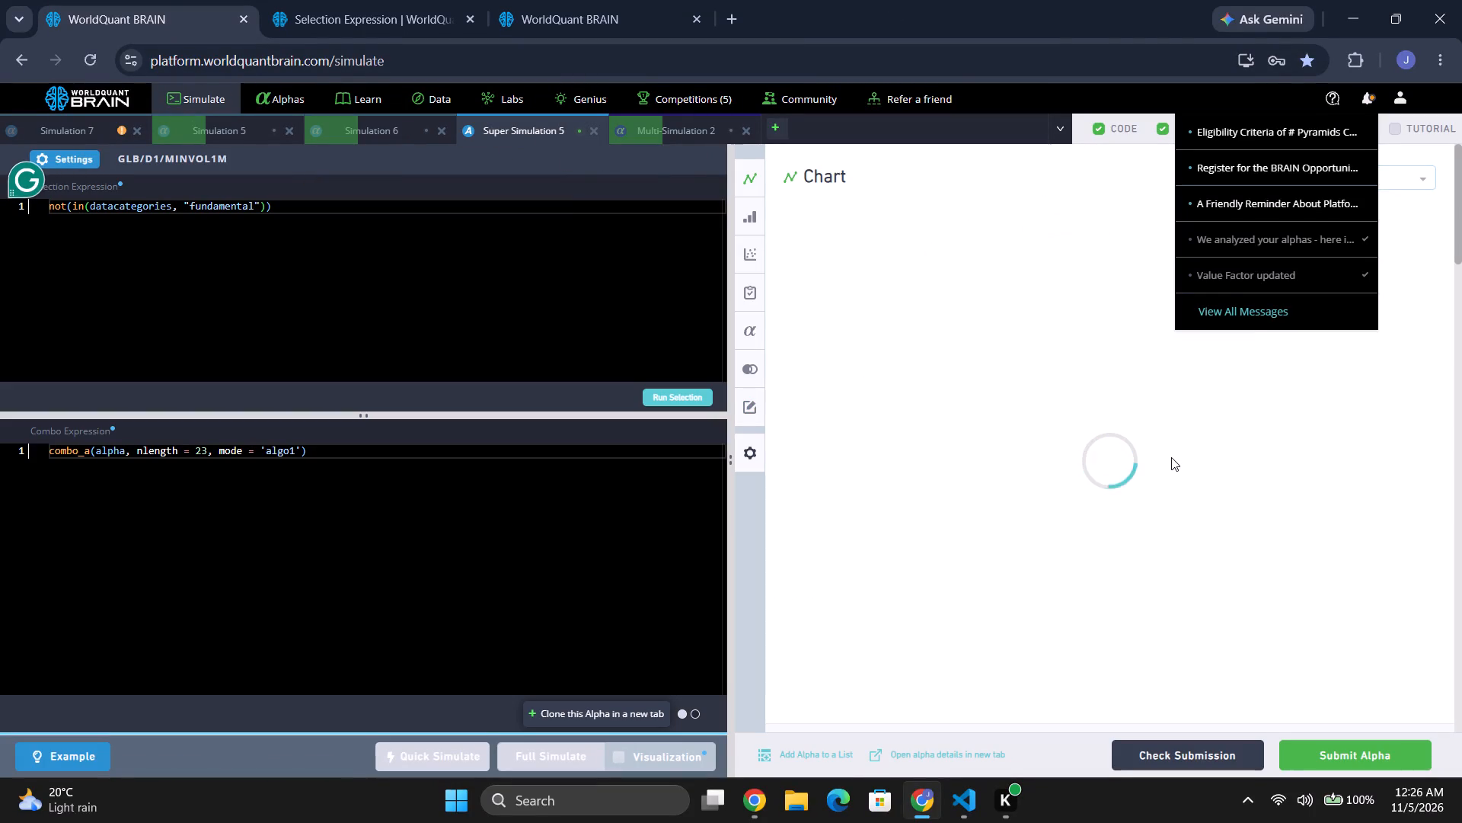
{"action": "scroll", "coordinate": [1171, 460], "scroll_direction": "up", "scroll_amount": 12}
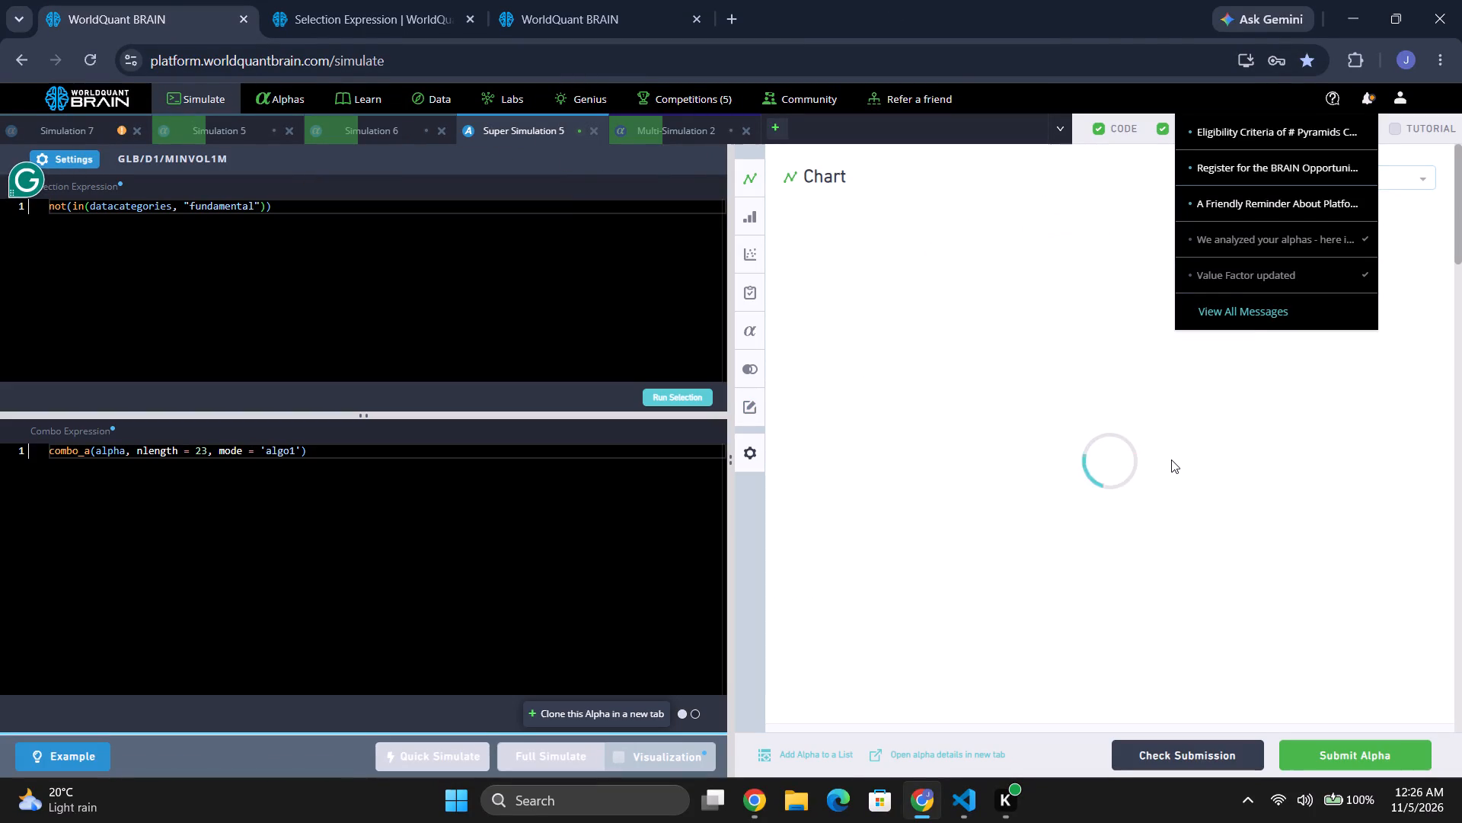
{"action": "scroll", "coordinate": [1171, 466], "scroll_direction": "up", "scroll_amount": 7}
{"action": "scroll", "coordinate": [1172, 478], "scroll_direction": "down", "scroll_amount": 3}
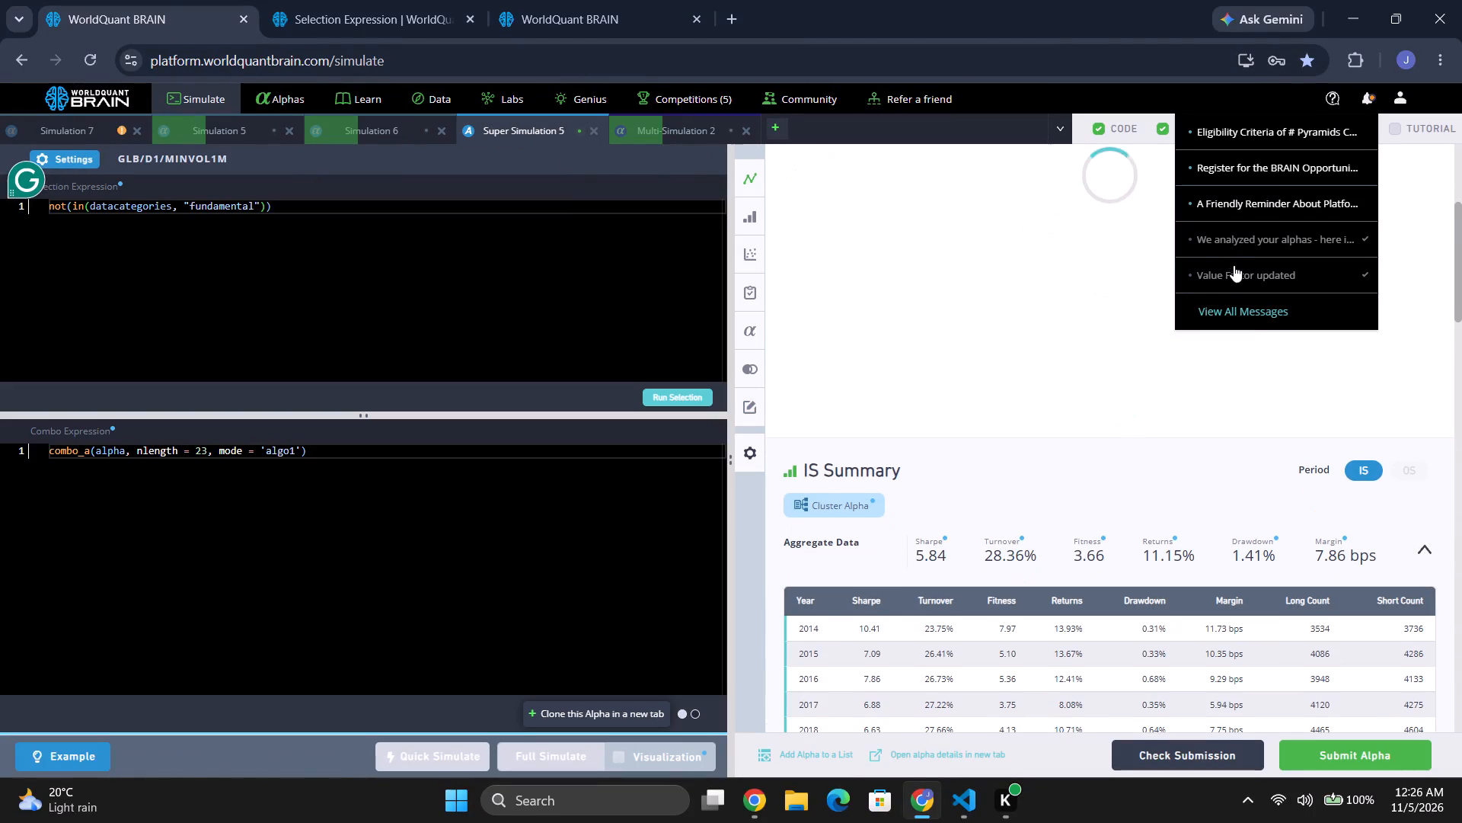
{"action": "scroll", "coordinate": [1237, 388], "scroll_direction": "up", "scroll_amount": 3}
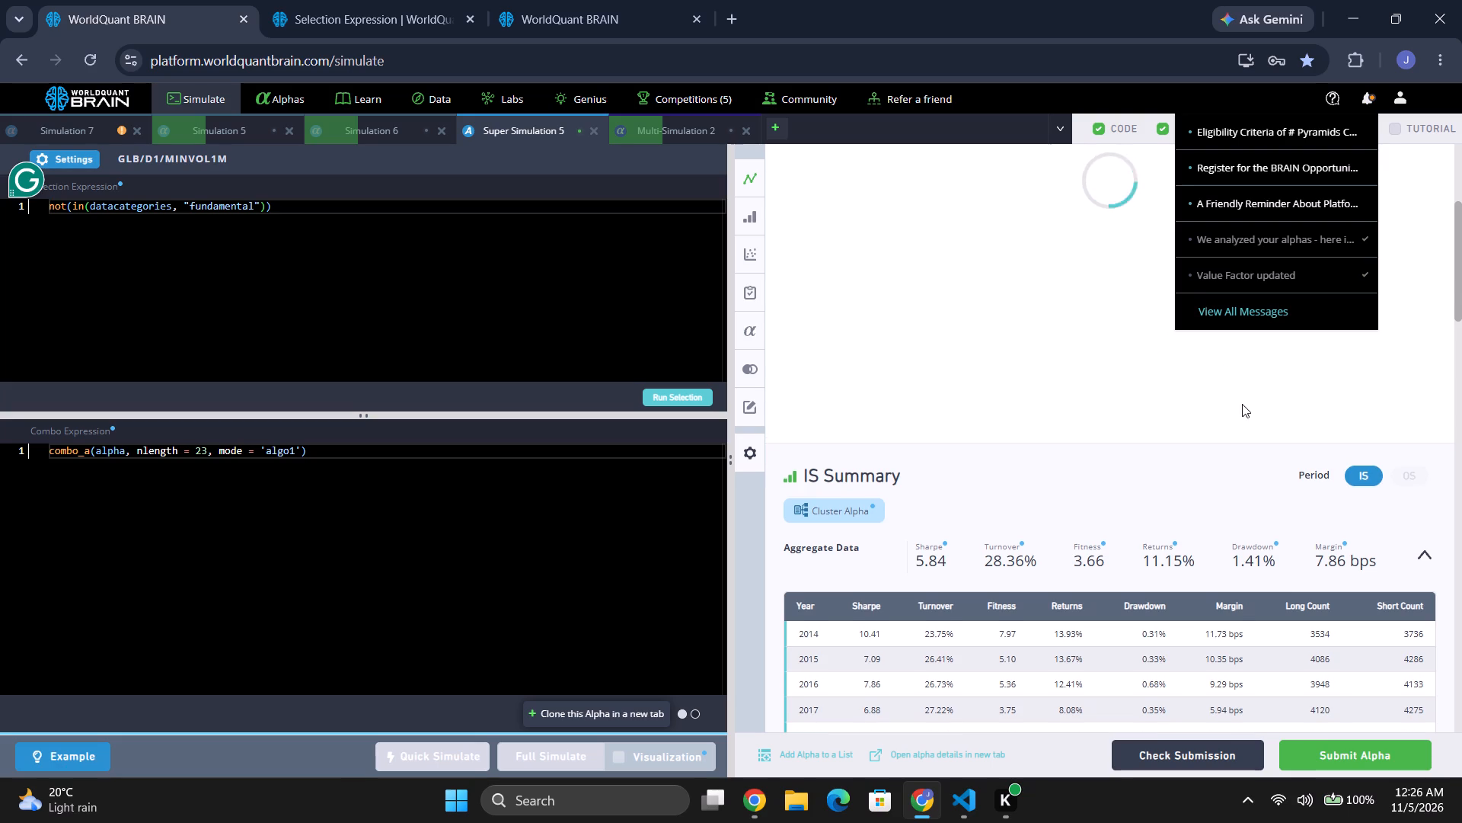
{"action": "scroll", "coordinate": [1242, 404], "scroll_direction": "up", "scroll_amount": 6}
{"action": "left_click", "coordinate": [1361, 98]}
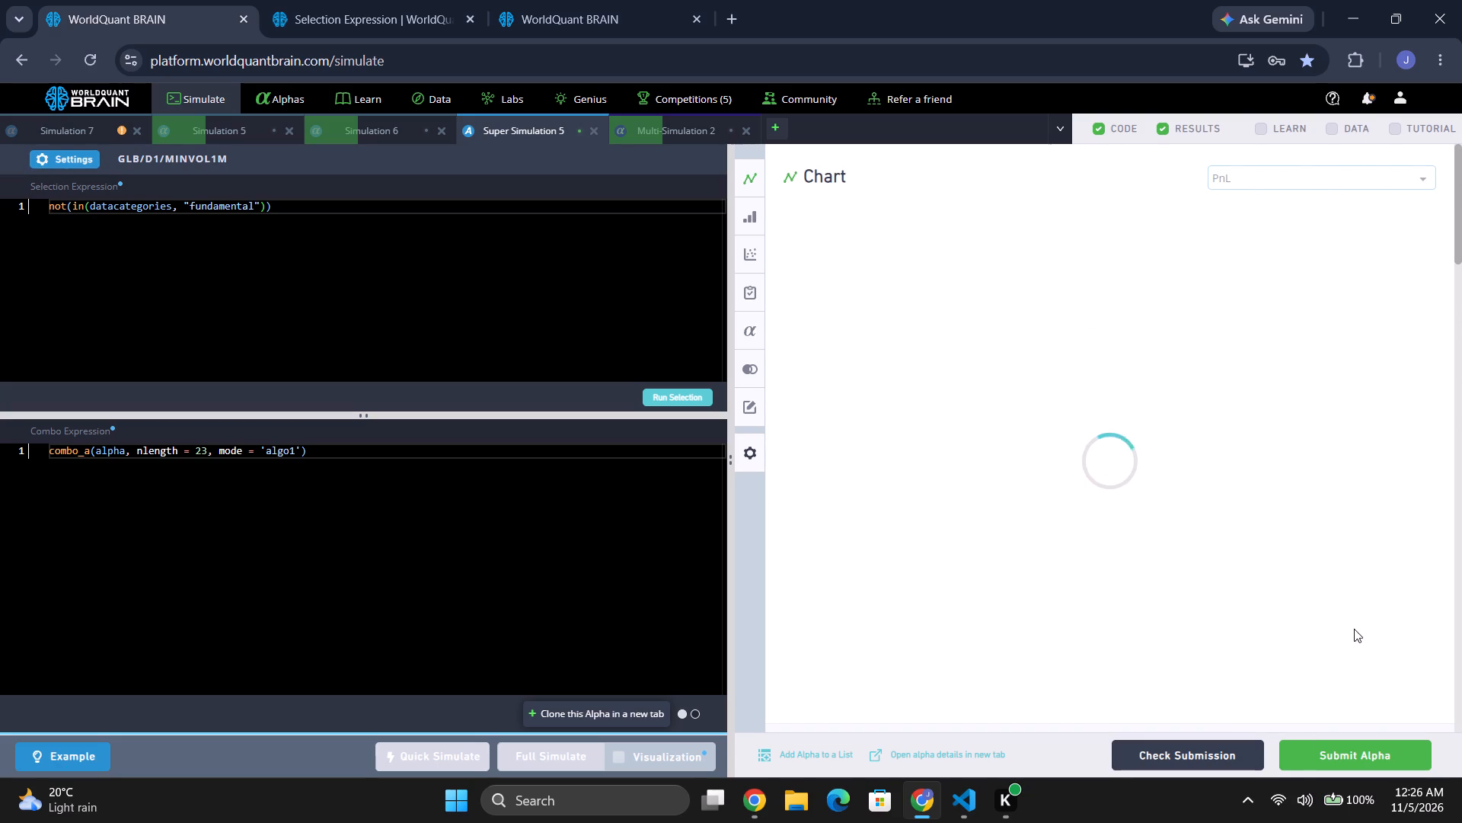
{"action": "scroll", "coordinate": [1280, 524], "scroll_direction": "down", "scroll_amount": 5}
{"action": "scroll", "coordinate": [1266, 519], "scroll_direction": "up", "scroll_amount": 5}
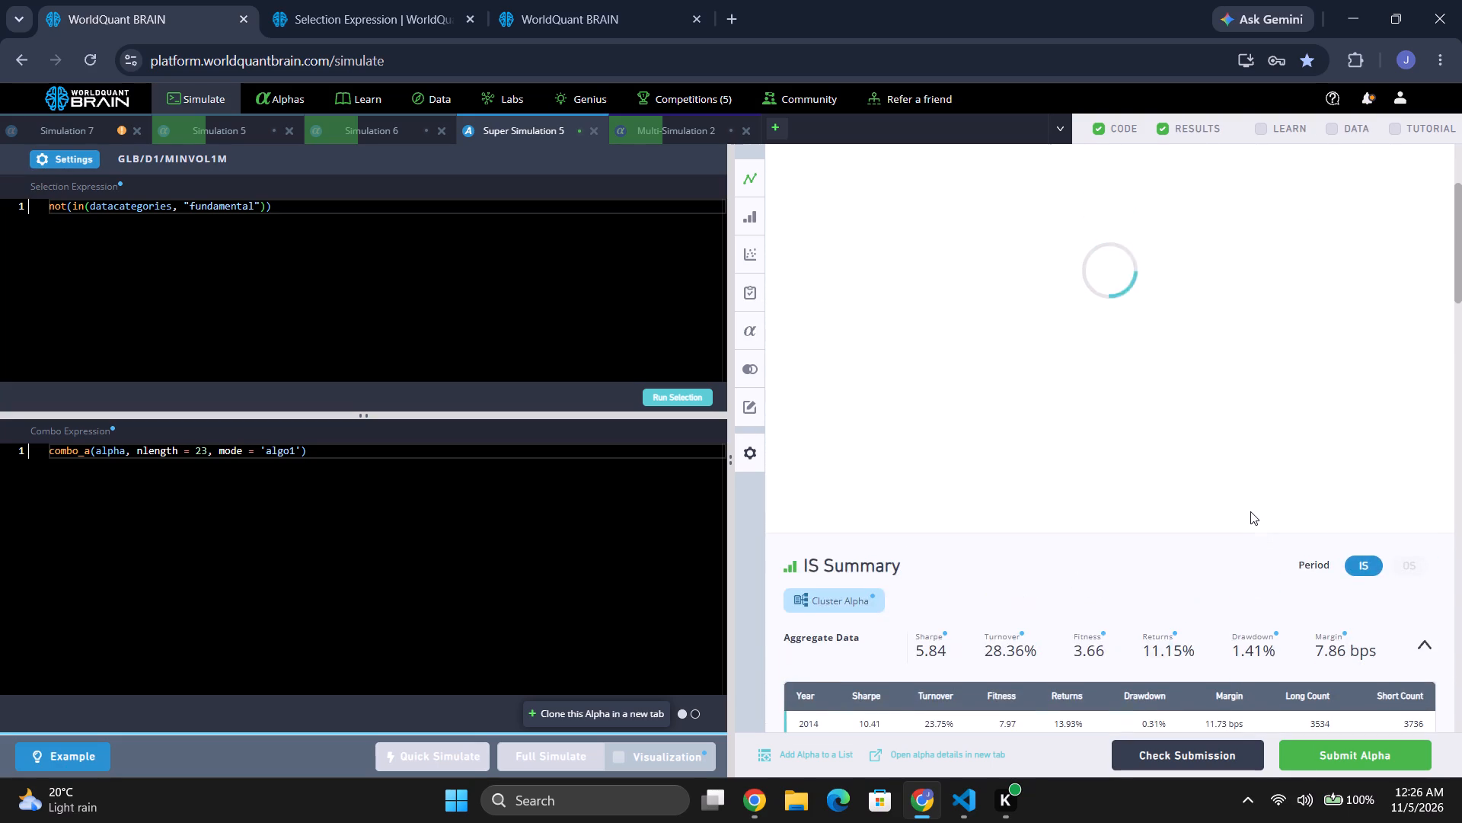
{"action": "scroll", "coordinate": [1250, 511], "scroll_direction": "up", "scroll_amount": 3}
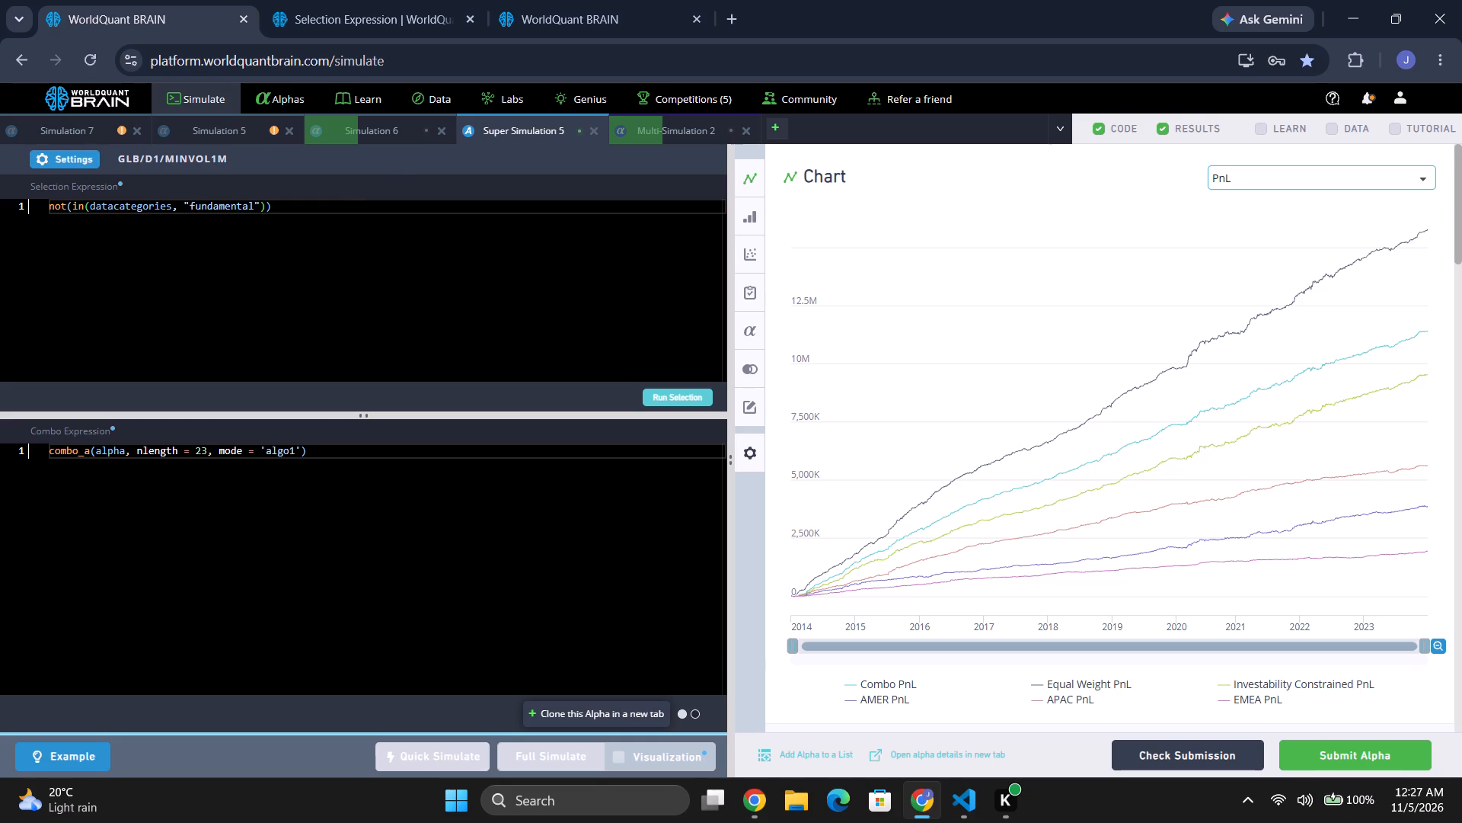
Run the production correlation check for Super Simulation 5.
{"action": "scroll", "coordinate": [1031, 372], "scroll_direction": "up", "scroll_amount": 6}
{"action": "scroll", "coordinate": [1033, 389], "scroll_direction": "down", "scroll_amount": 12}
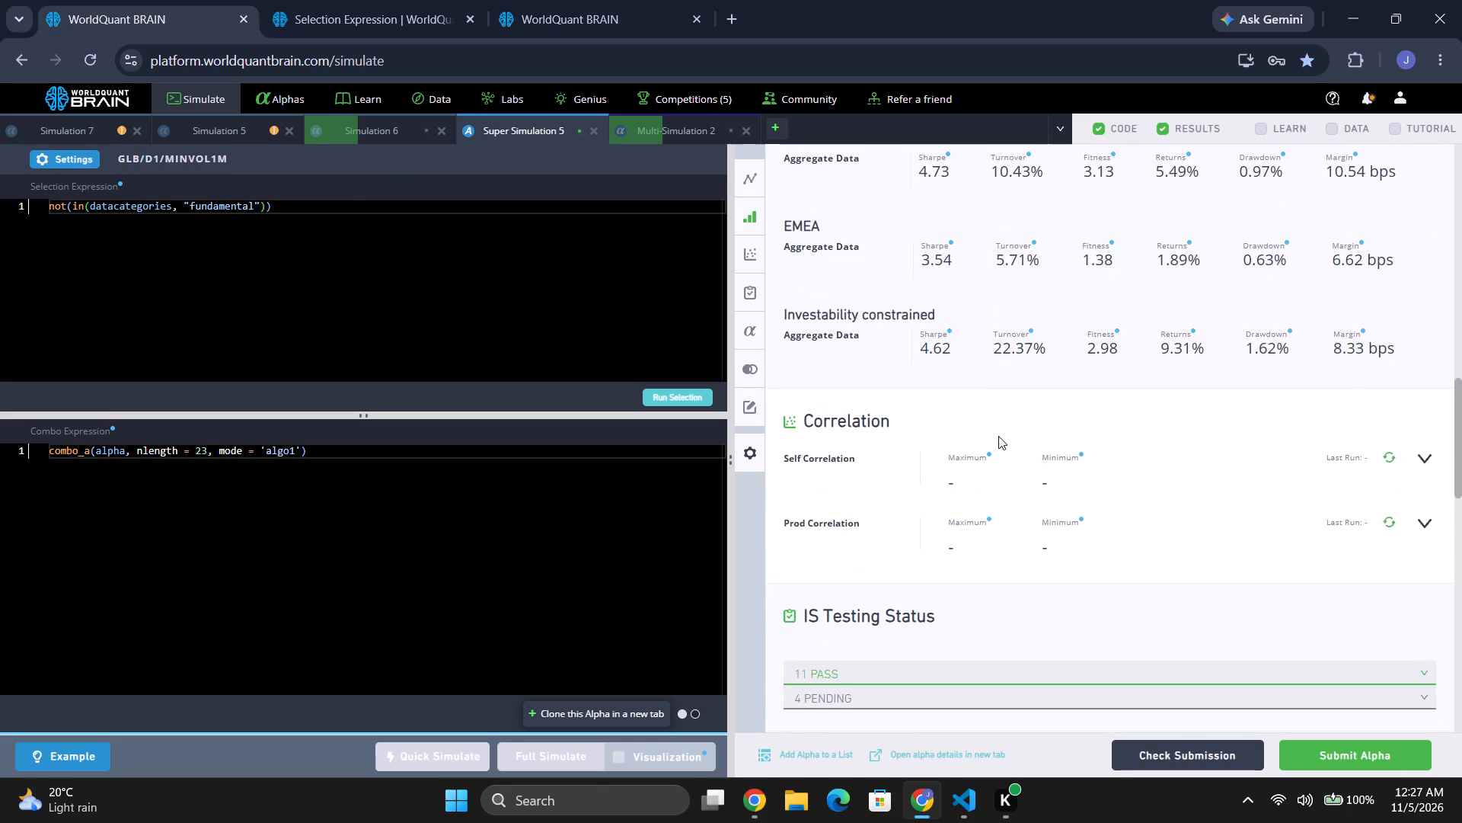
{"action": "scroll", "coordinate": [998, 445], "scroll_direction": "down", "scroll_amount": 3}
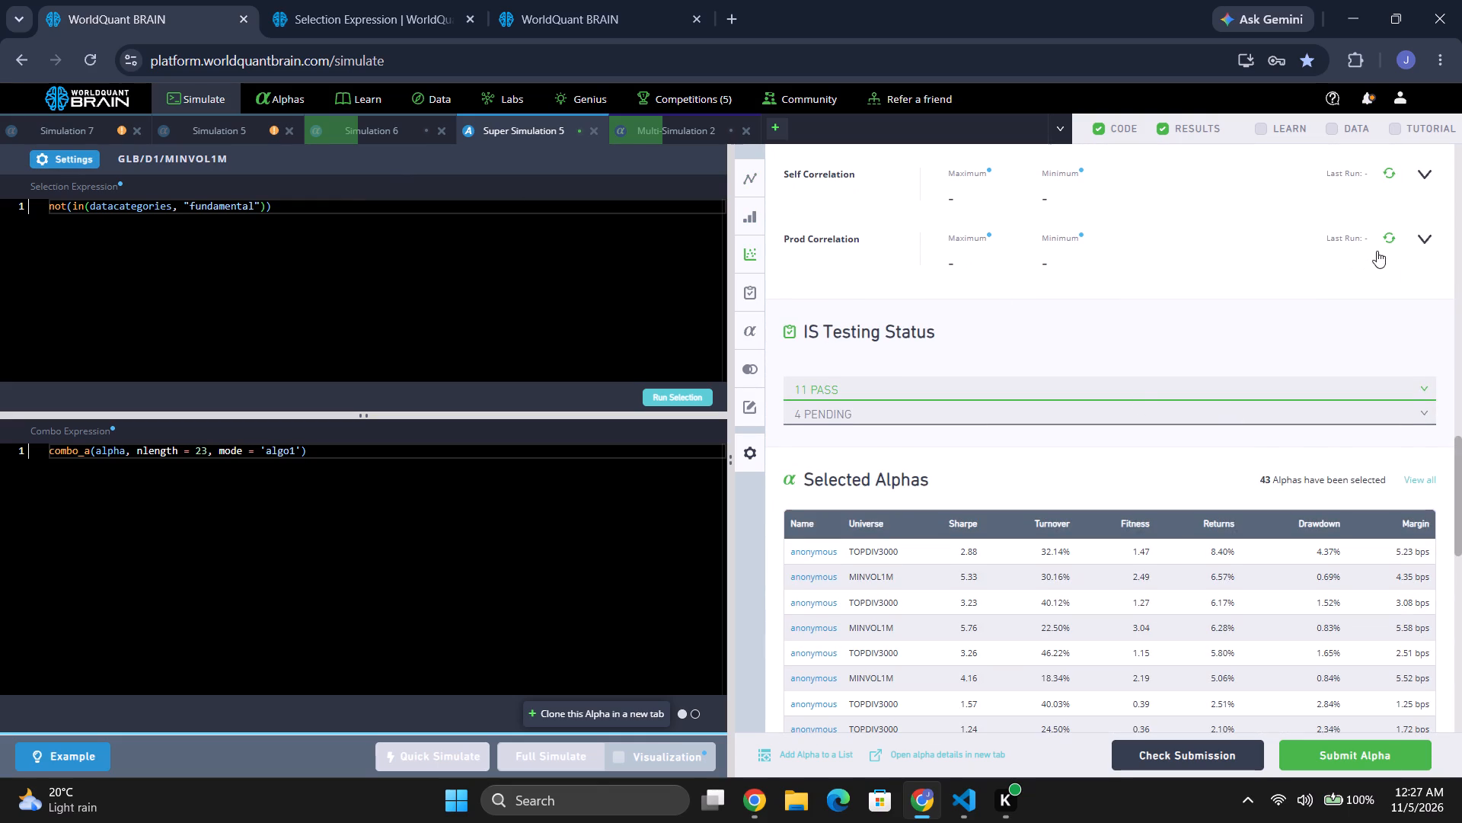
{"action": "left_click", "coordinate": [1392, 237]}
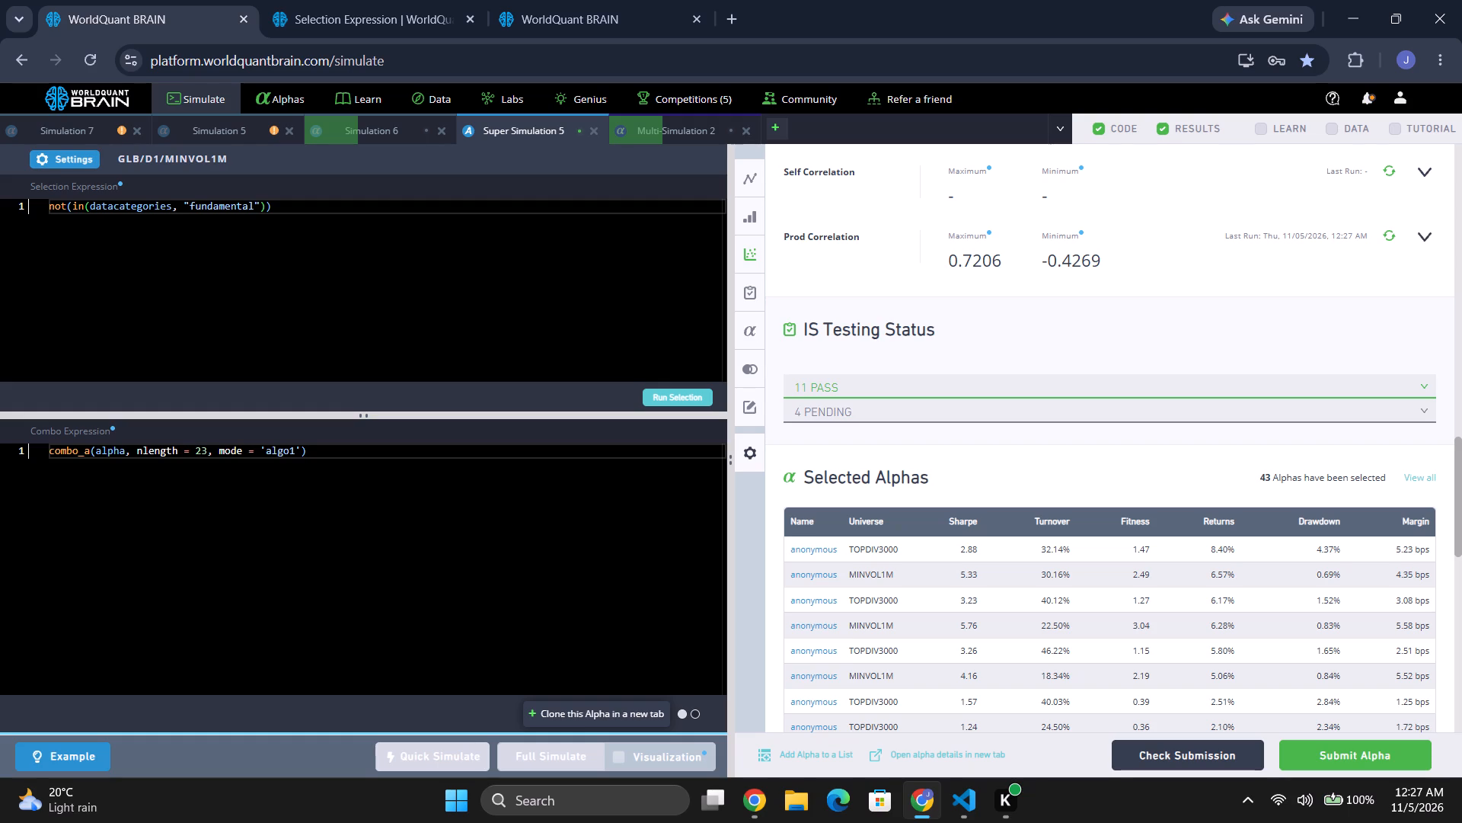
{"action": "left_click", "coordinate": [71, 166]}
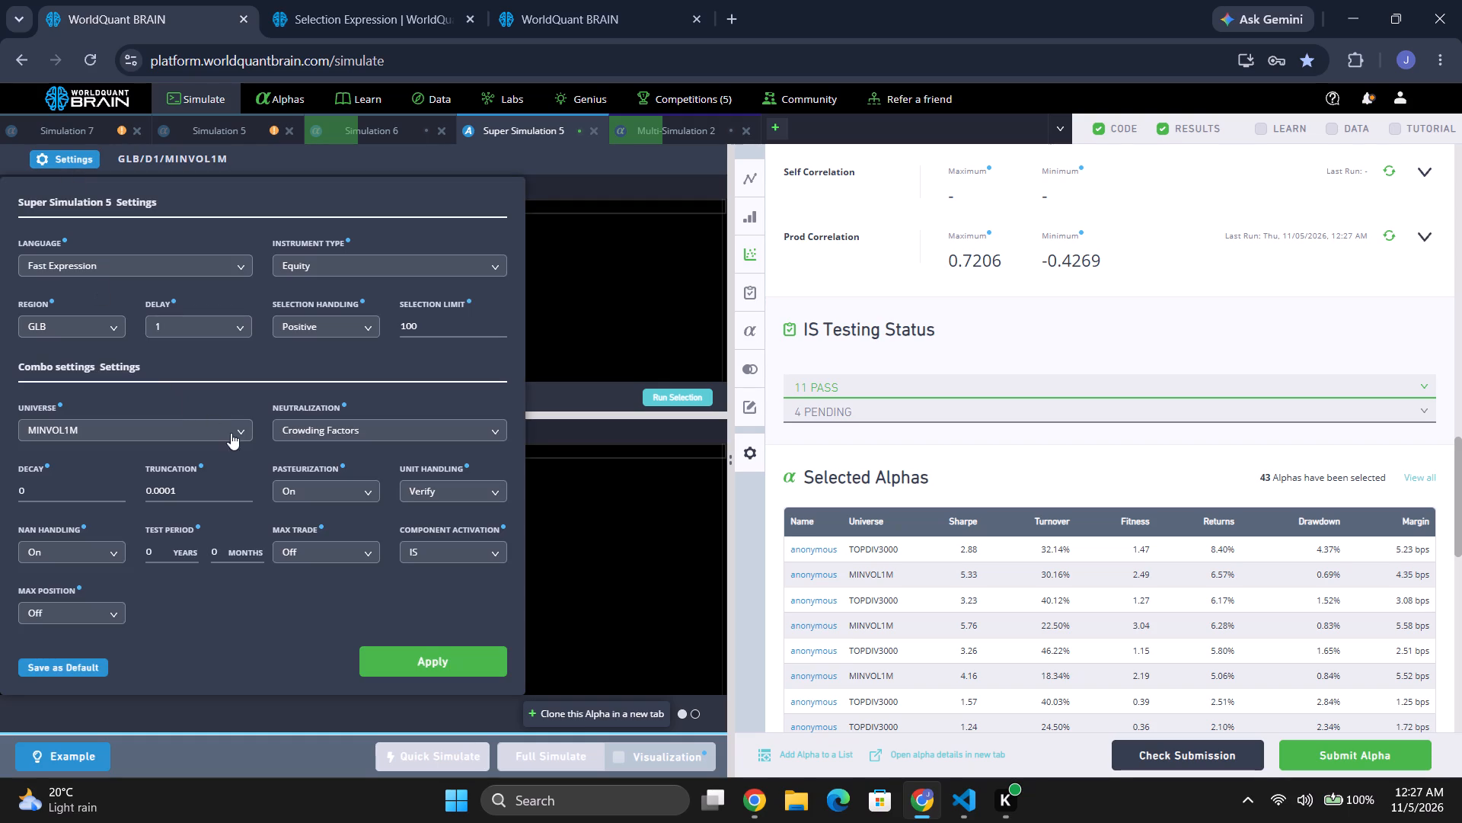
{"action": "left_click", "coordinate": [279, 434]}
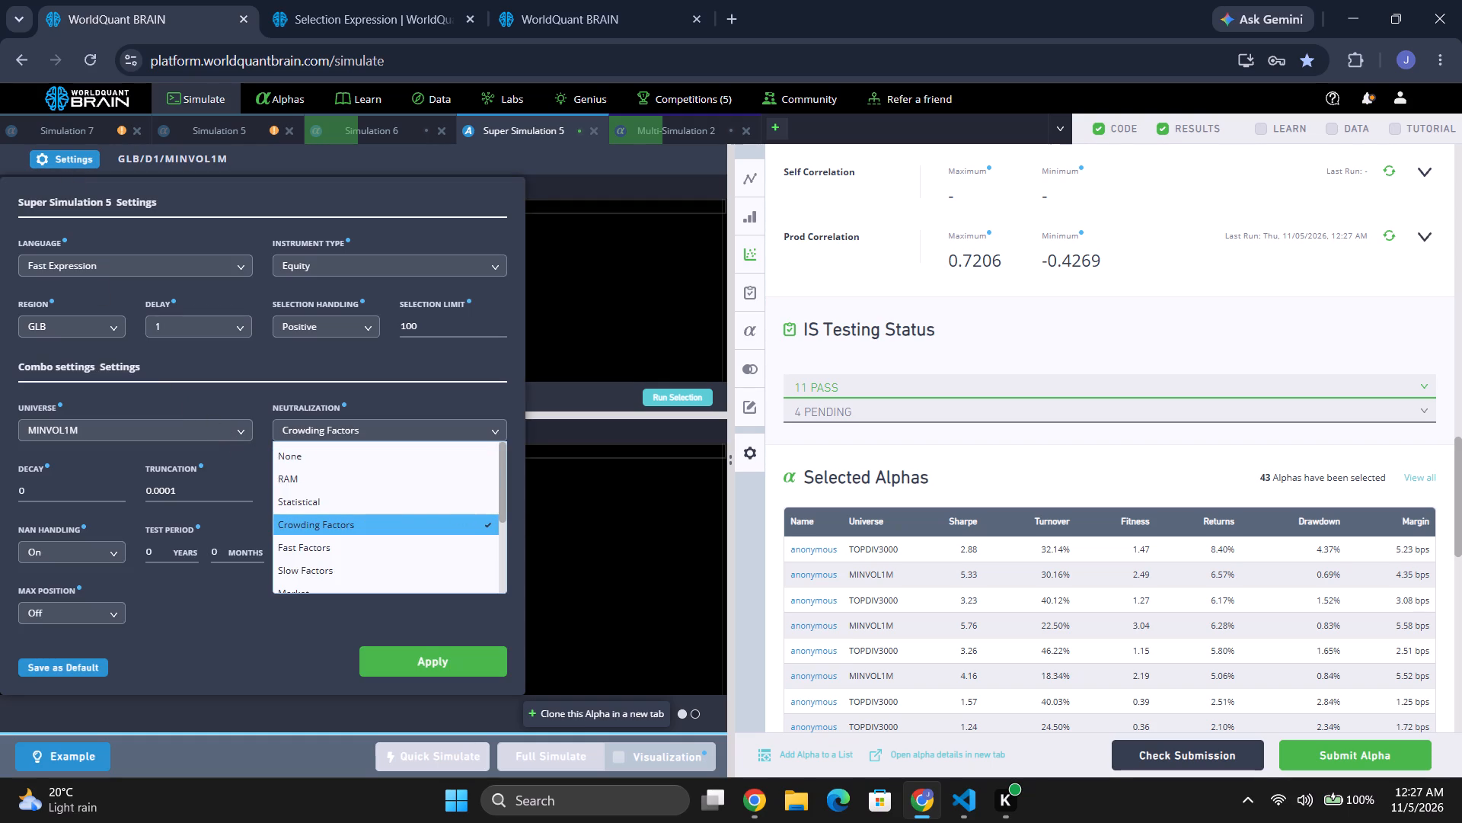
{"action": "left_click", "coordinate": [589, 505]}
Clone the non-fundamental SuperAlpha into a new simulation and close the original Super Simulation 5.
{"action": "left_click", "coordinate": [582, 726]}
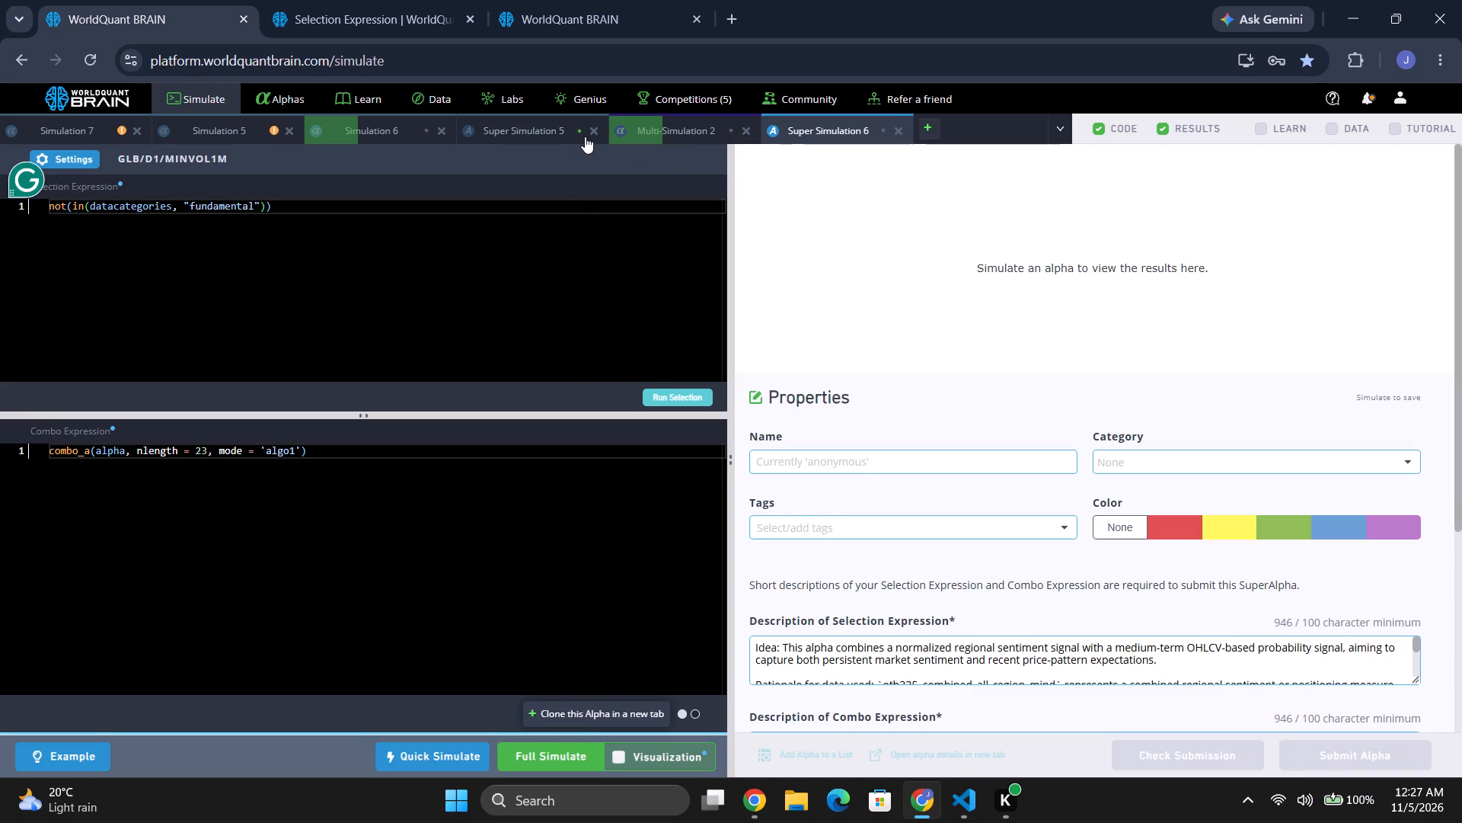
{"action": "left_click", "coordinate": [589, 128]}
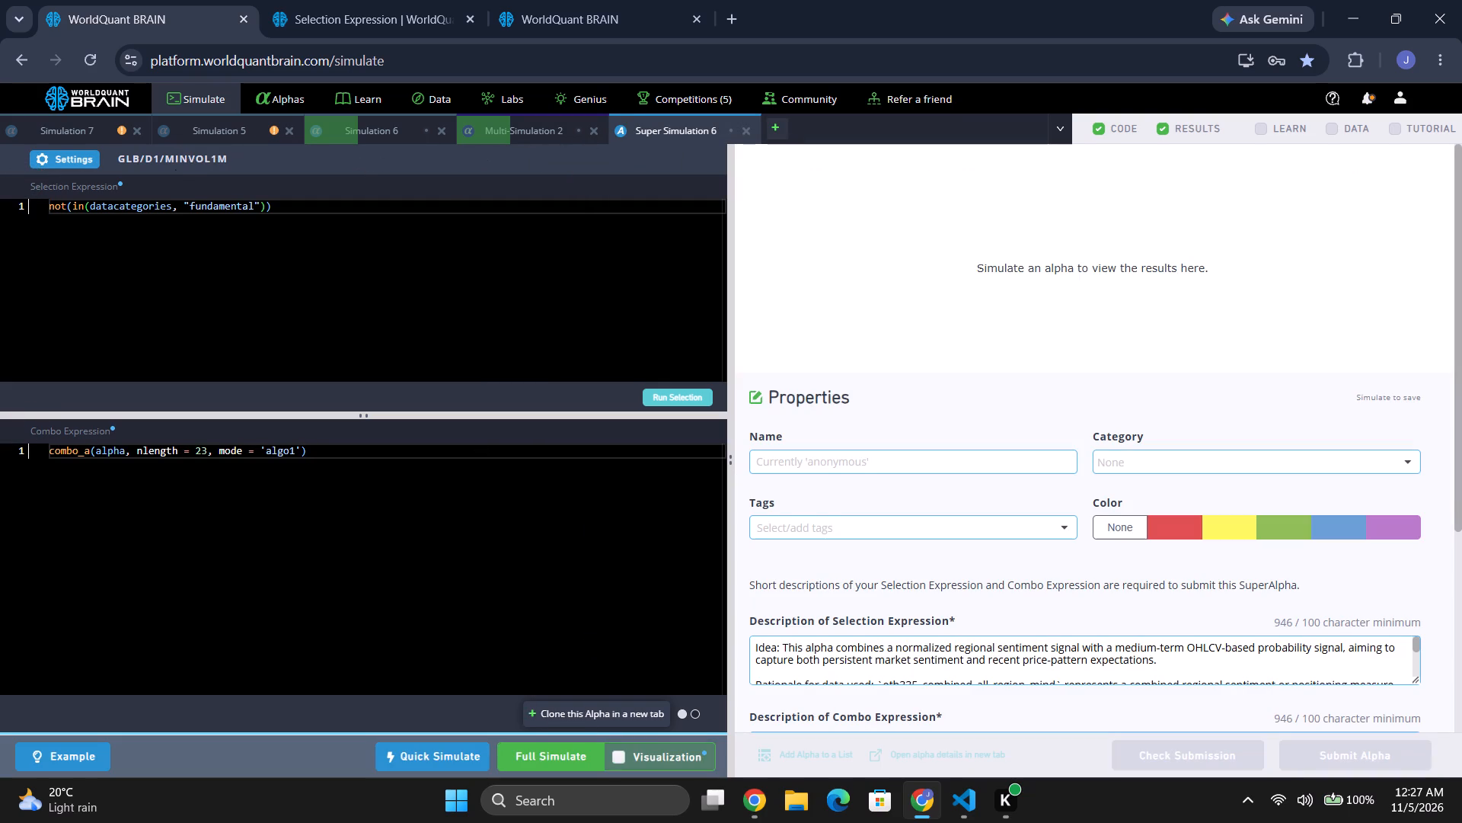
Set the cloned SuperAlpha's neutralization to Fast Factors and start its full simulation.
{"action": "left_click", "coordinate": [91, 164]}
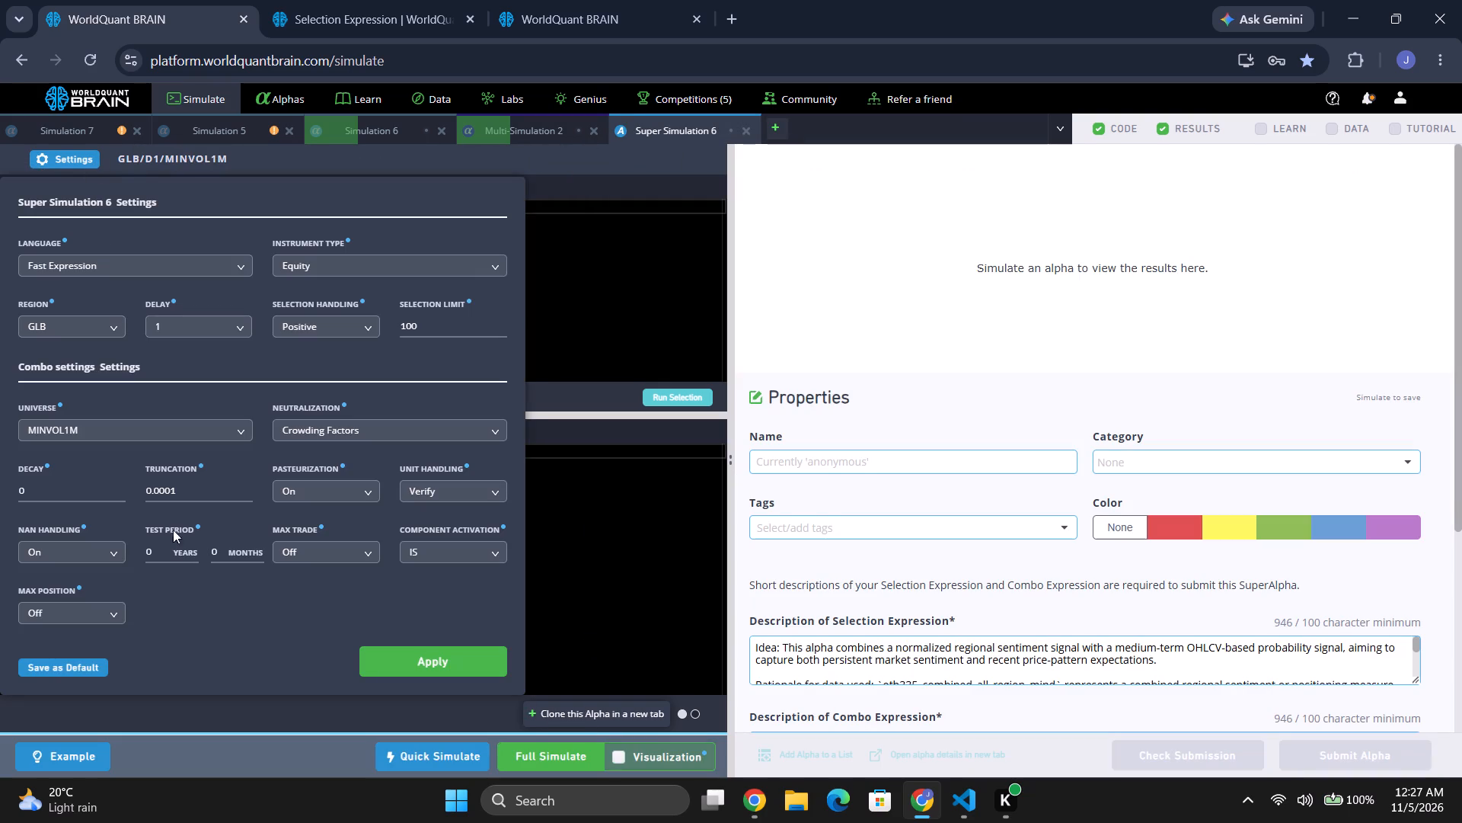
{"action": "left_click", "coordinate": [288, 434]}
{"action": "left_click", "coordinate": [331, 543]}
{"action": "left_click", "coordinate": [444, 658]}
{"action": "left_click", "coordinate": [547, 745]}
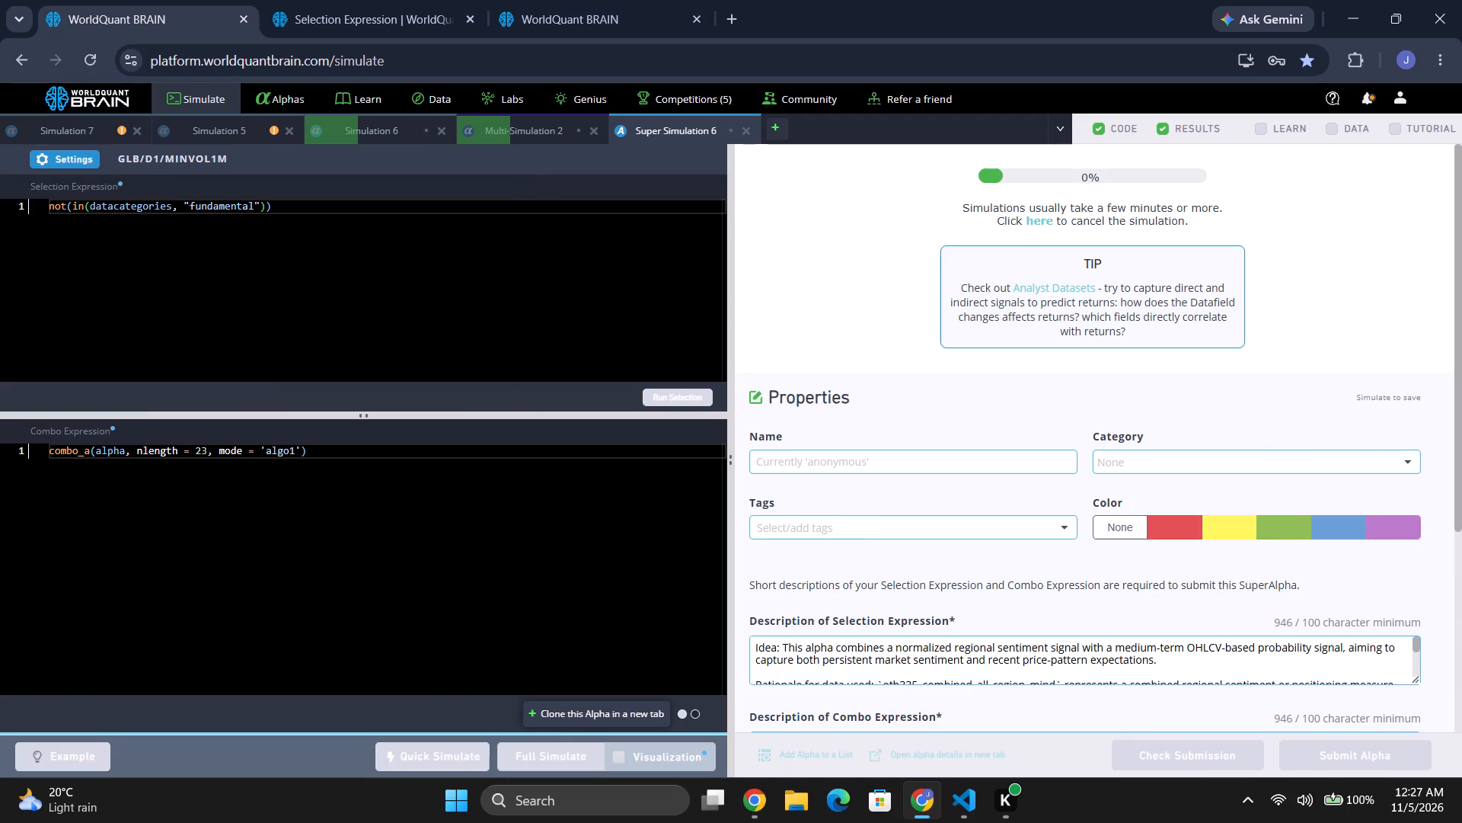
Clone Super Simulation 6 with neutralization changed to Slow Factors and try to start its full simulation.
{"action": "left_click", "coordinate": [595, 718]}
{"action": "left_click", "coordinate": [65, 162]}
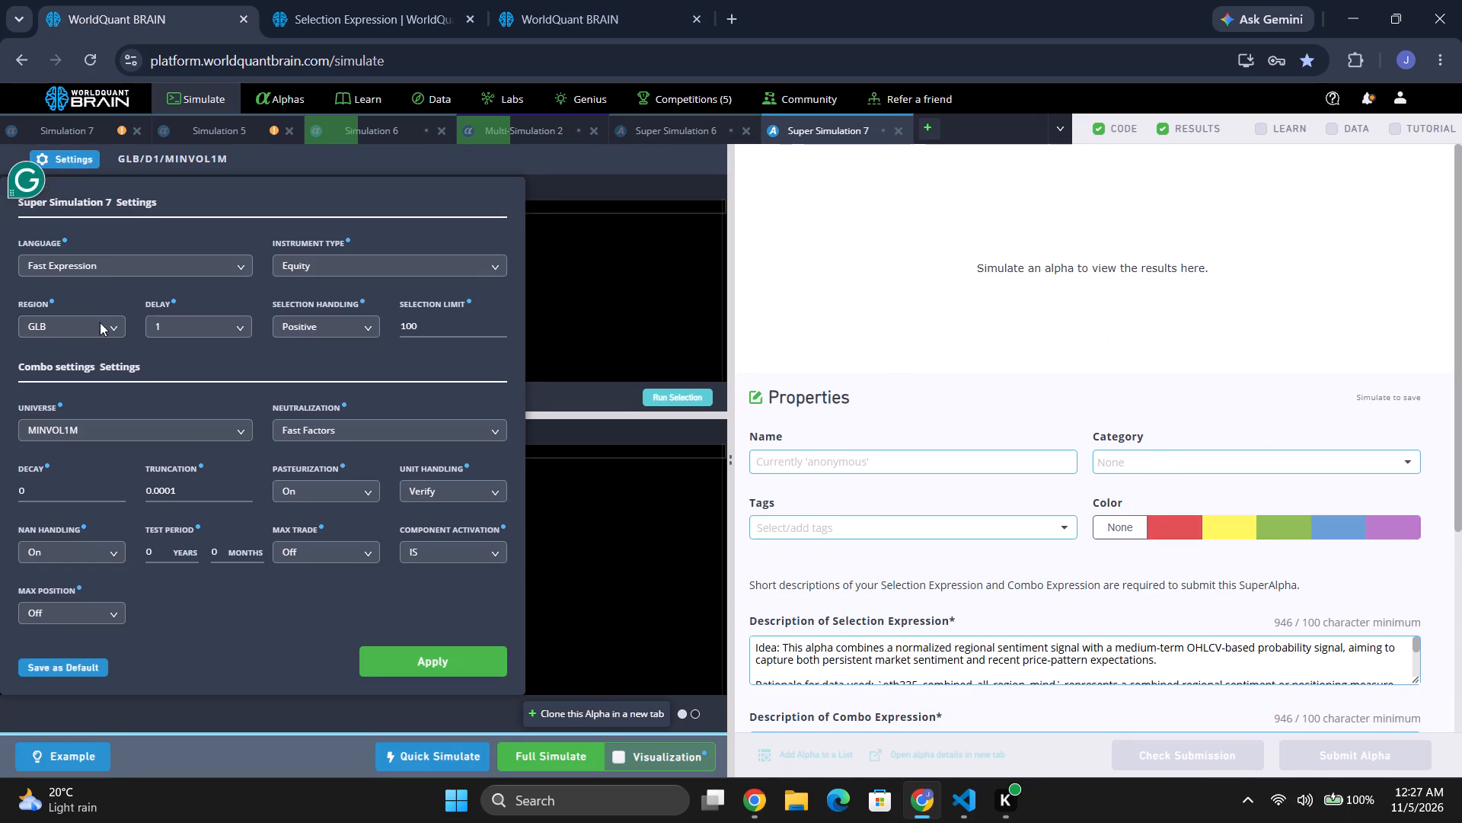
{"action": "left_click", "coordinate": [324, 434]}
{"action": "left_click", "coordinate": [325, 557]}
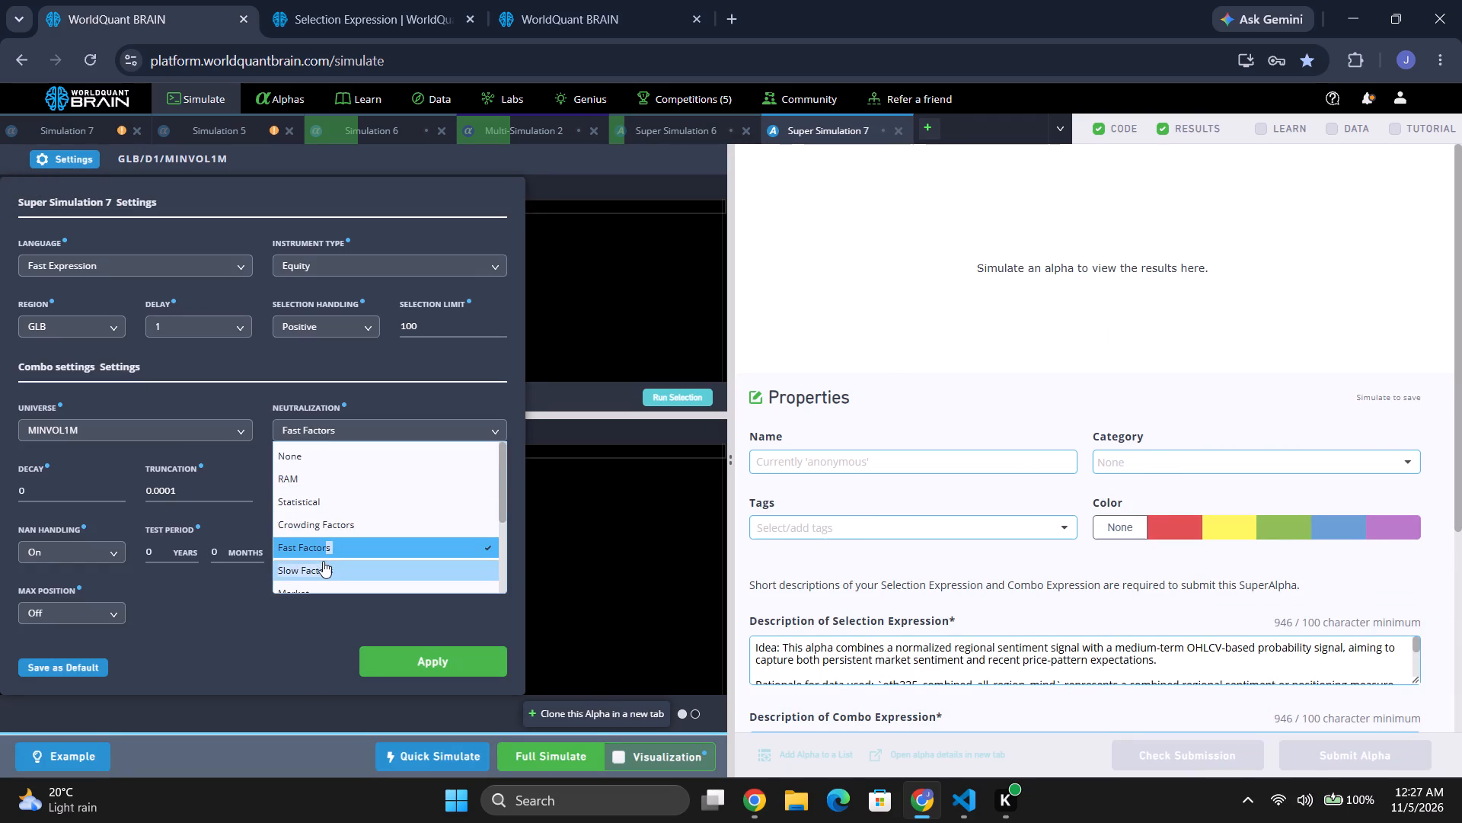
{"action": "left_click", "coordinate": [322, 564]}
{"action": "left_click", "coordinate": [447, 663]}
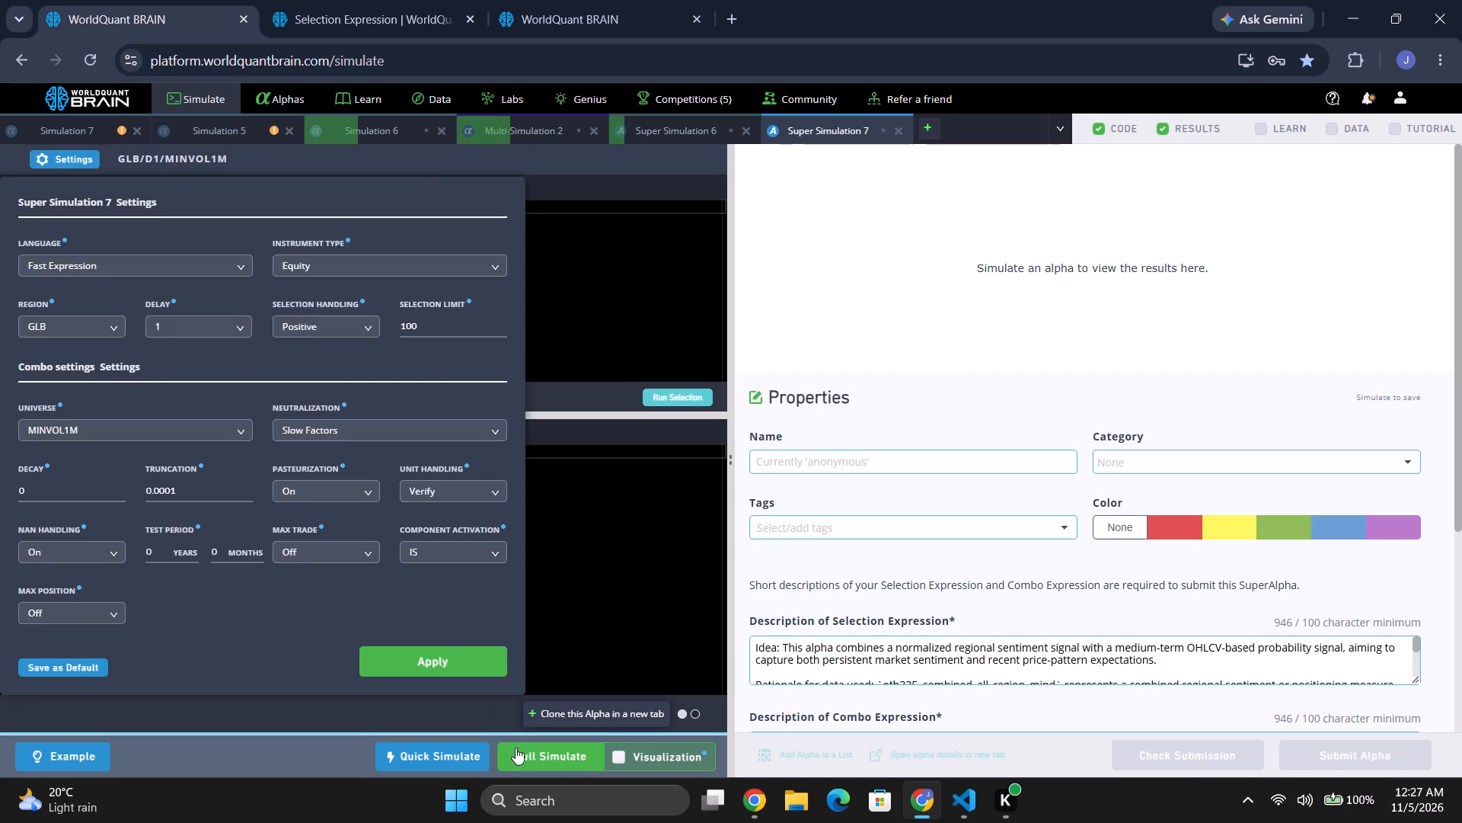
{"action": "left_click", "coordinate": [528, 749]}
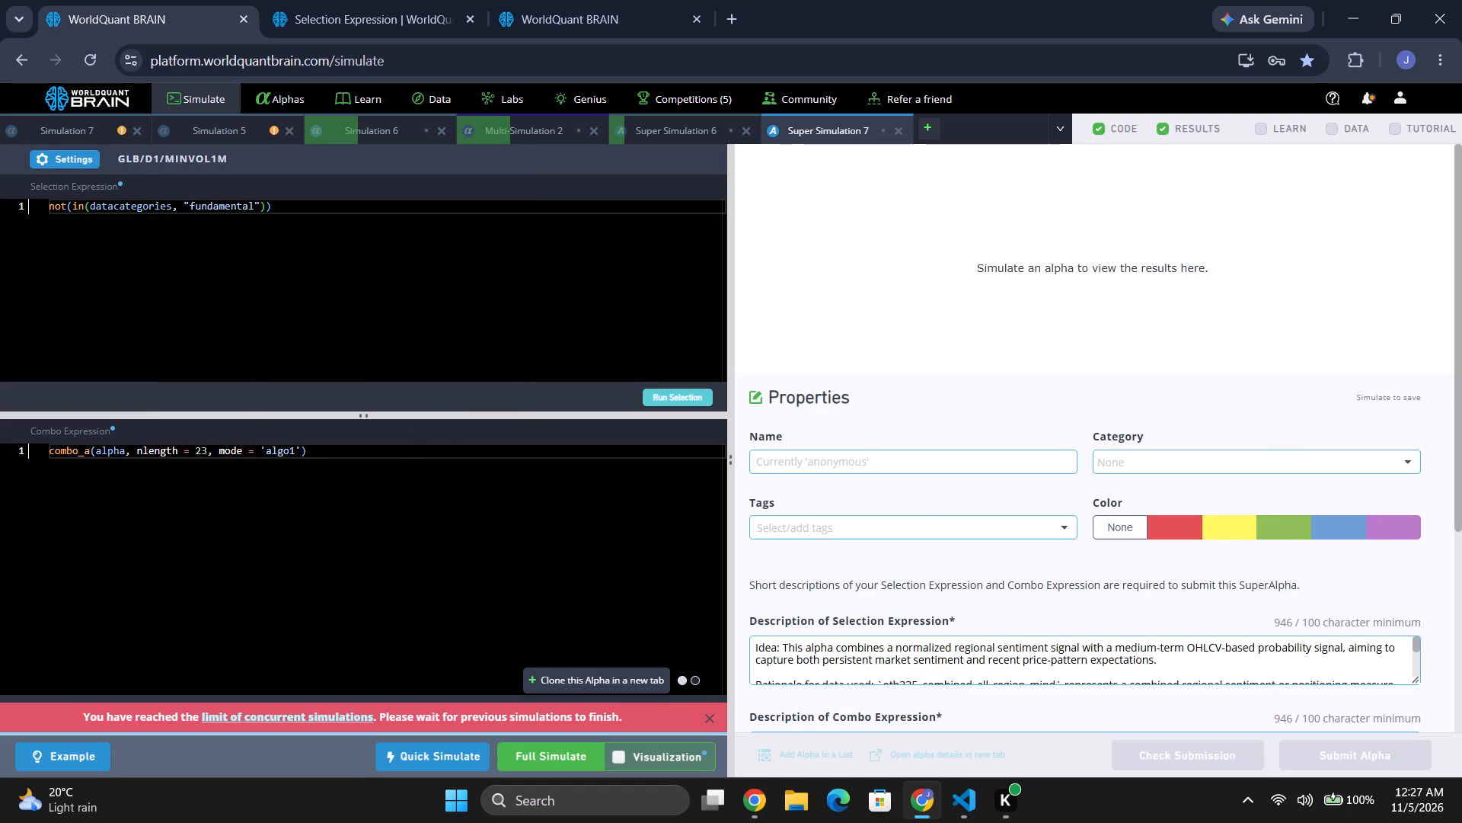
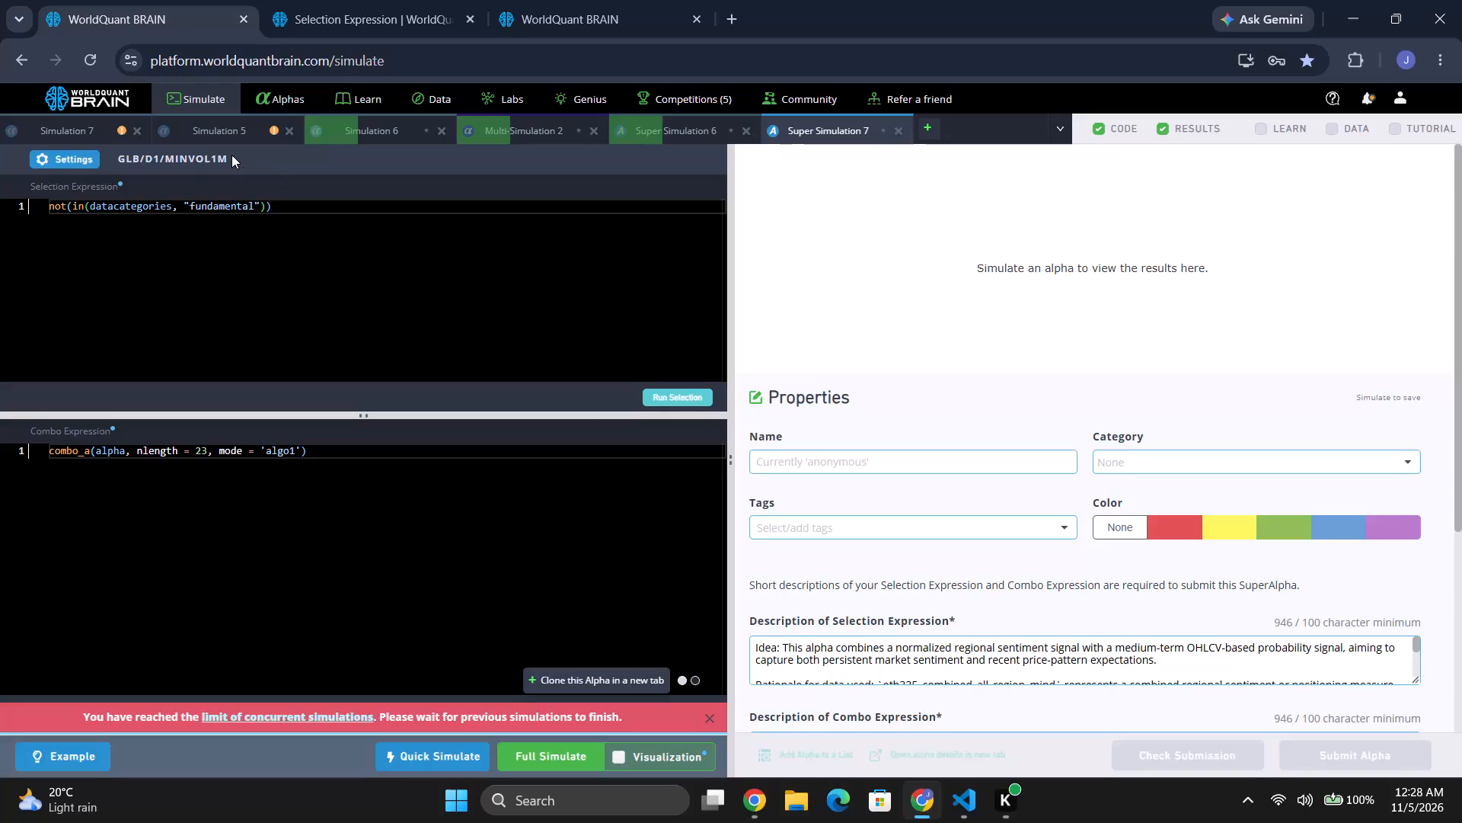
Review Simulation 5's results and expand the warnings in its IS testing status.
{"action": "left_click", "coordinate": [228, 135]}
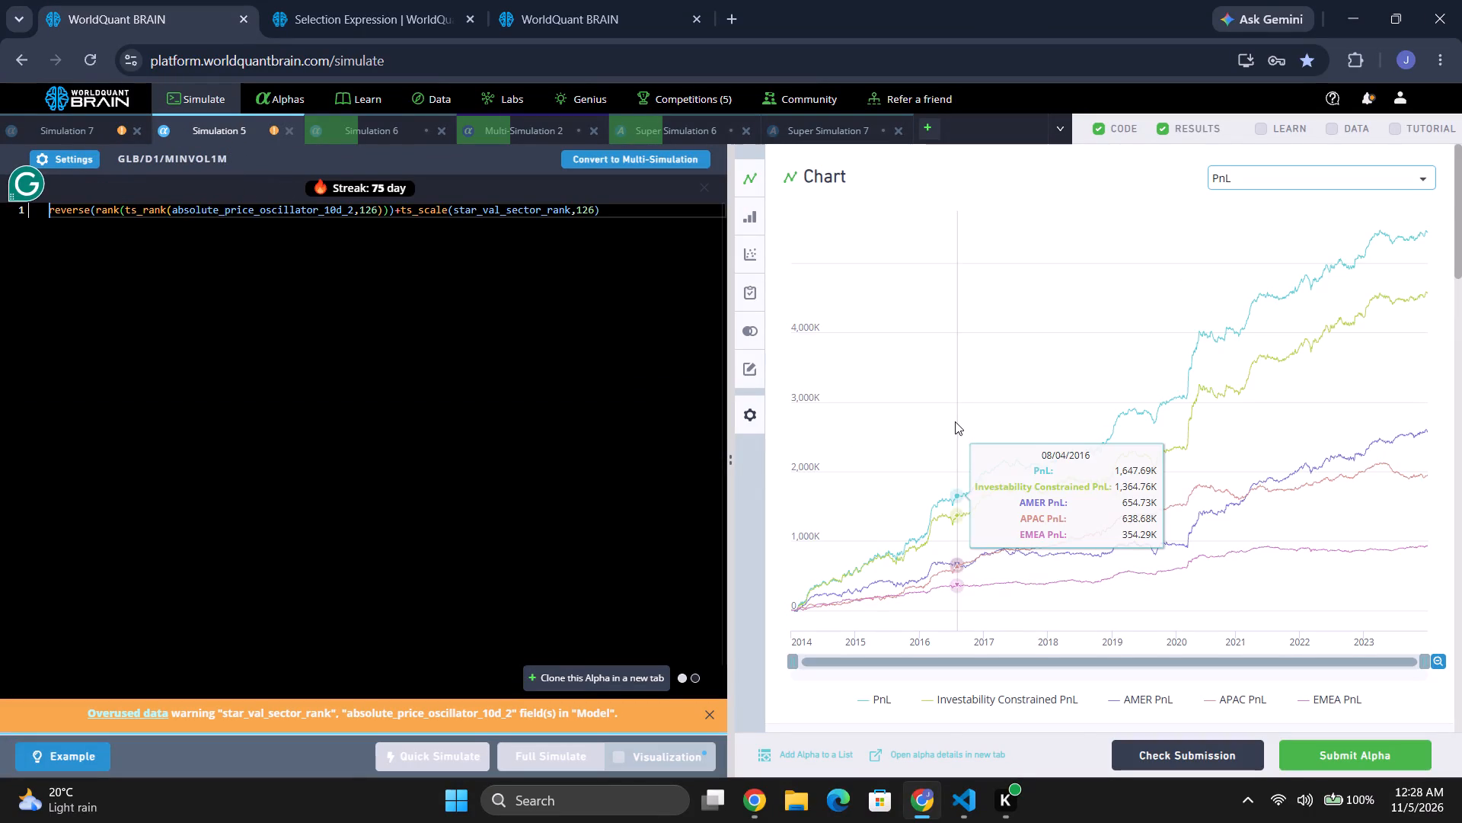
{"action": "scroll", "coordinate": [961, 415], "scroll_direction": "down", "scroll_amount": 15}
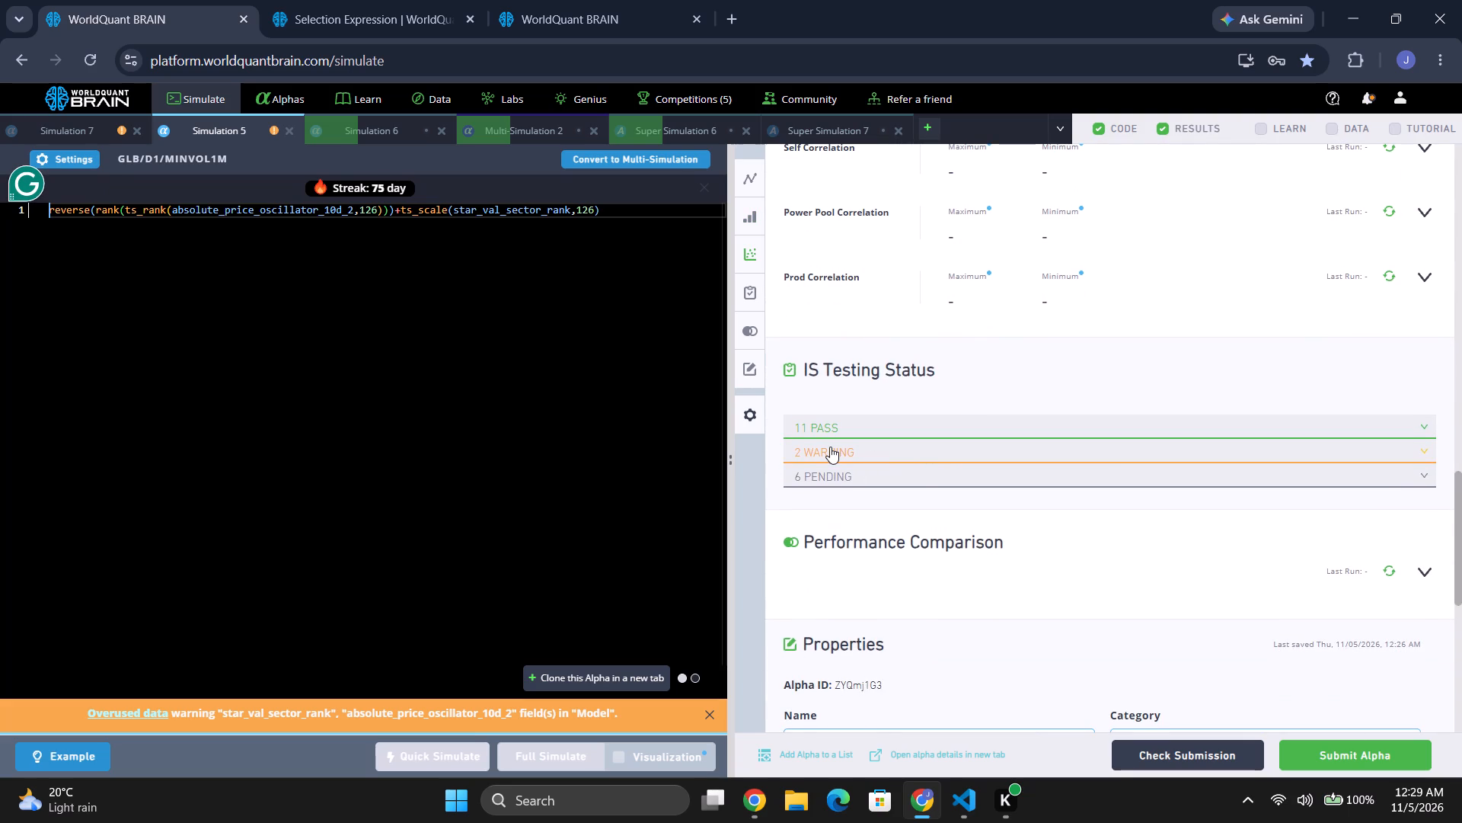
{"action": "left_click", "coordinate": [830, 447]}
{"action": "left_click", "coordinate": [1188, 761]}
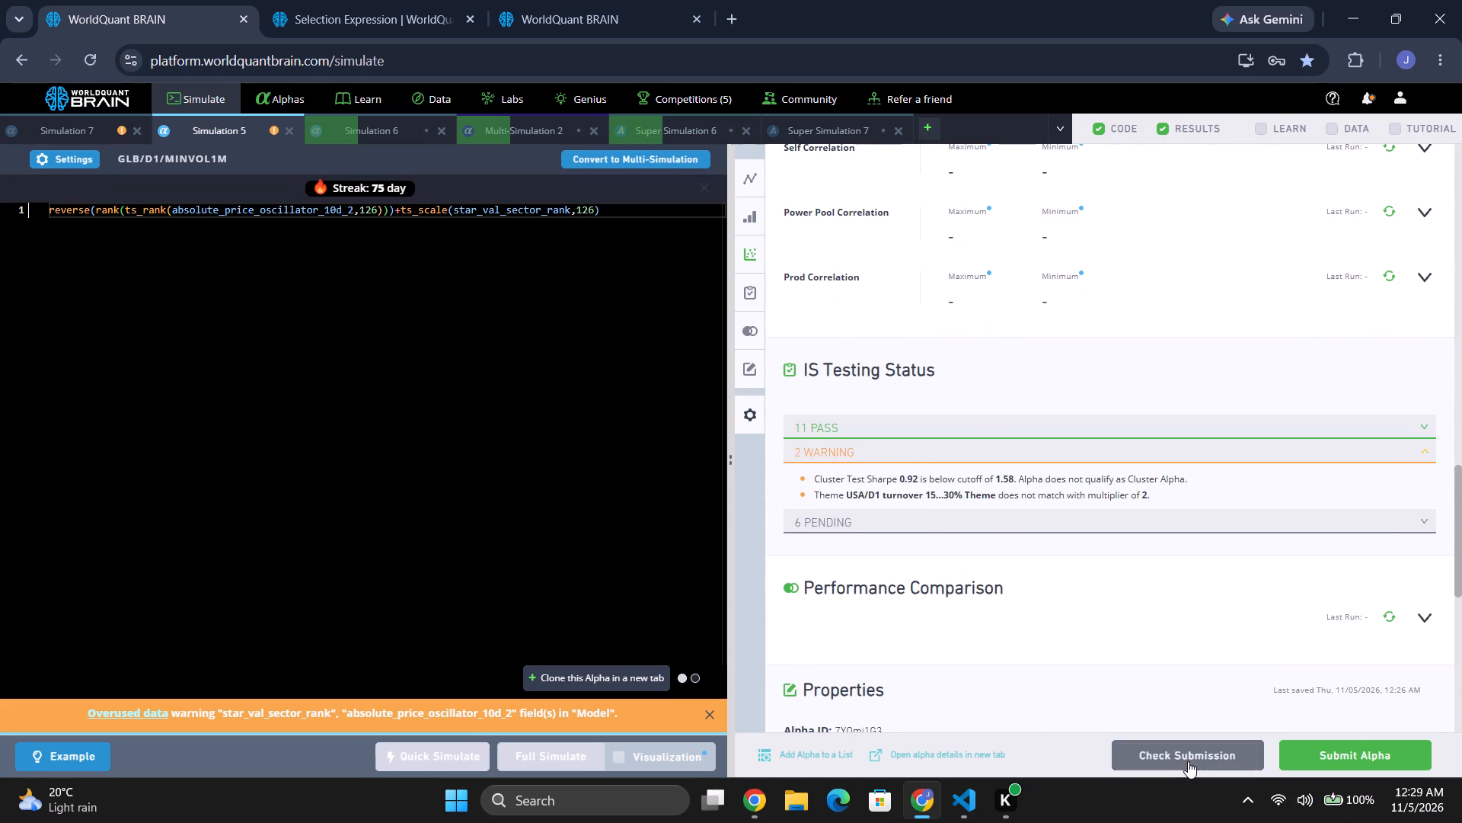
{"action": "left_click", "coordinate": [879, 471]}
{"action": "left_click", "coordinate": [874, 488]}
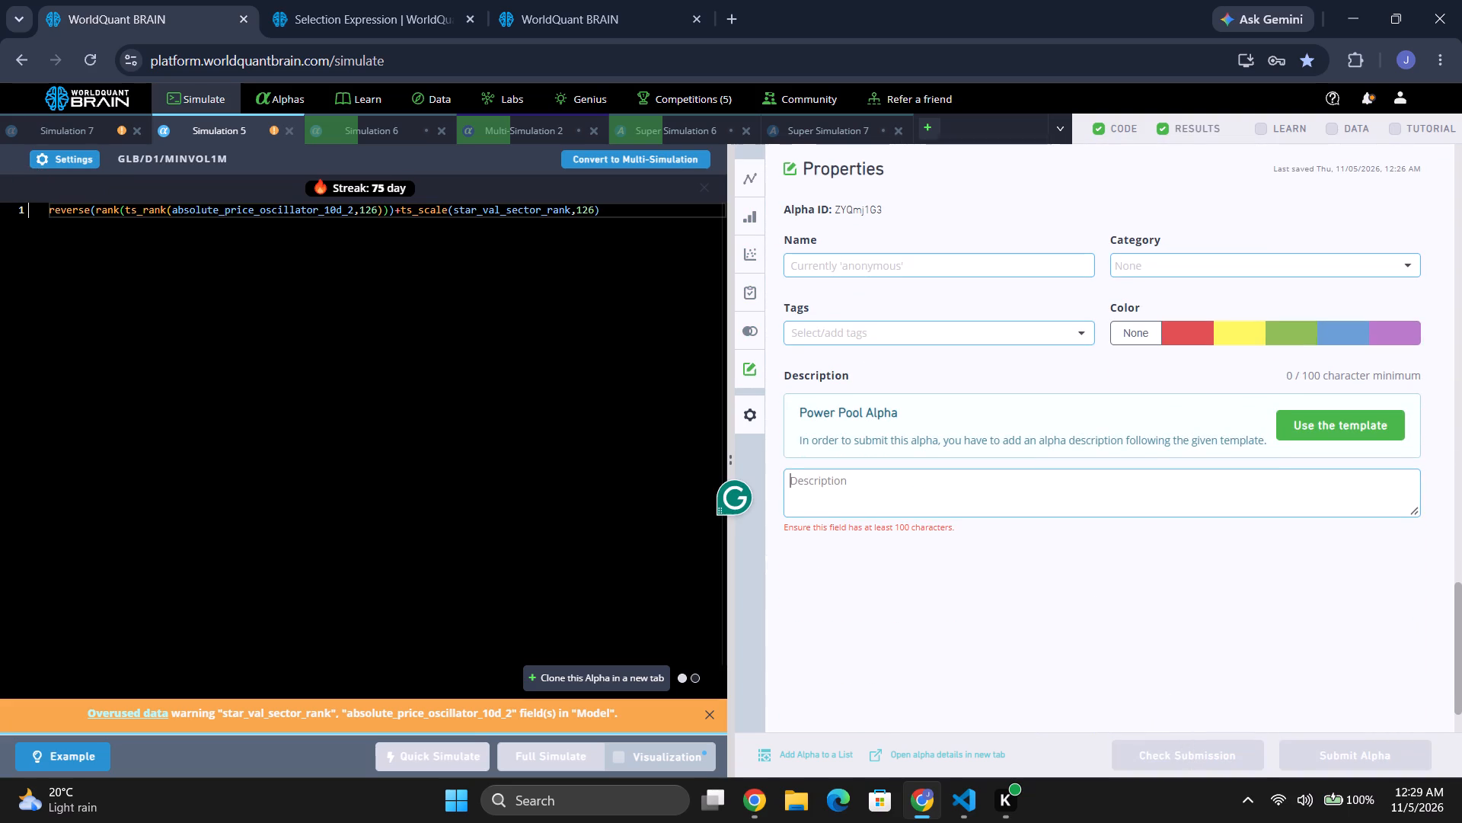
{"action": "key", "text": "ctrl+v"}
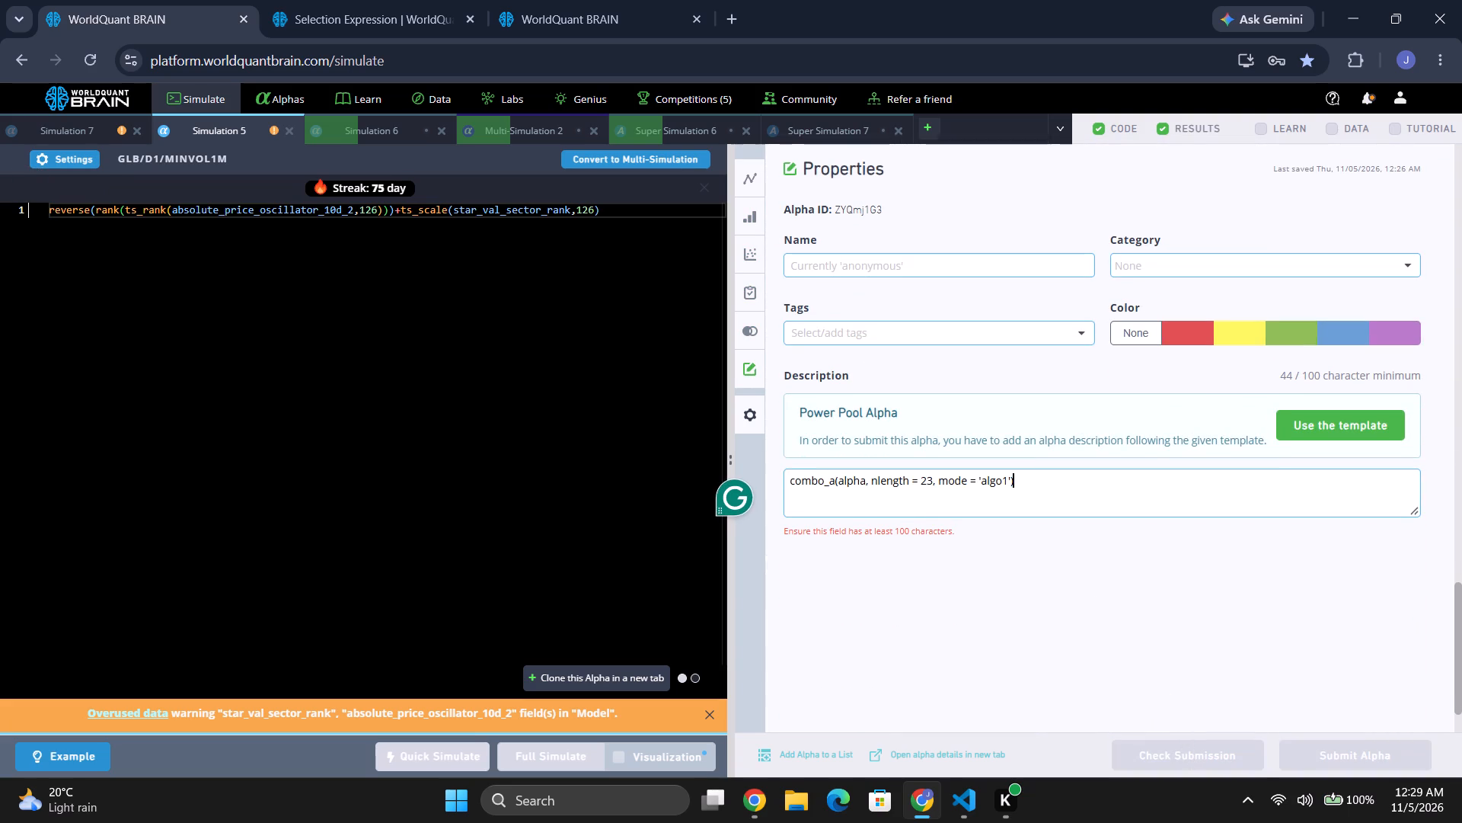
{"action": "key", "text": "ctrl+a"}
{"action": "key", "text": "super+v"}
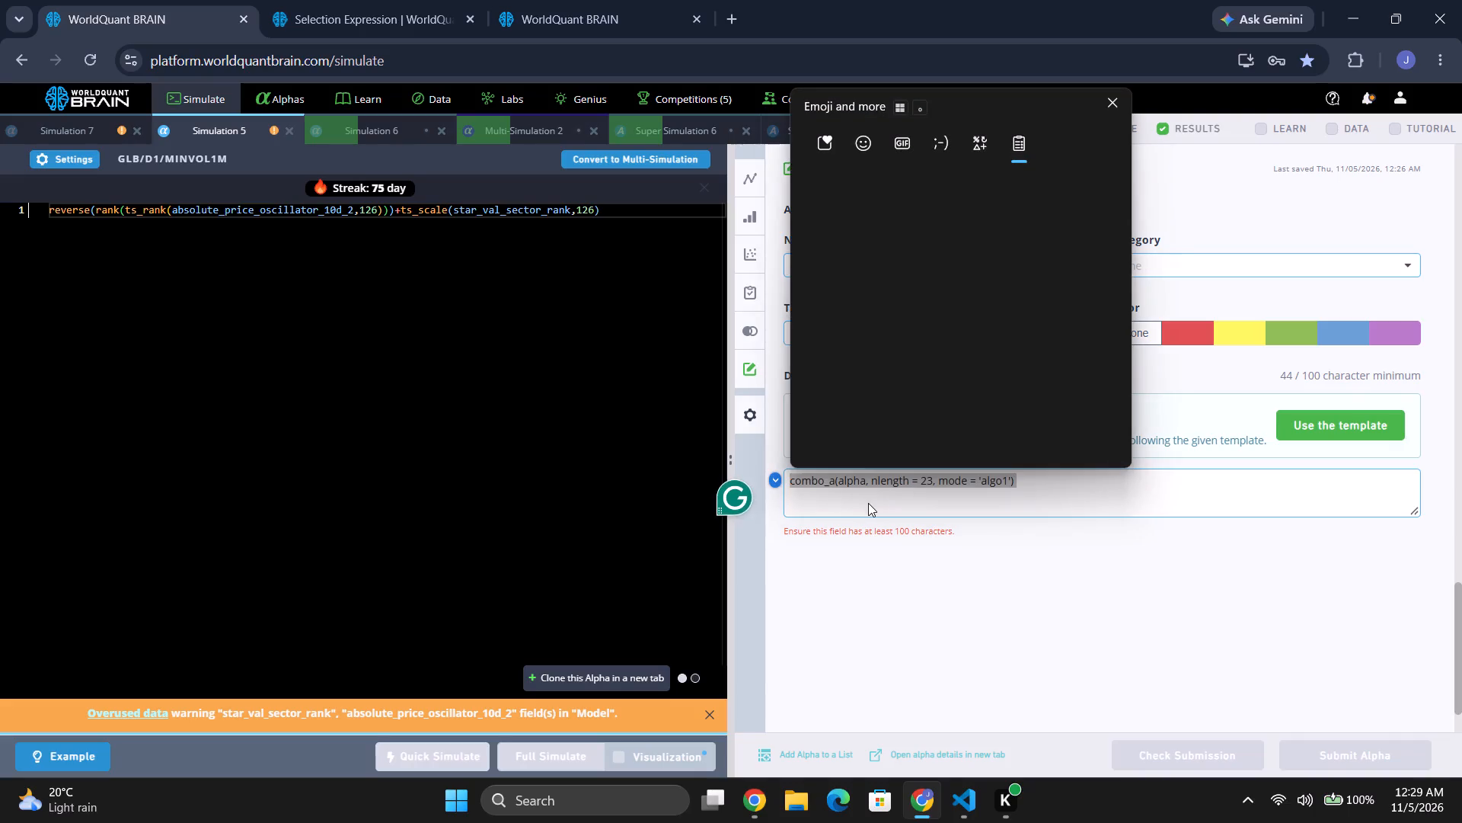
{"action": "scroll", "coordinate": [941, 395], "scroll_direction": "down", "scroll_amount": 3}
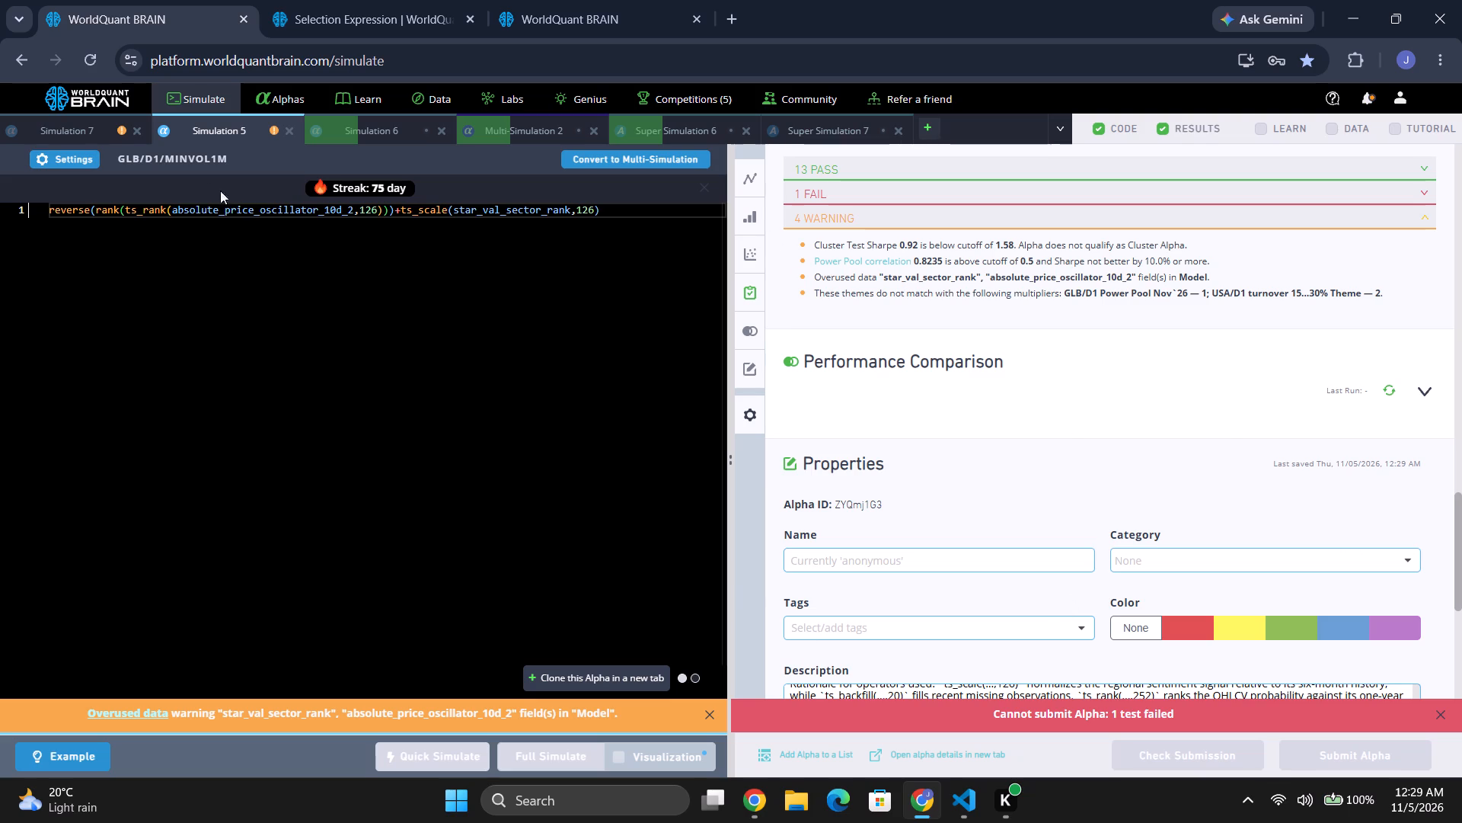
Wrap Simulation 5's whole expression in rank() and start its full simulation.
{"action": "left_click_drag", "start_coordinate": [618, 210], "coordinate": [0, 211]}
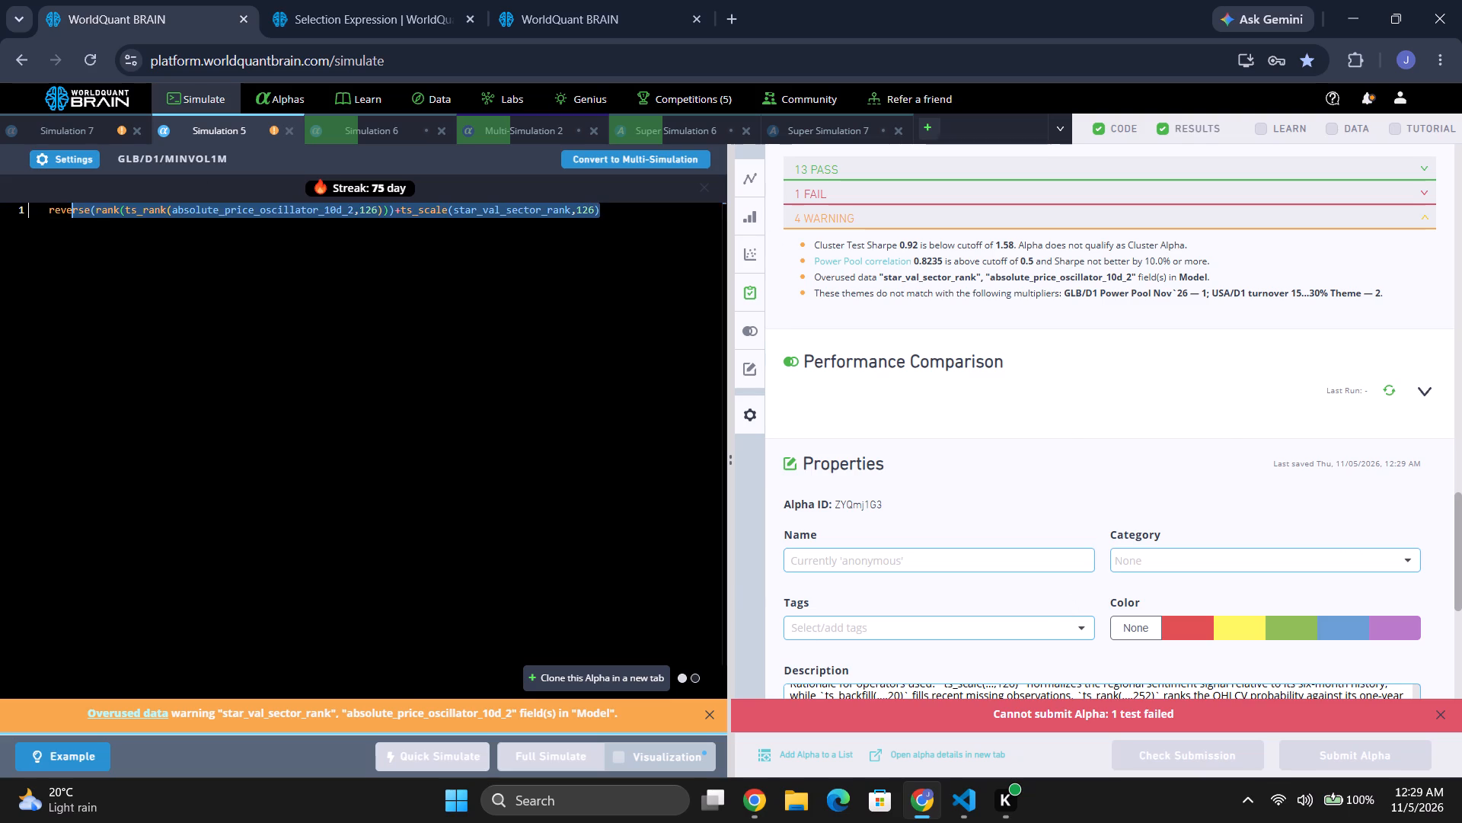
{"action": "left_click_drag", "start_coordinate": [0, 211], "coordinate": [0, 210]}
{"action": "key", "text": "ctrl+a"}
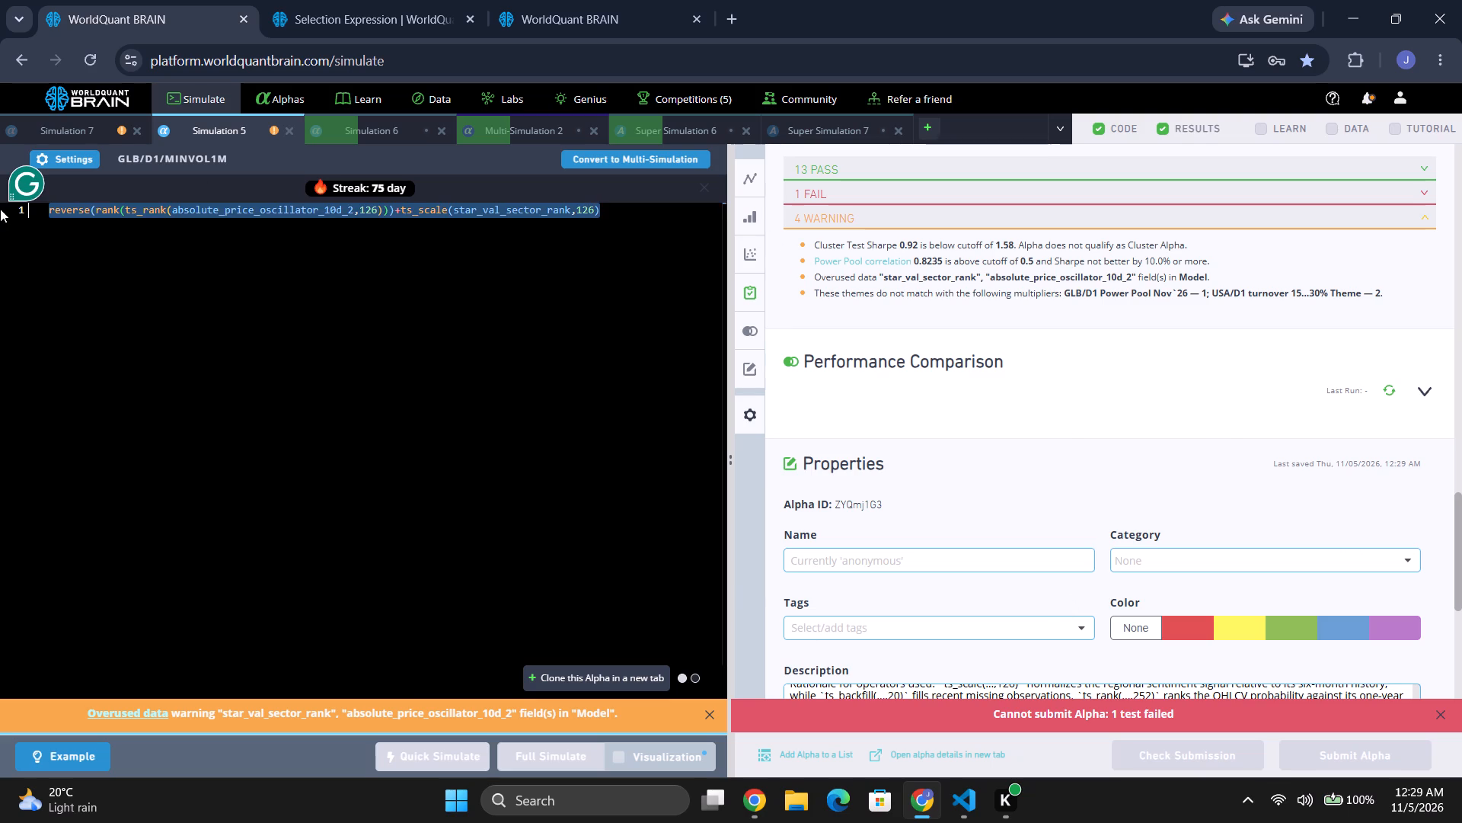
{"action": "key", "text": "ctrl+x"}
{"action": "type", "text": "rank"}
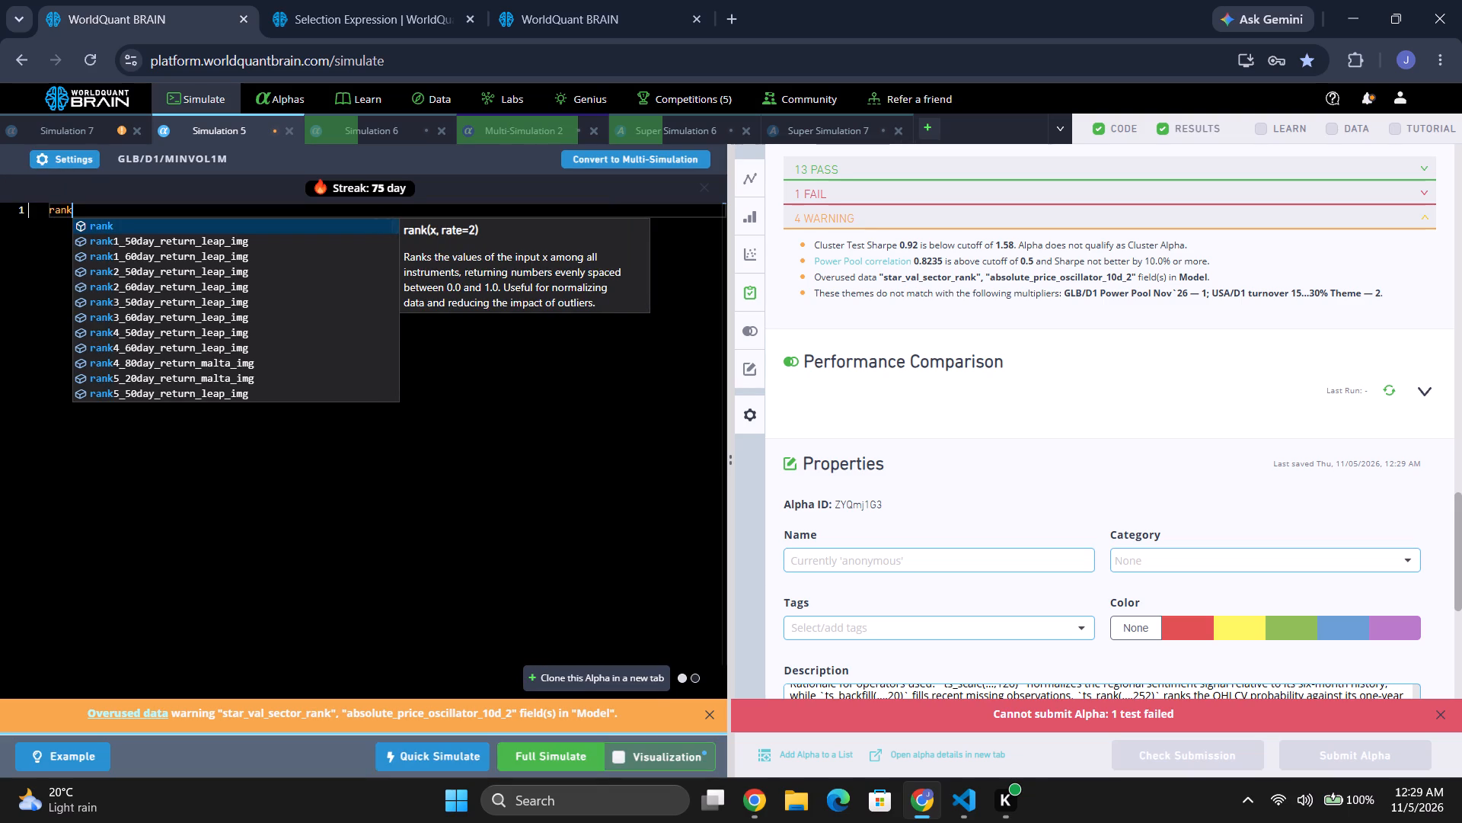
{"action": "key", "text": "shift+parenleft"}
{"action": "key", "text": "ctrl+v"}
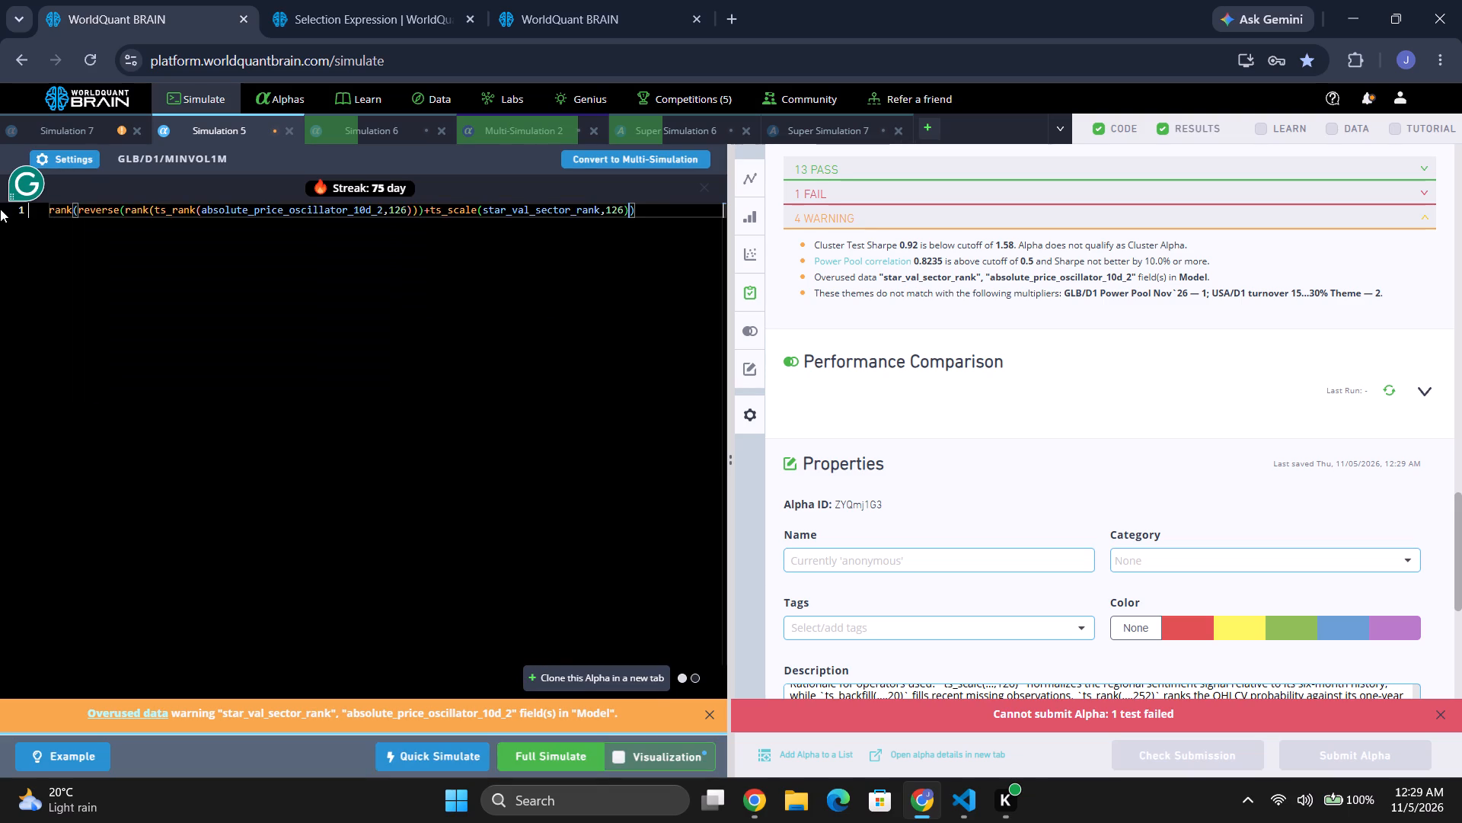
{"action": "left_click", "coordinate": [557, 750]}
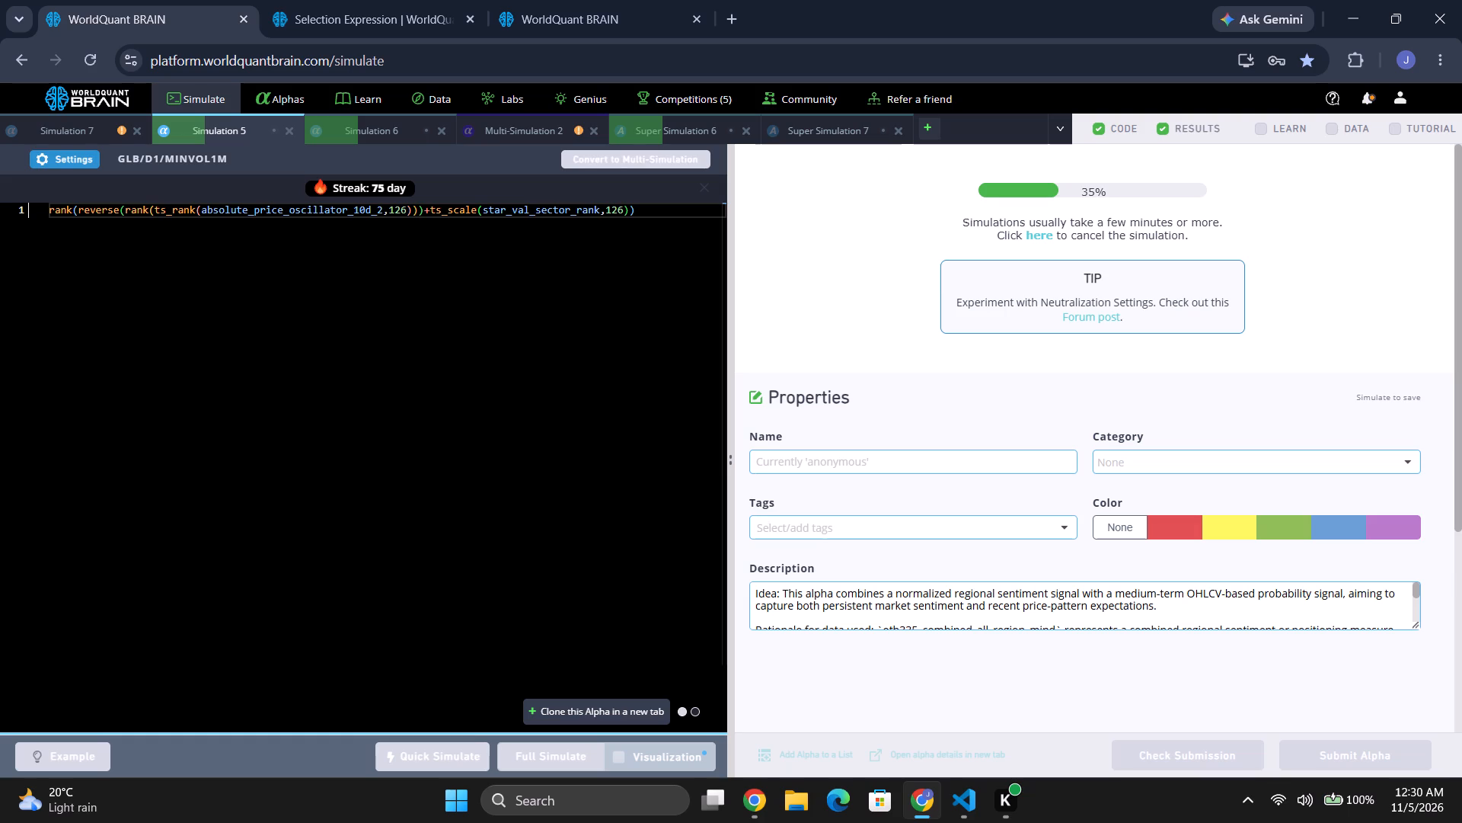
Examine the IS summaries of Simulations 2C and 2A in Multi-Simulation 2, and 2A's testing warning.
{"action": "left_click", "coordinate": [520, 128]}
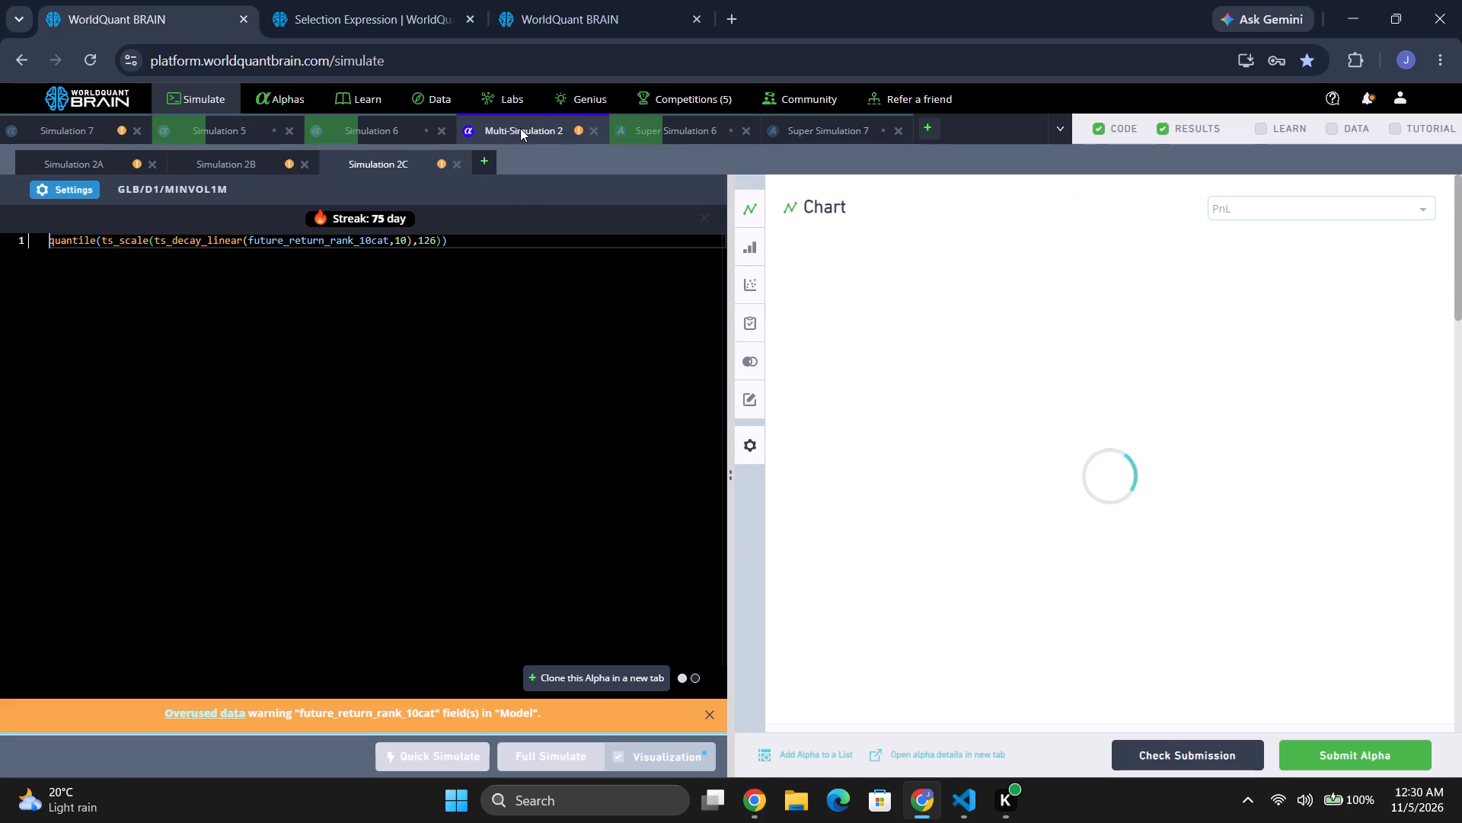
{"action": "scroll", "coordinate": [1093, 504], "scroll_direction": "down", "scroll_amount": 7}
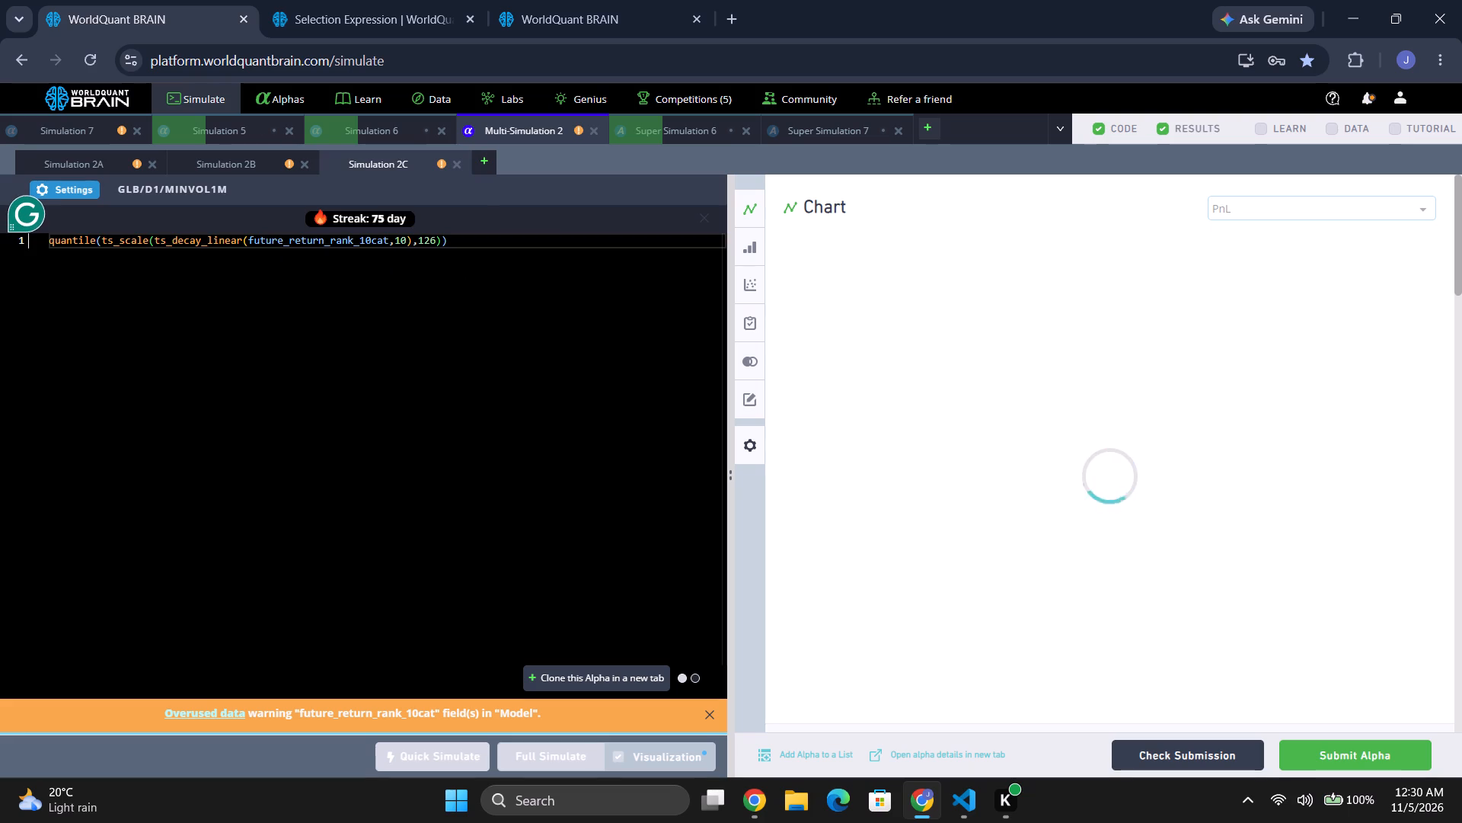
{"action": "scroll", "coordinate": [1008, 451], "scroll_direction": "up", "scroll_amount": 3}
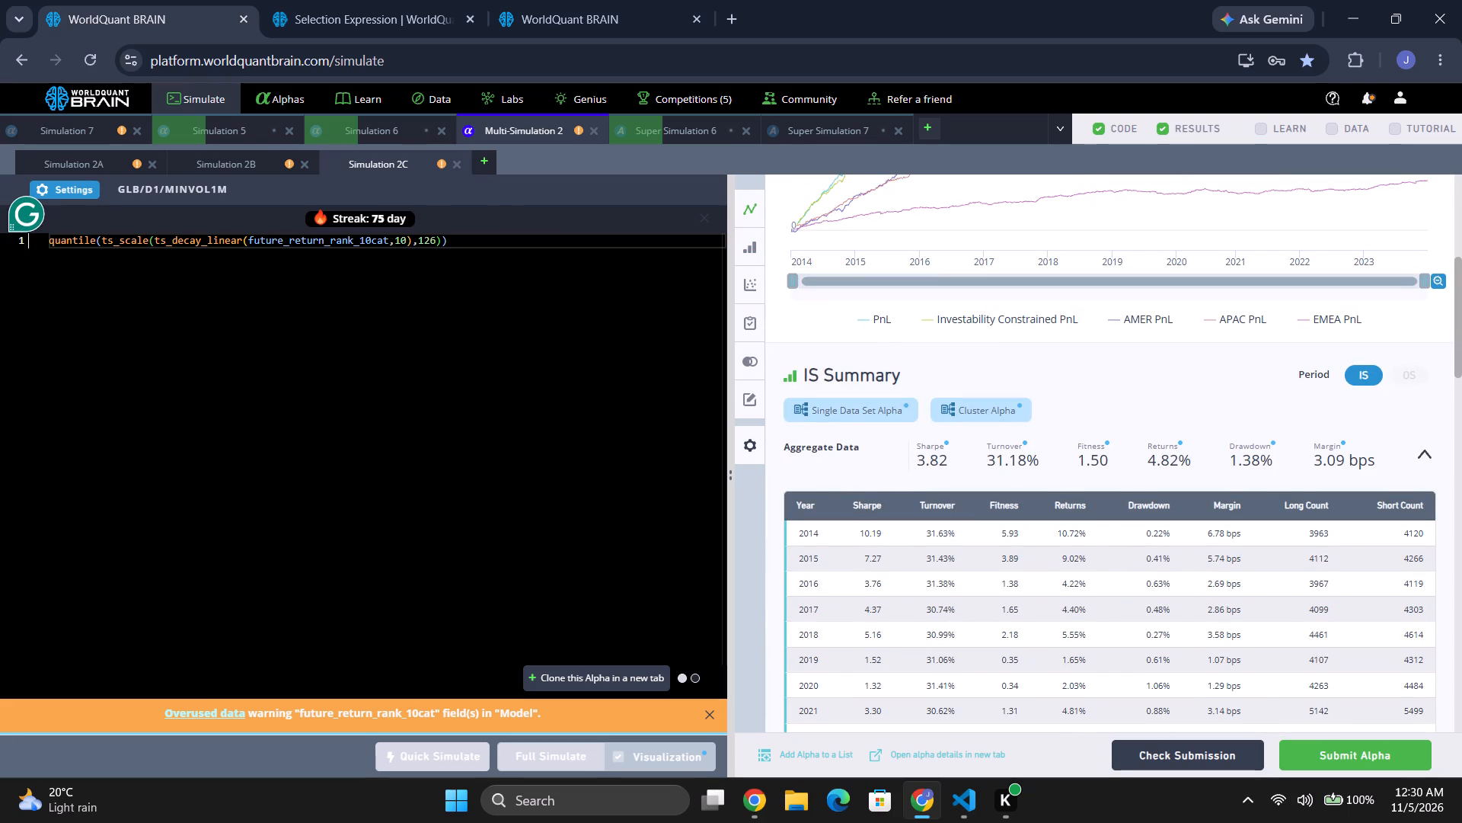
{"action": "left_click", "coordinate": [106, 161]}
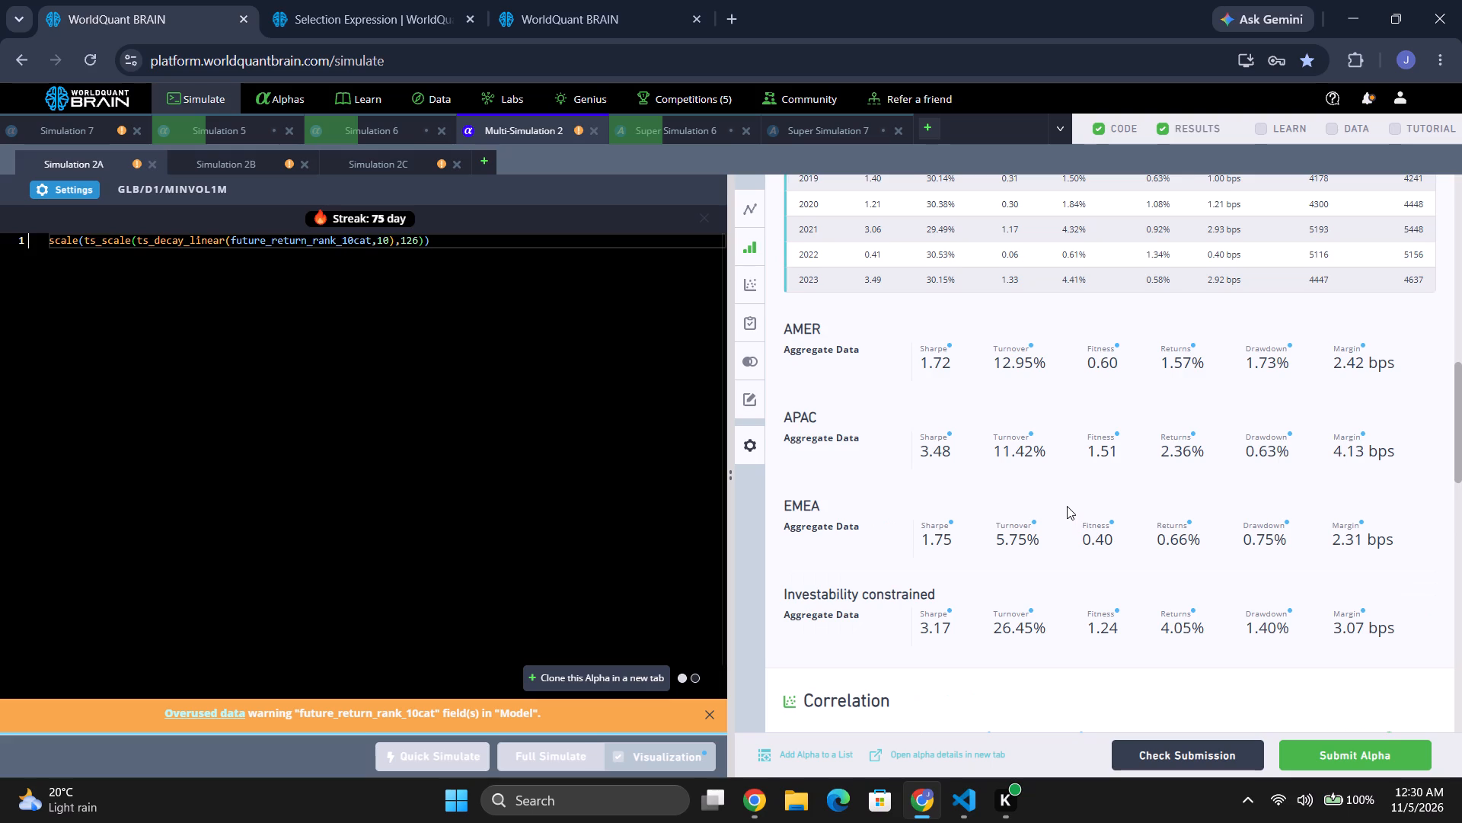
{"action": "scroll", "coordinate": [1023, 469], "scroll_direction": "up", "scroll_amount": 2}
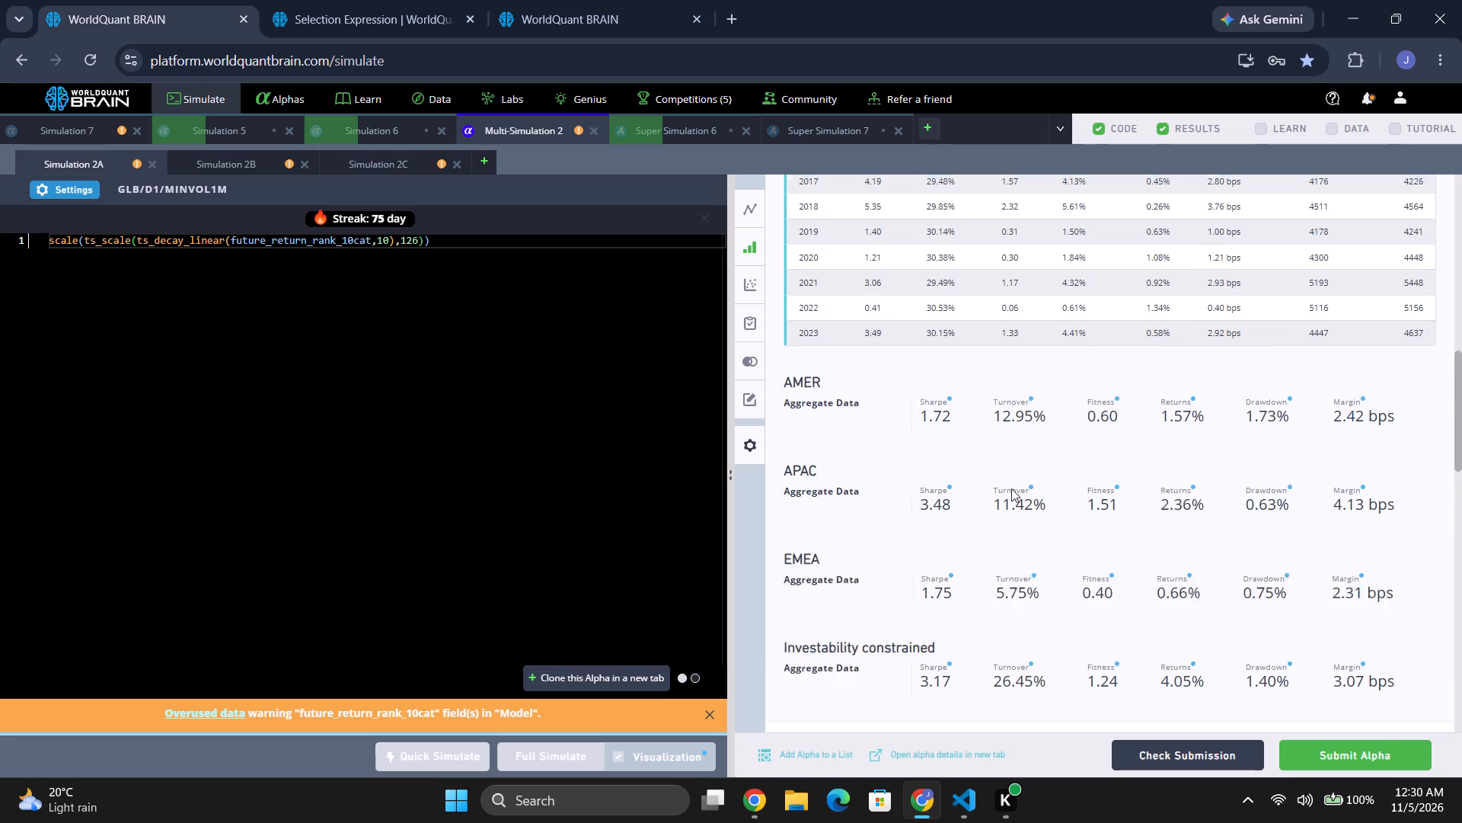
{"action": "scroll", "coordinate": [1011, 488], "scroll_direction": "up", "scroll_amount": 2}
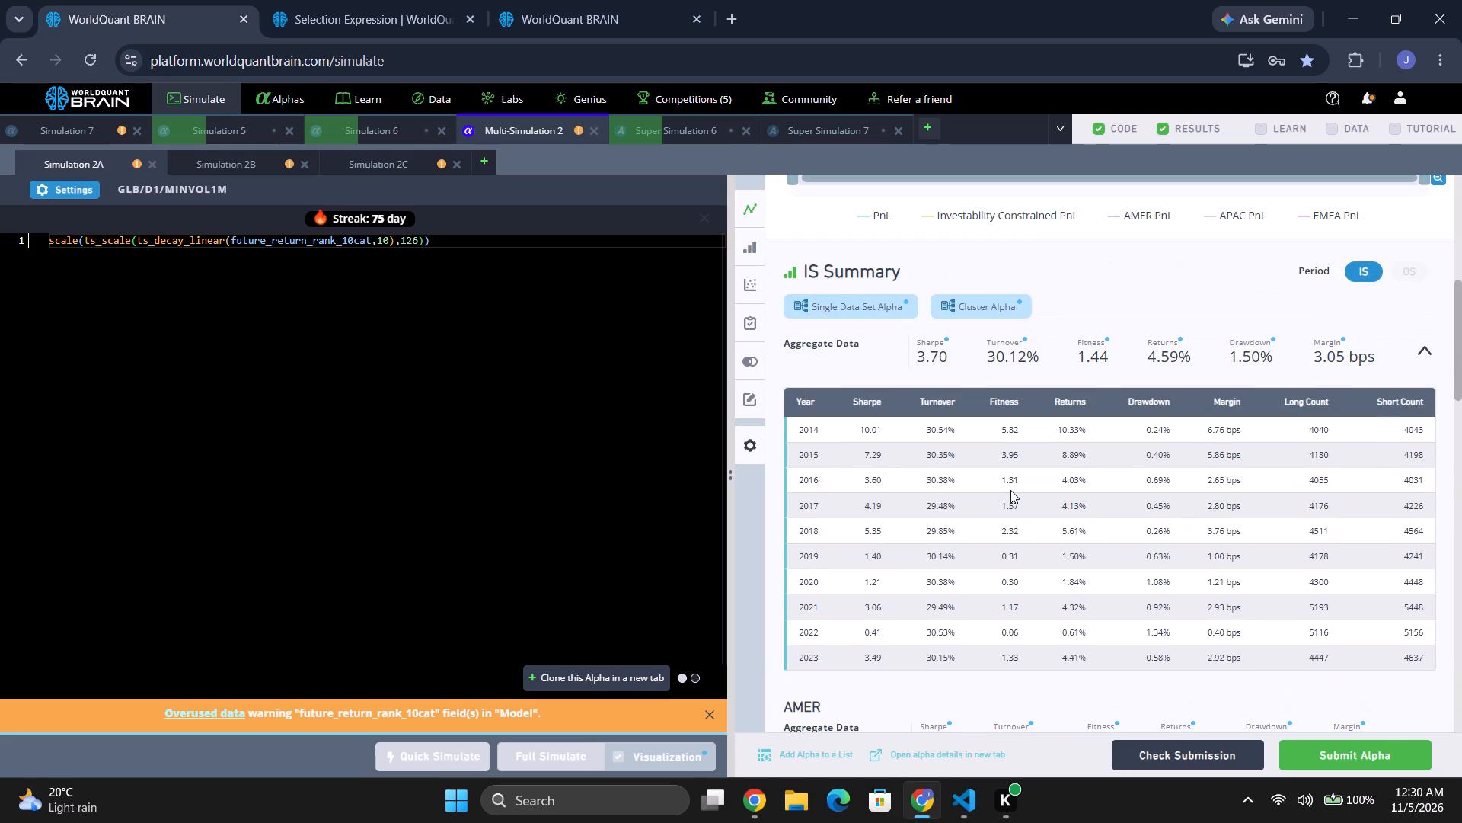
{"action": "scroll", "coordinate": [1010, 486], "scroll_direction": "up", "scroll_amount": 5}
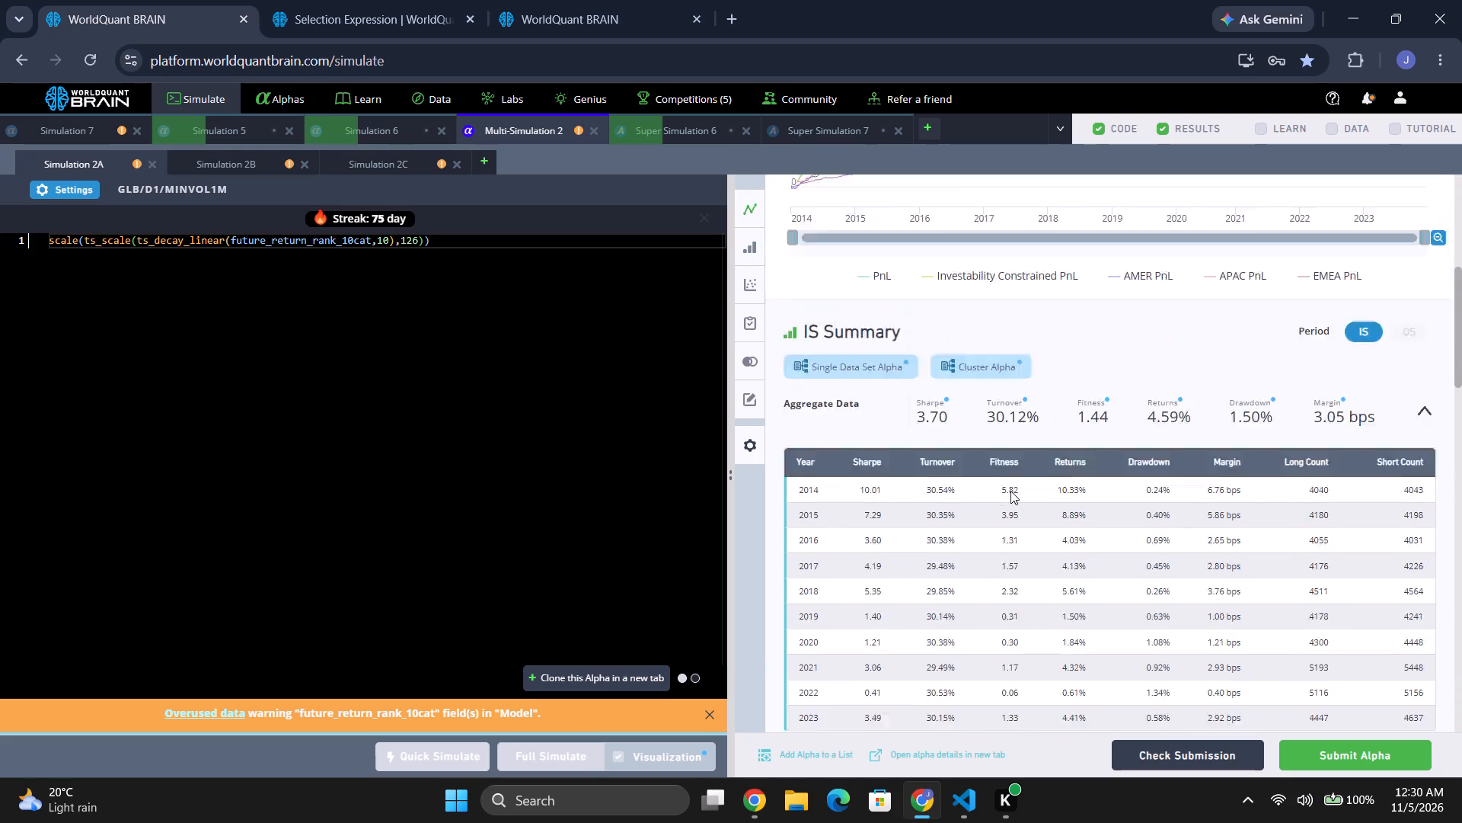
{"action": "scroll", "coordinate": [1114, 537], "scroll_direction": "down", "scroll_amount": 15}
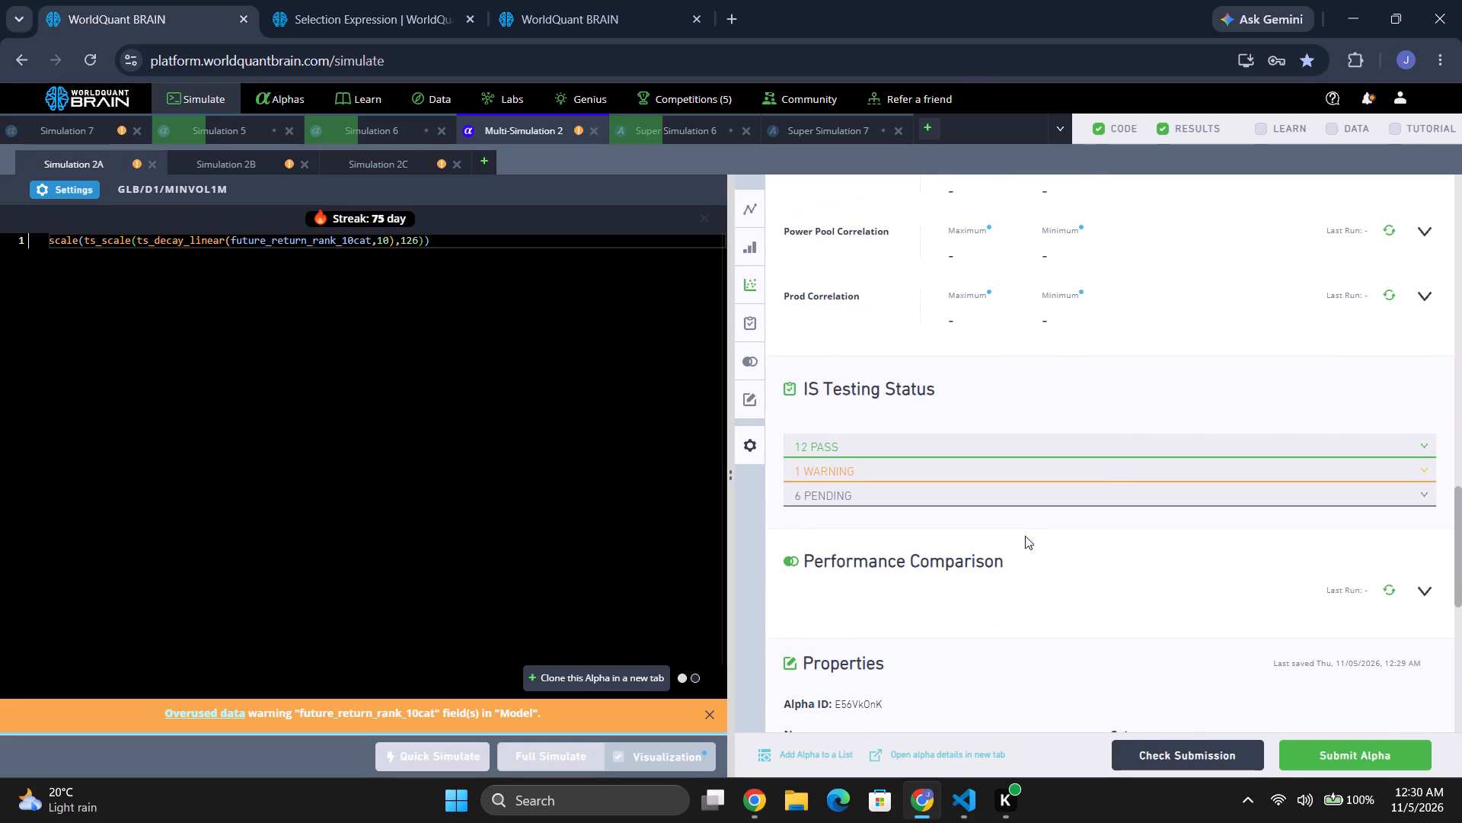
{"action": "left_click", "coordinate": [825, 465]}
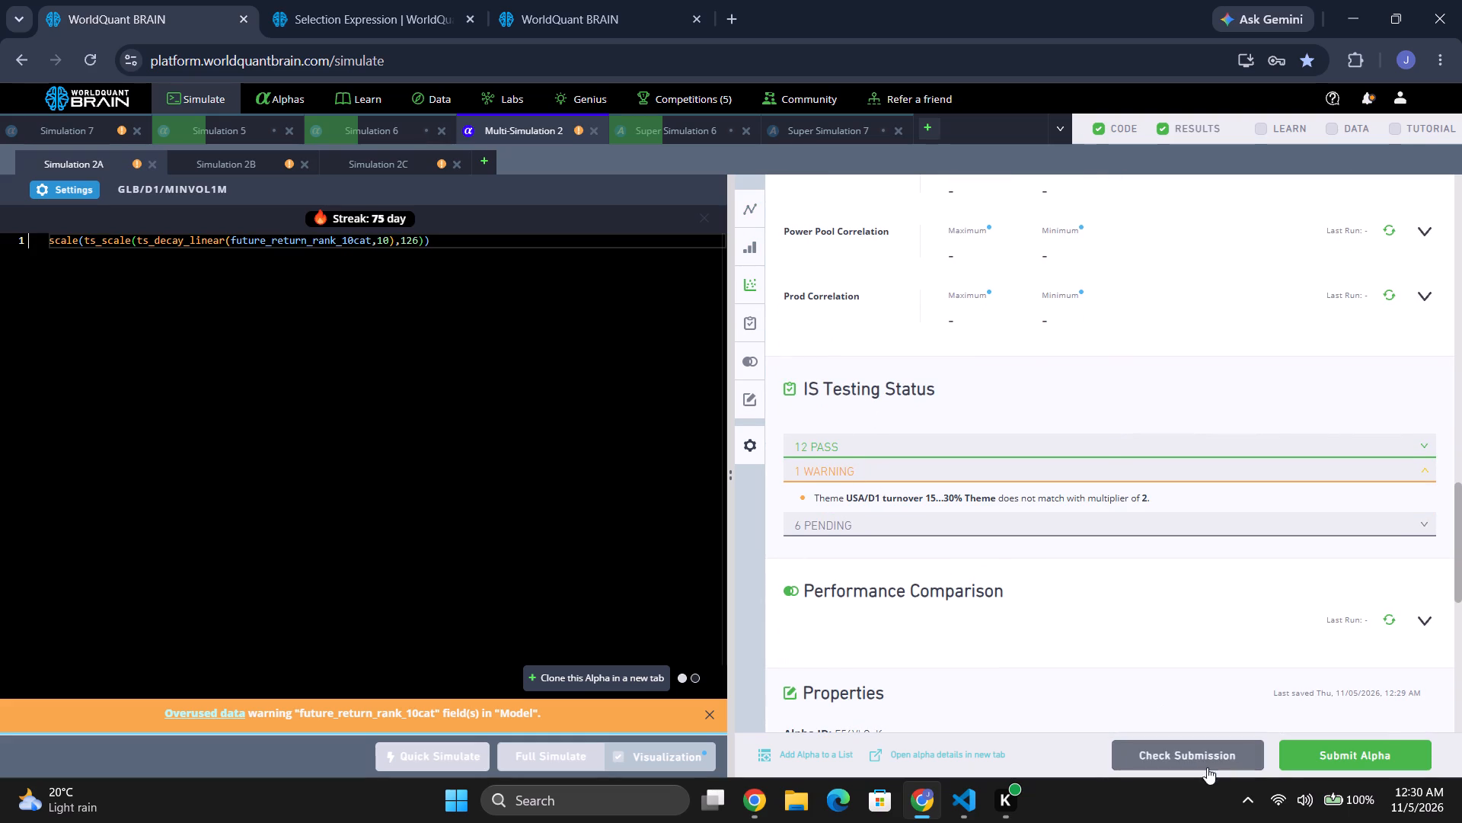
Fill Simulation 2A's description with the saved "Idea: This alpha combines a normalized regional sentiment signal" text and run its submission check.
{"action": "left_click", "coordinate": [1207, 767]}
{"action": "left_click", "coordinate": [994, 546]}
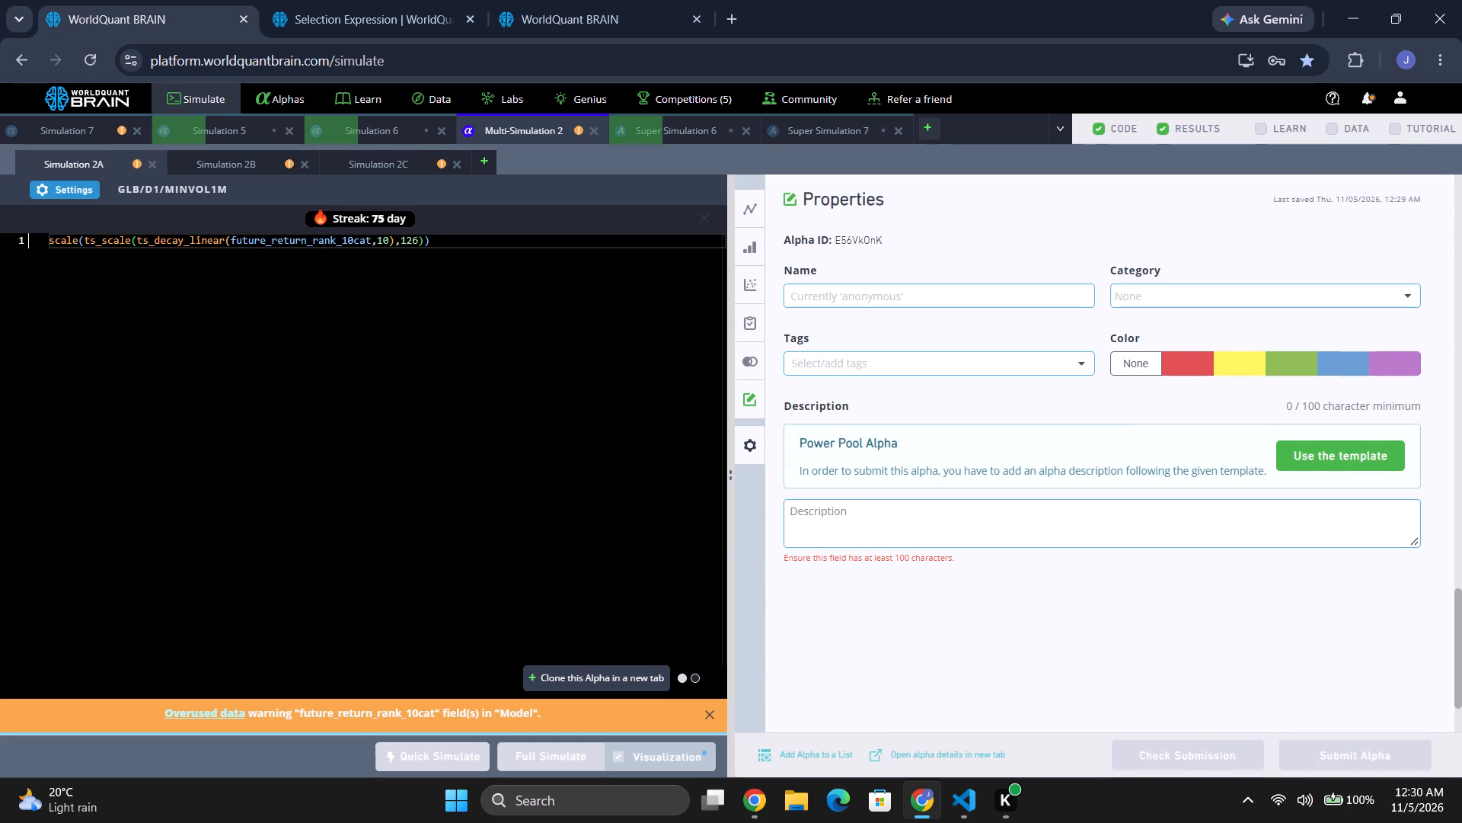
{"action": "key", "text": "ctrl+v"}
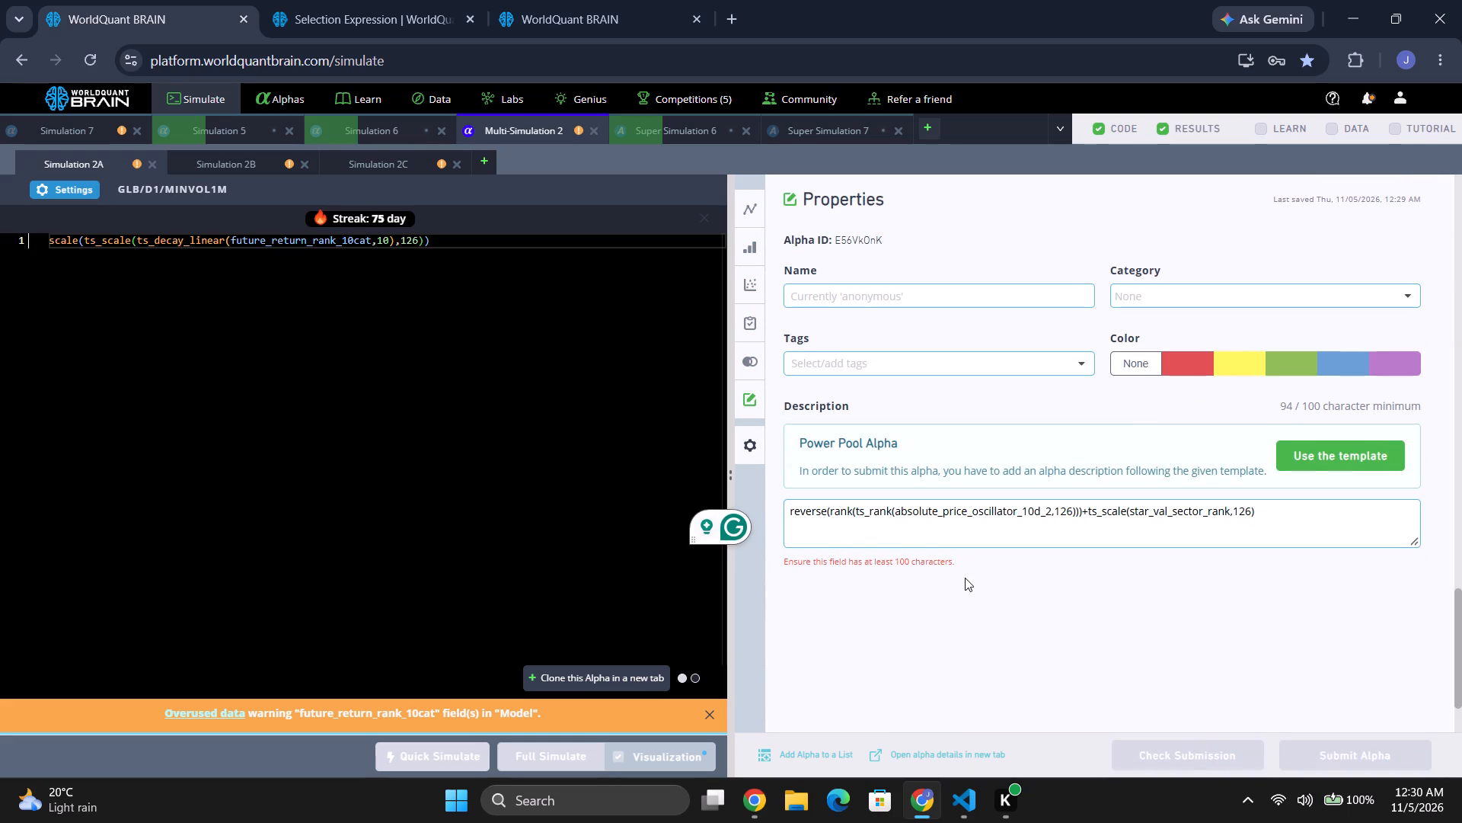
{"action": "key", "text": "ctrl+a"}
{"action": "key", "text": "super+v"}
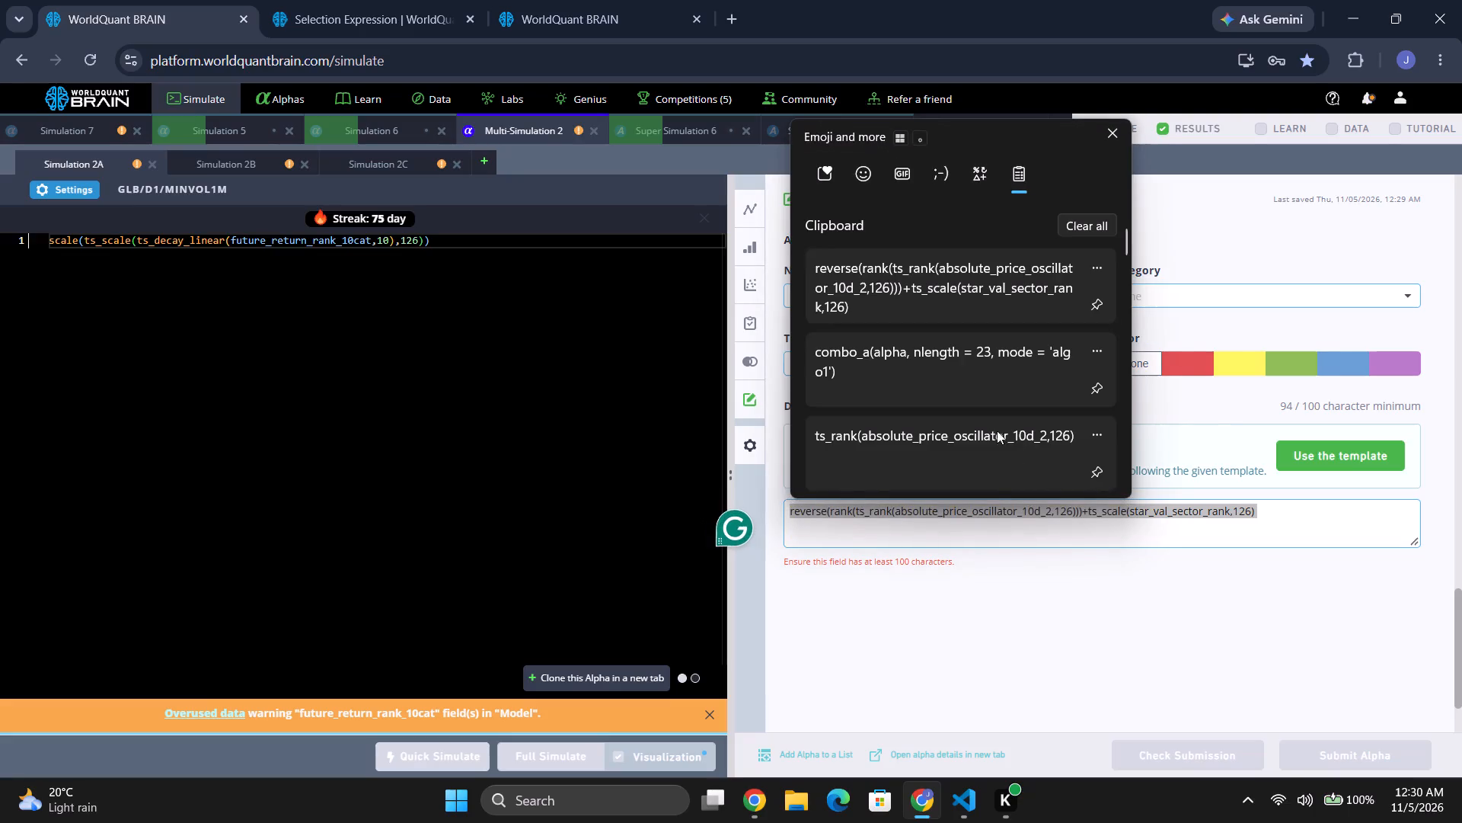
{"action": "scroll", "coordinate": [1006, 364], "scroll_direction": "up", "scroll_amount": 14}
{"action": "left_click_drag", "start_coordinate": [1129, 242], "coordinate": [1129, 341]}
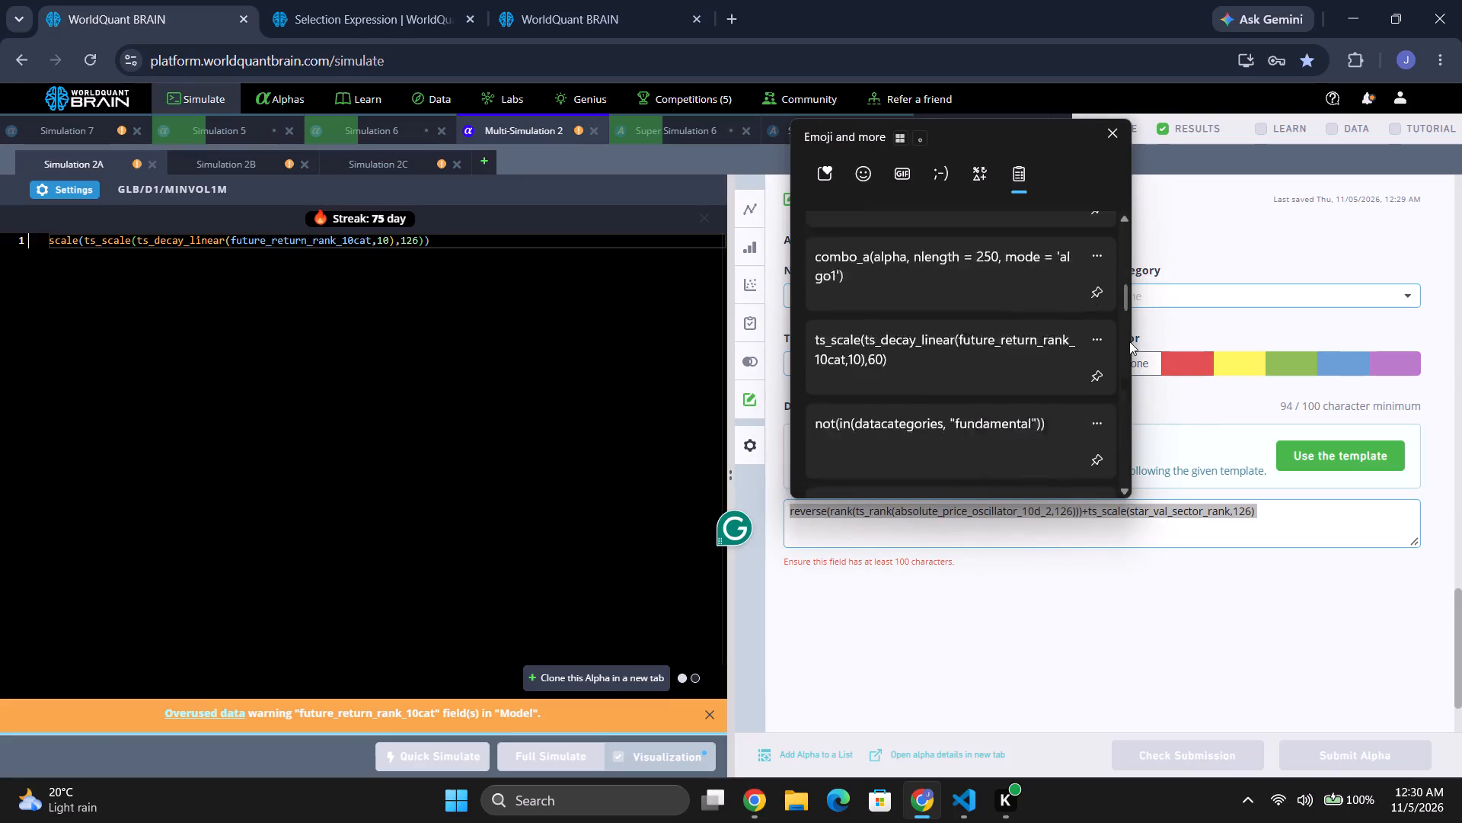
{"action": "left_click_drag", "start_coordinate": [1129, 341], "coordinate": [1151, 478]}
{"action": "left_click", "coordinate": [960, 332]}
{"action": "key", "text": "ctrl+v"}
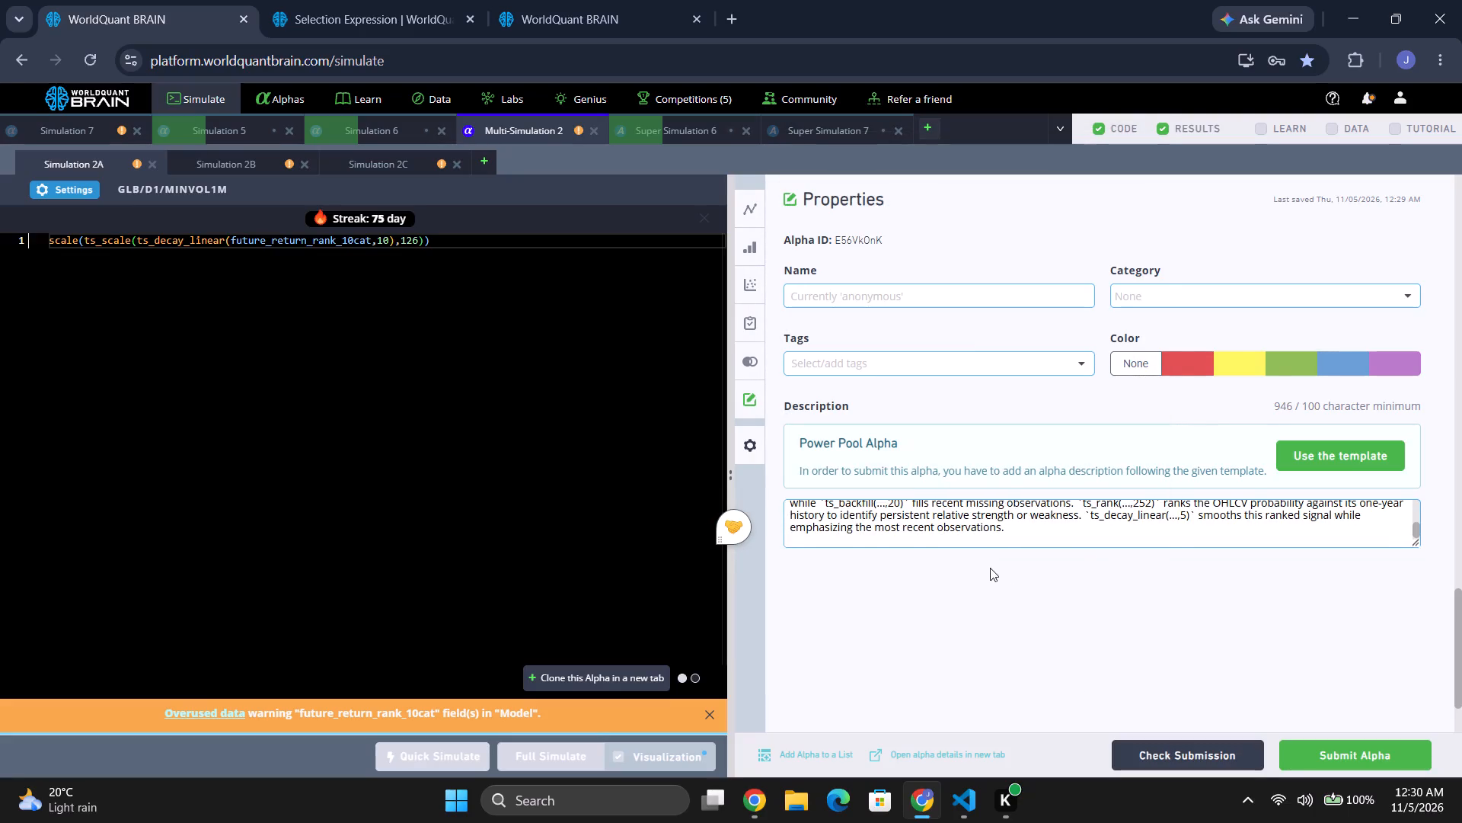
{"action": "key", "text": "BackSpace"}
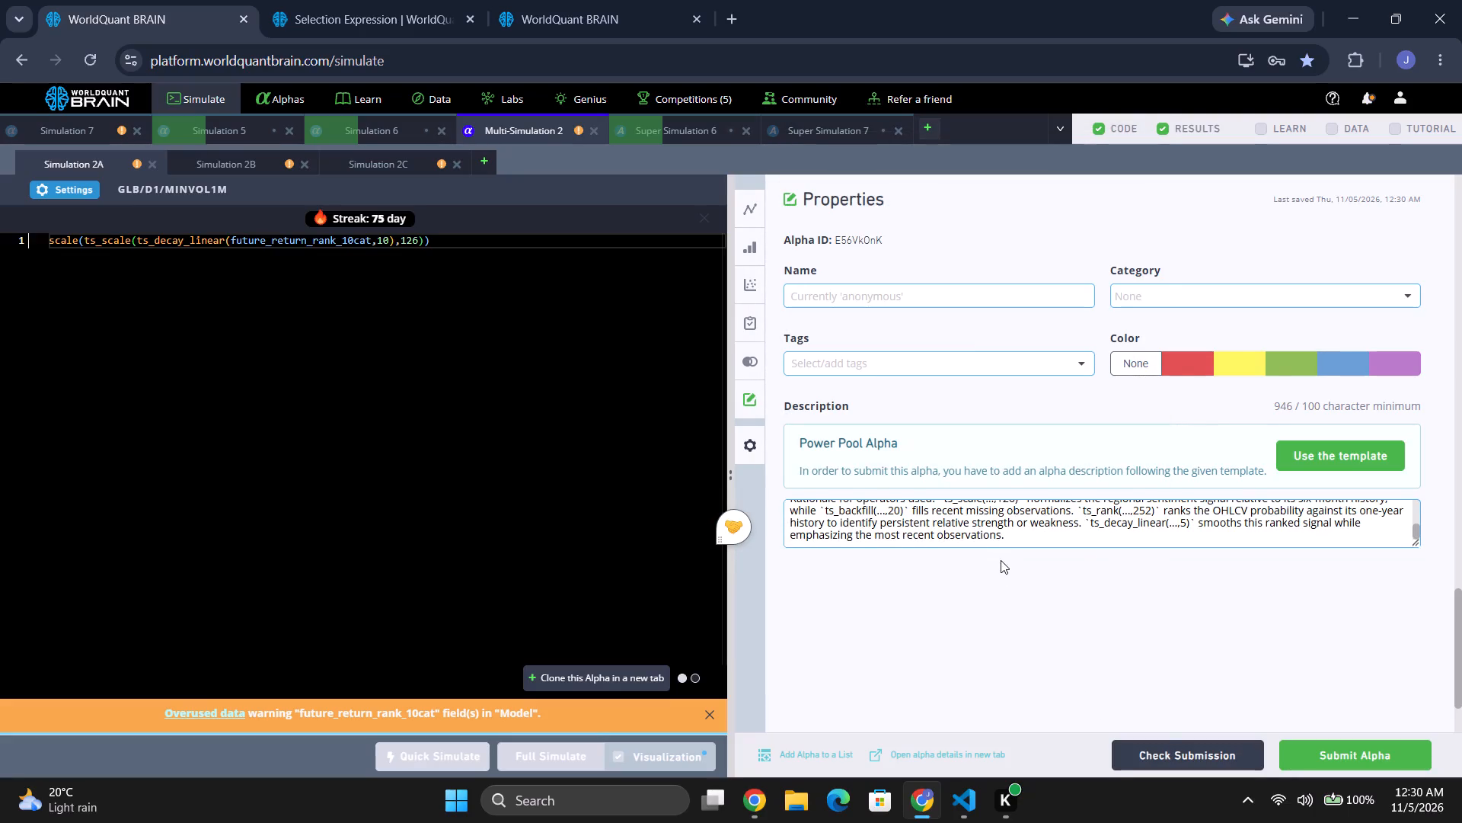
{"action": "left_click", "coordinate": [1190, 750]}
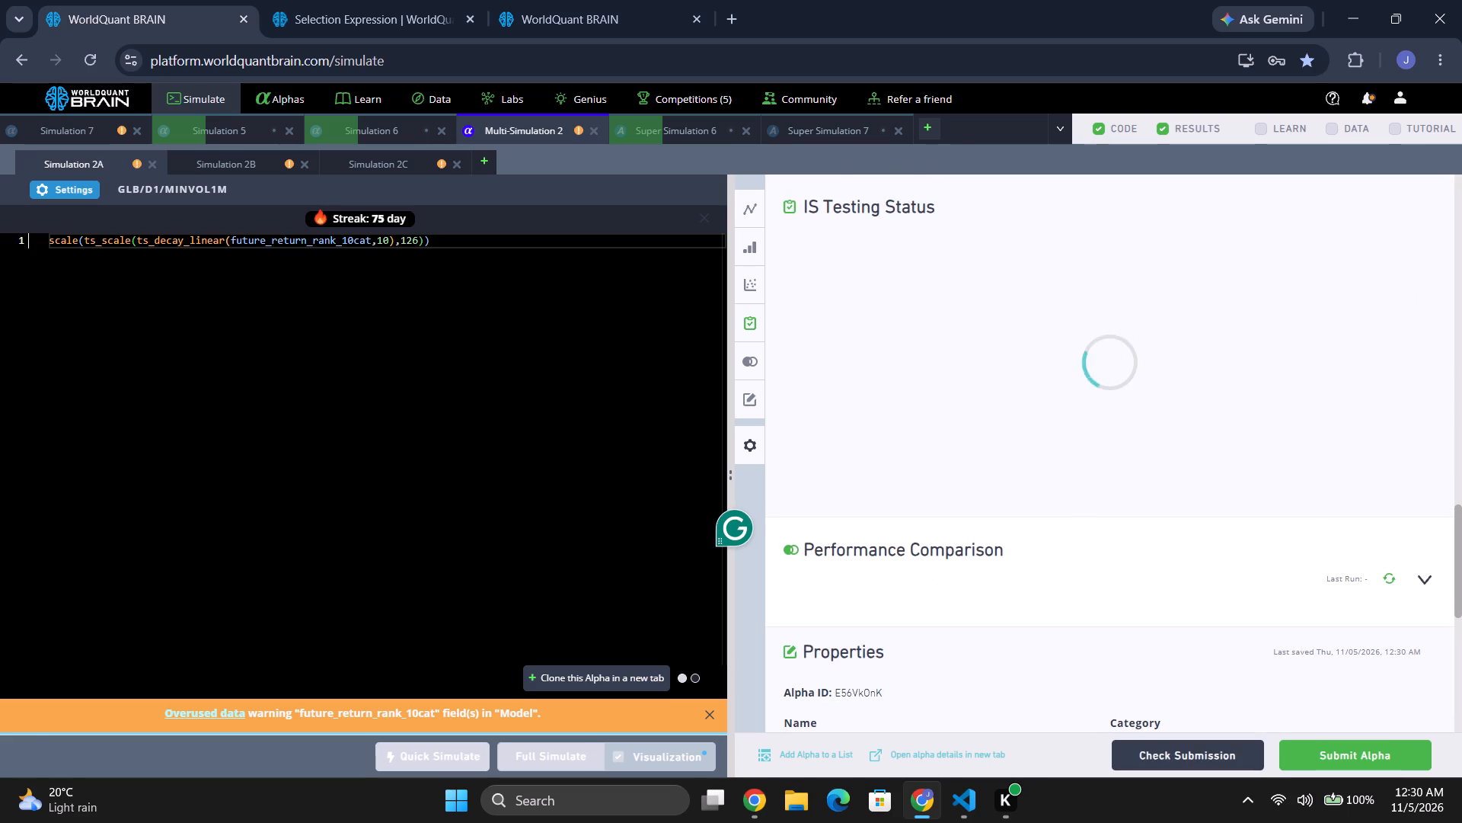
Add the same saved description to Simulation 2B, the zscore variant, and run its submission check.
{"action": "left_click", "coordinate": [241, 162]}
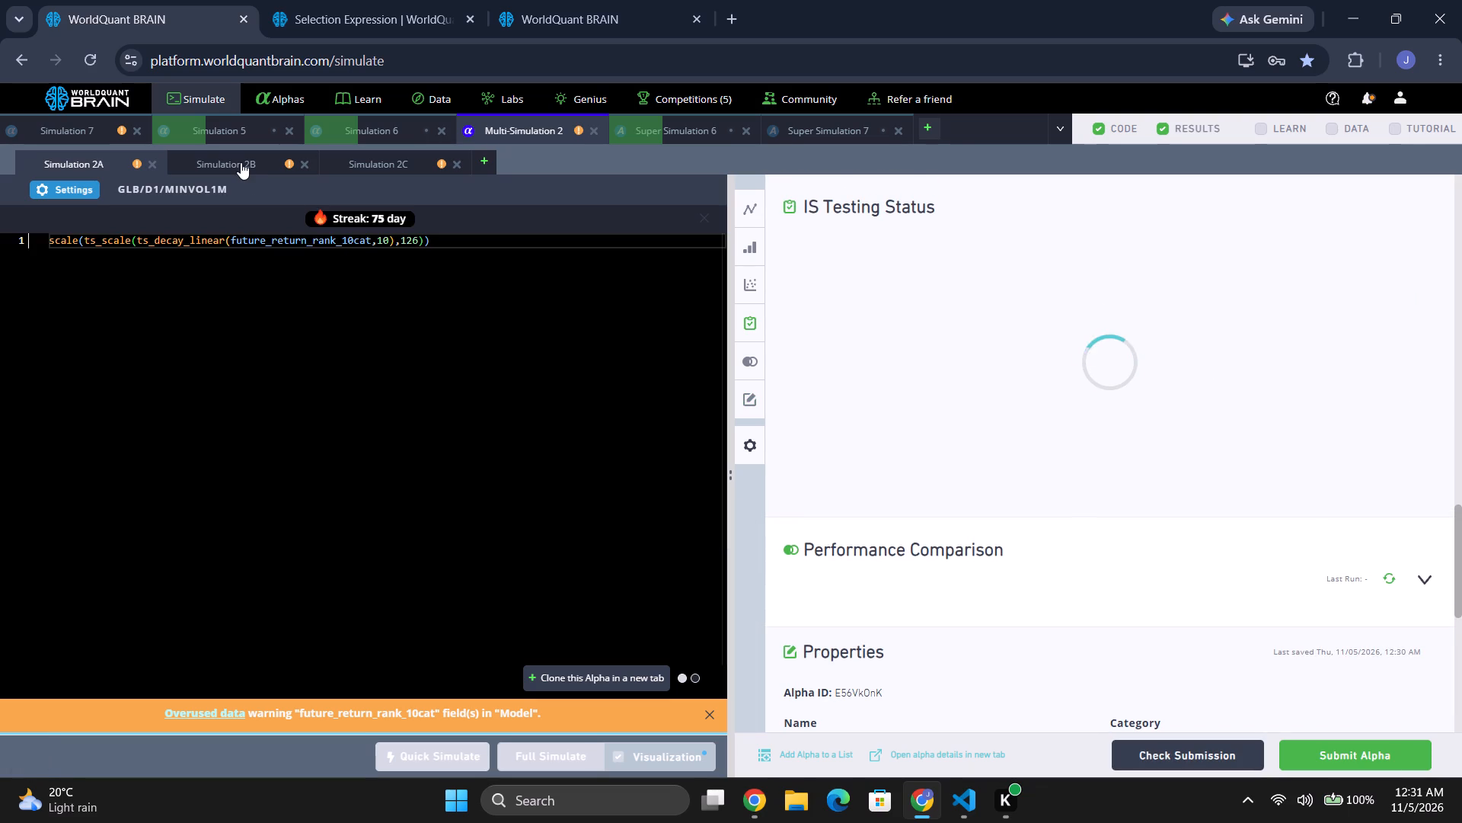
{"action": "scroll", "coordinate": [921, 551], "scroll_direction": "down", "scroll_amount": 8}
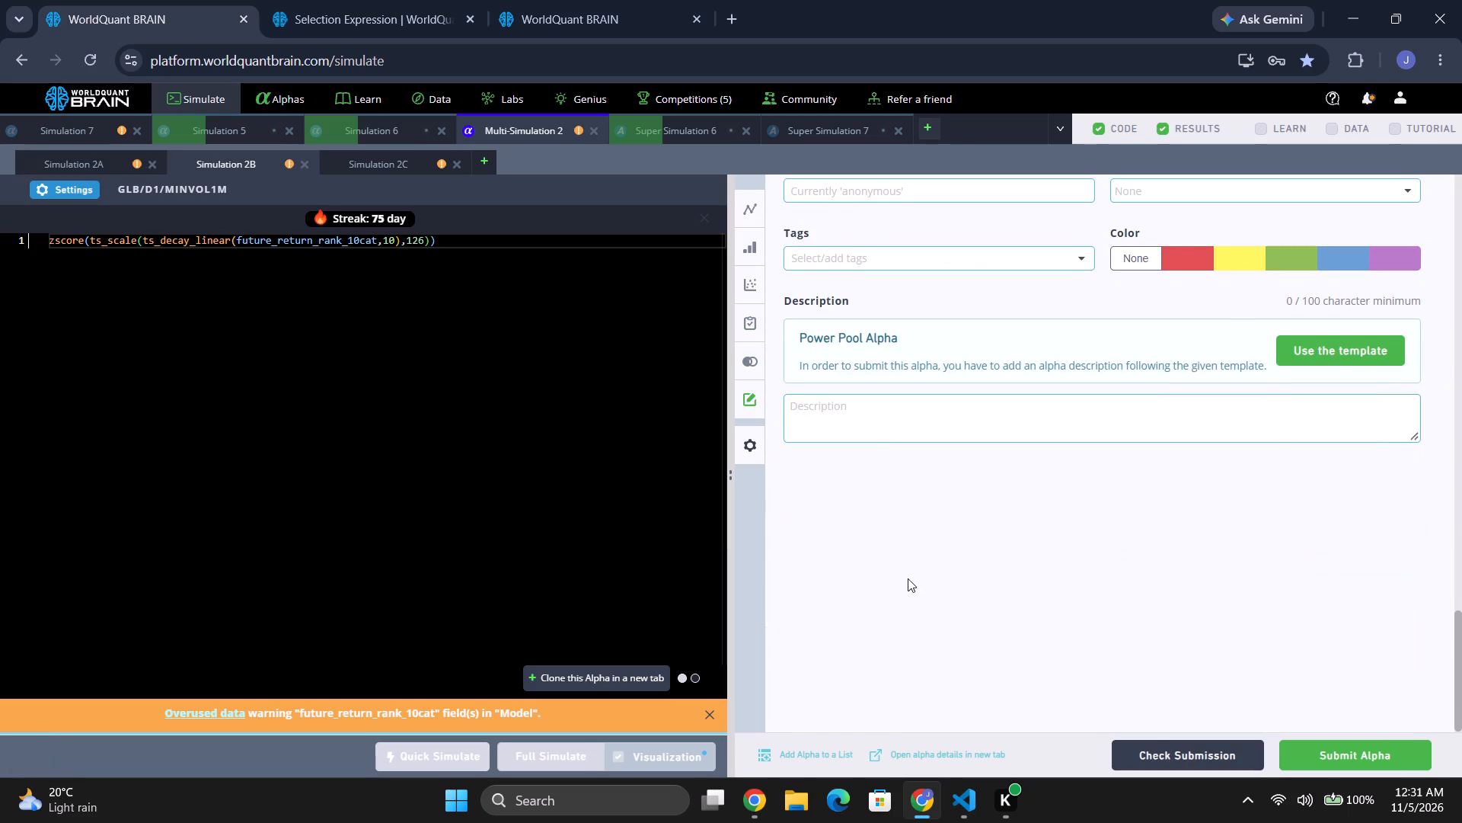
{"action": "left_click", "coordinate": [845, 401]}
{"action": "key", "text": "ctrl+v"}
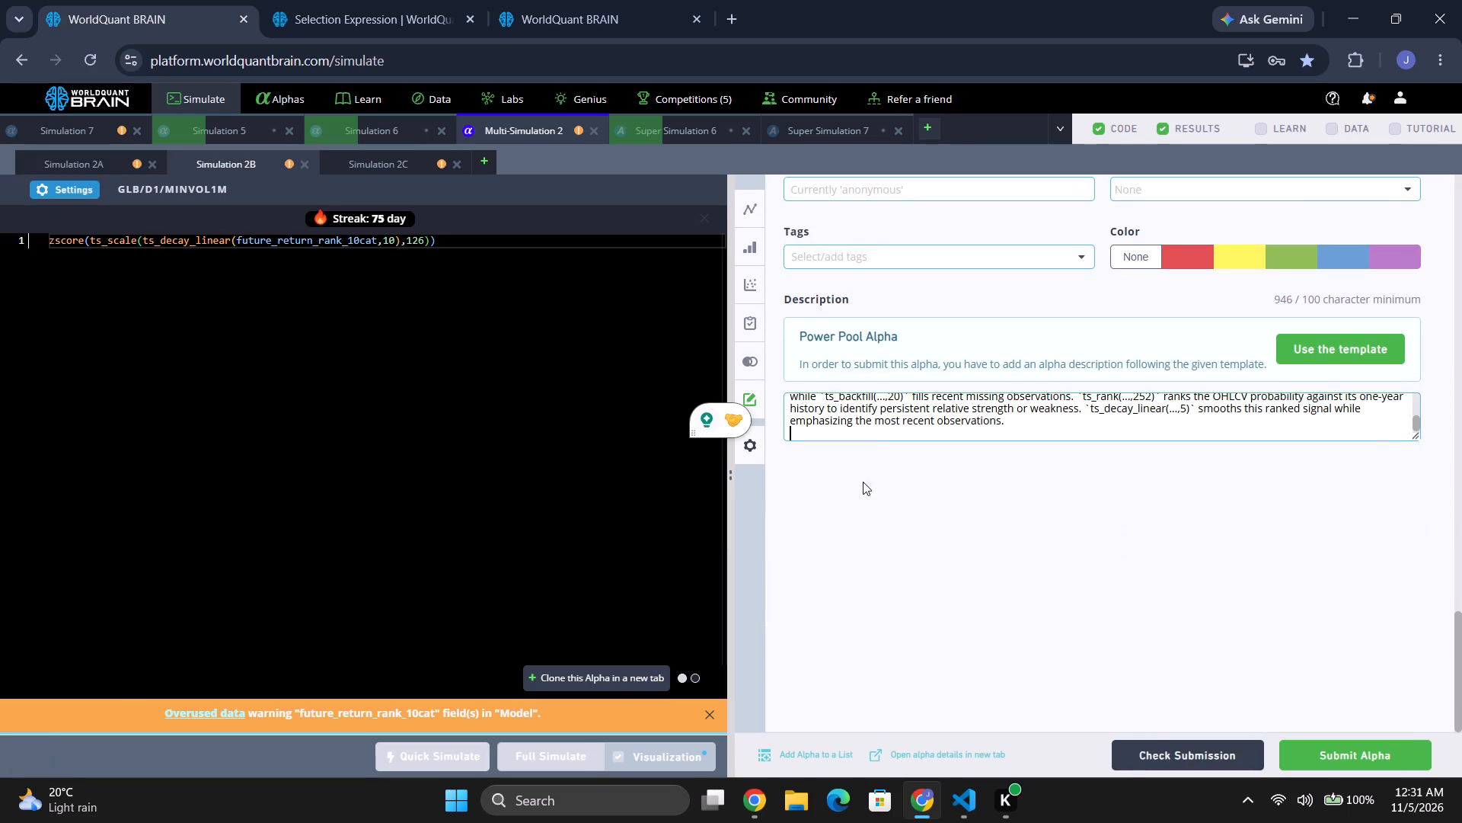
{"action": "left_click", "coordinate": [1141, 748]}
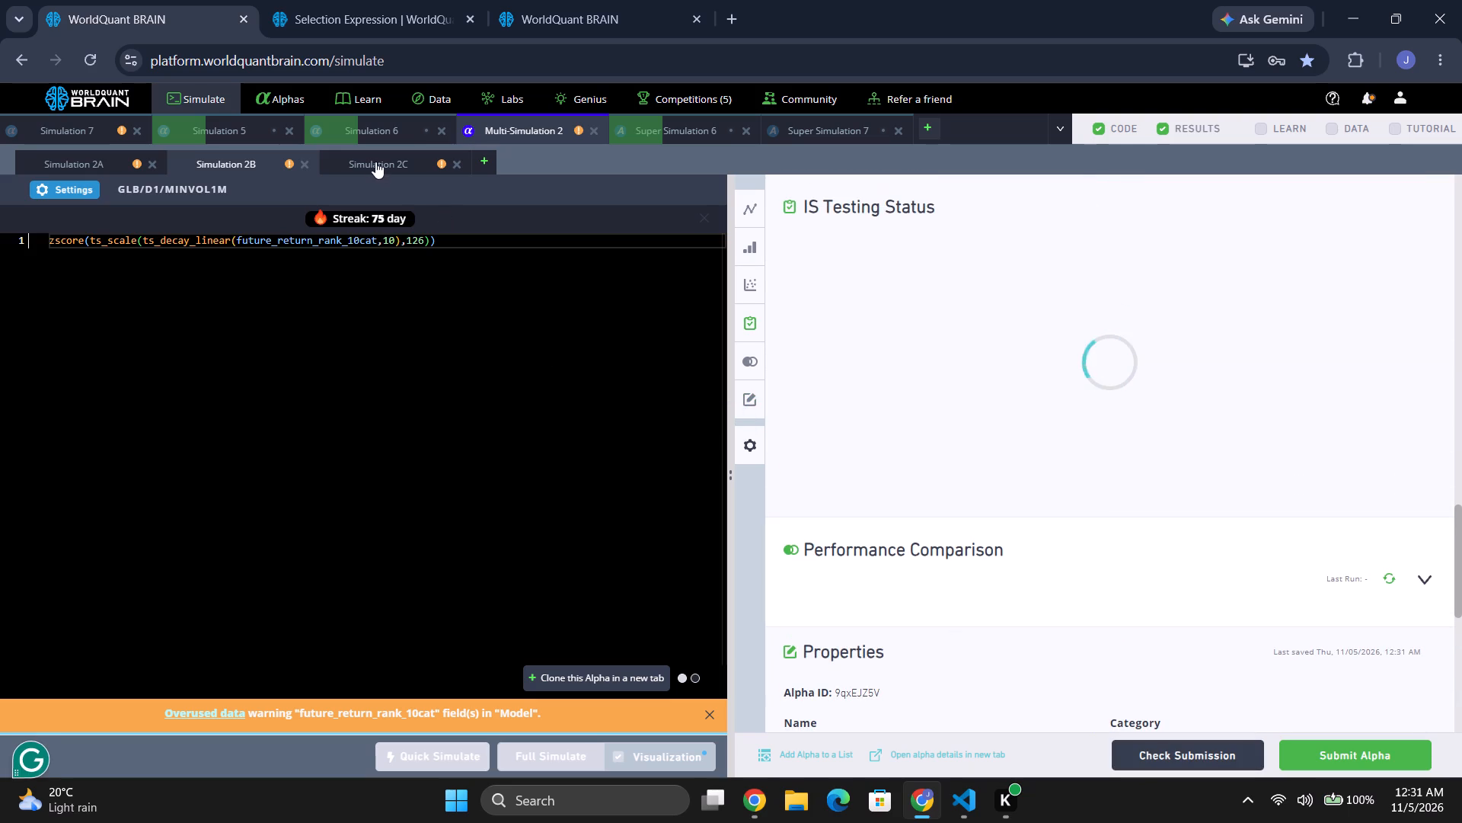
Add the same saved description to Simulation 2C, the quantile variant, and run its submission check.
{"action": "left_click", "coordinate": [376, 161]}
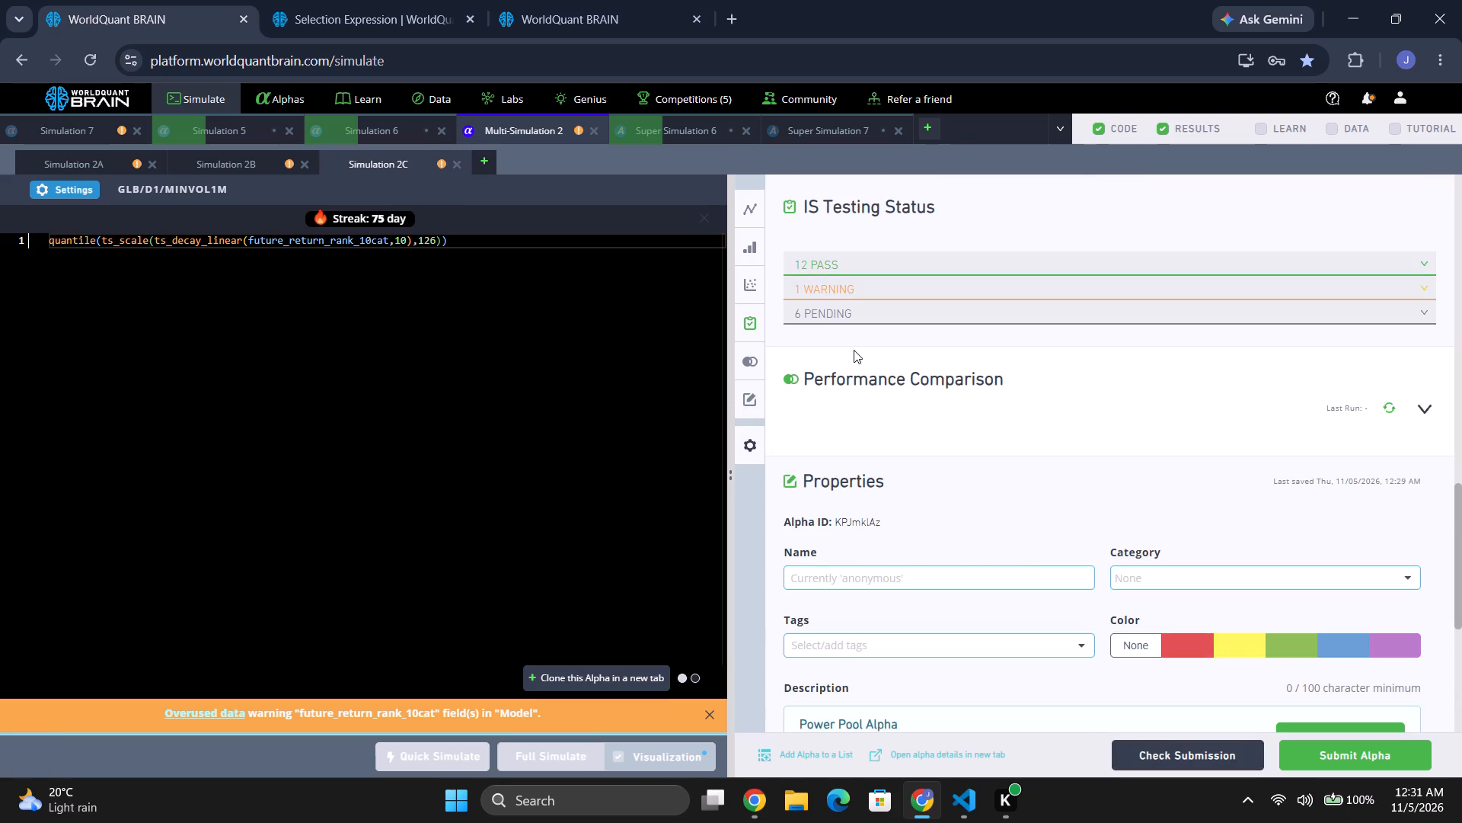
{"action": "scroll", "coordinate": [1017, 572], "scroll_direction": "down", "scroll_amount": 8}
{"action": "left_click", "coordinate": [870, 408]}
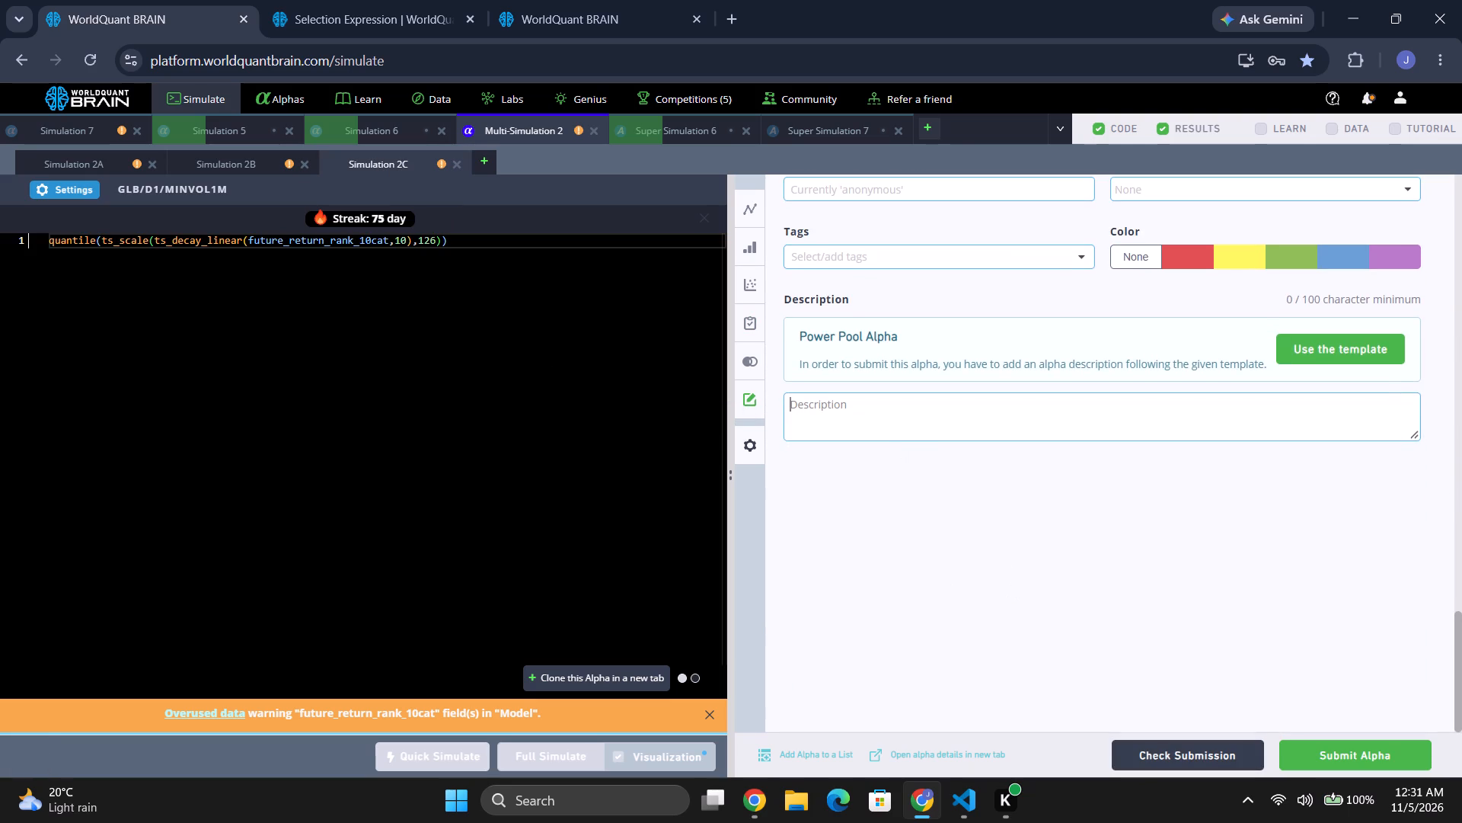
{"action": "key", "text": "ctrl+v"}
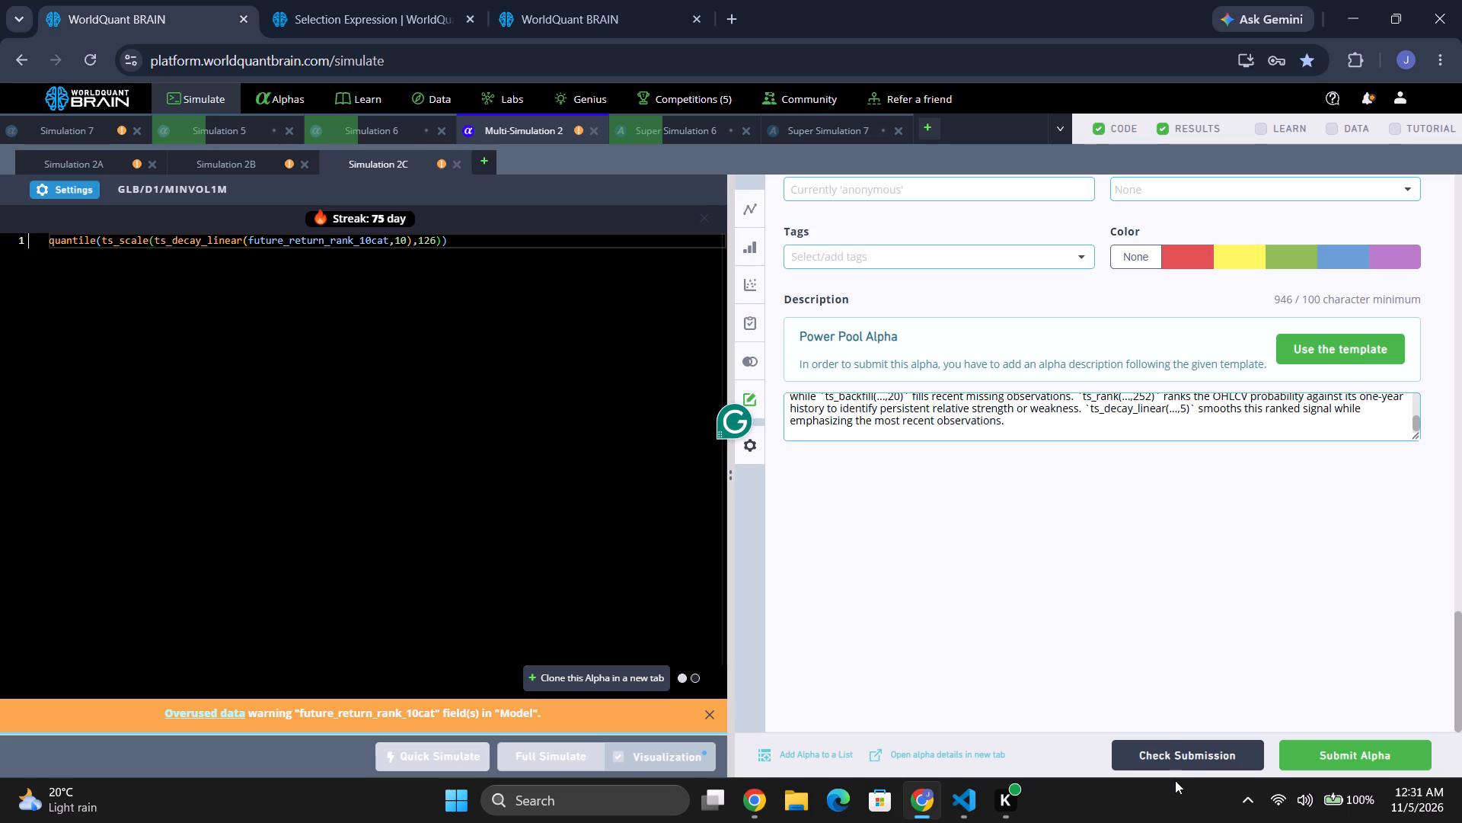
{"action": "left_click", "coordinate": [1184, 755]}
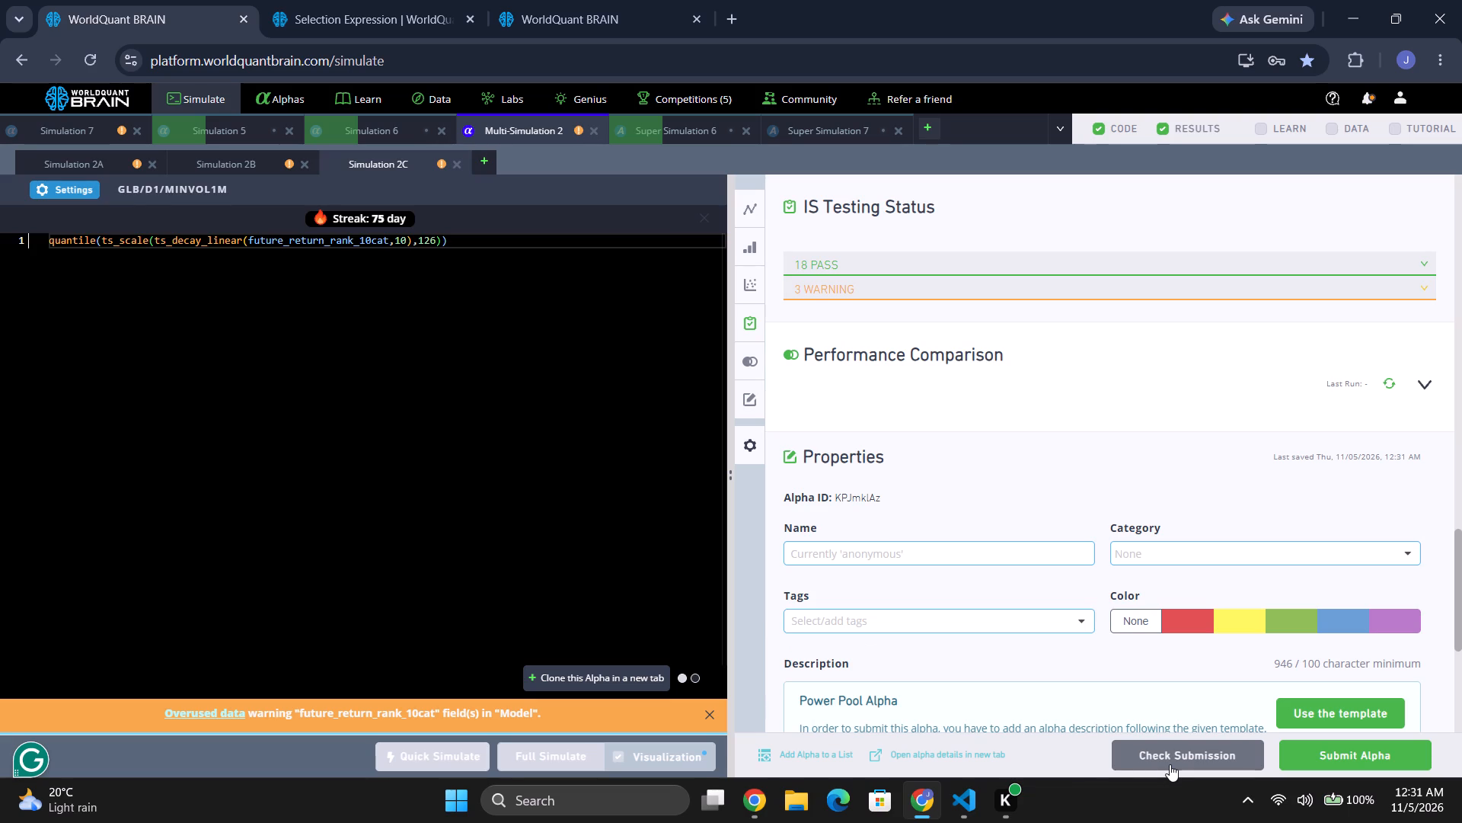
Set the decay to 2 in the settings of Simulation 2C and Simulation 2B, applying each change.
{"action": "left_click", "coordinate": [62, 189]}
{"action": "left_click_drag", "start_coordinate": [46, 520], "coordinate": [0, 517]}
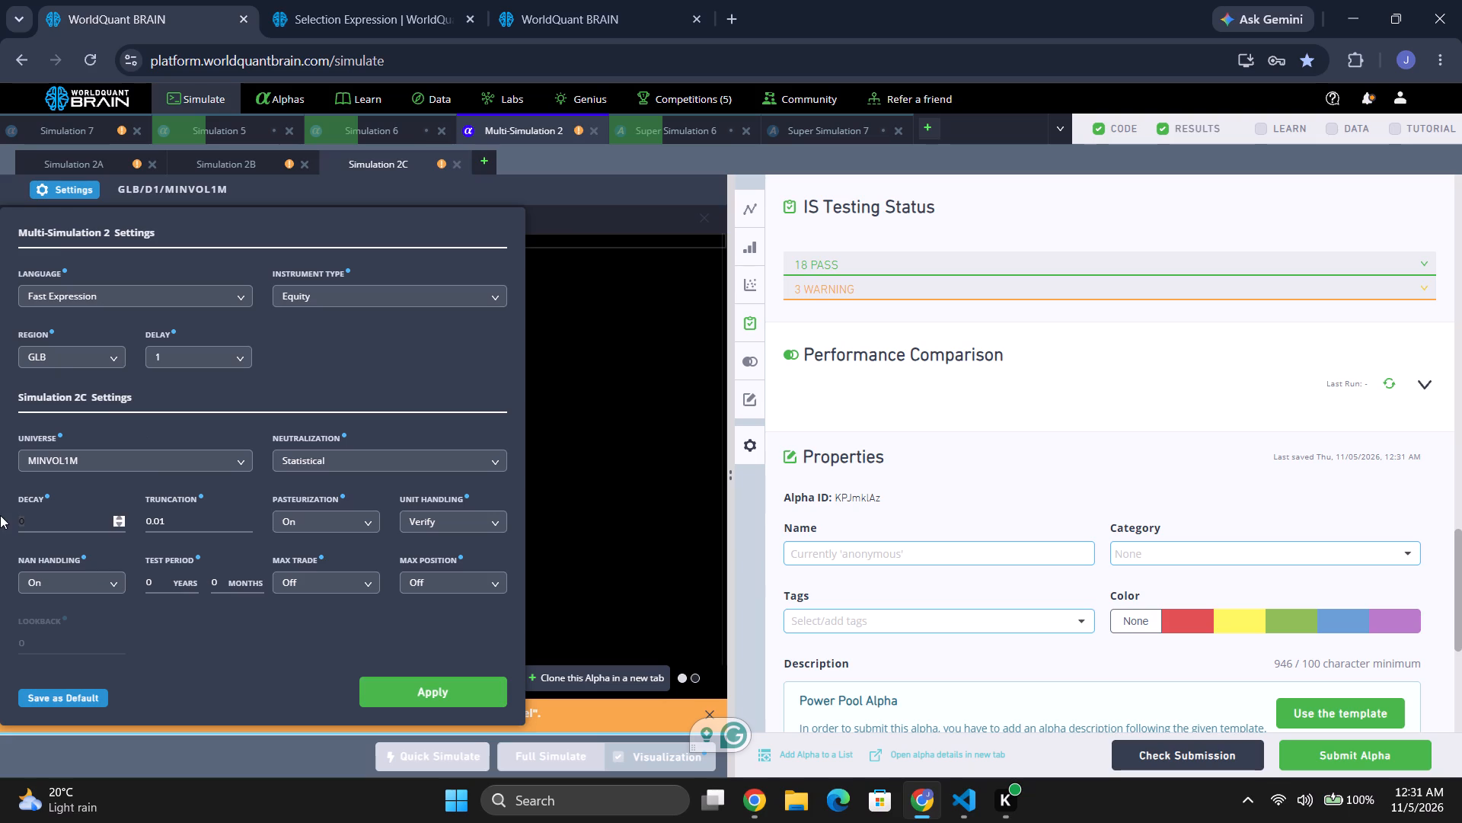
{"action": "key", "text": "2"}
{"action": "left_click", "coordinate": [423, 687]}
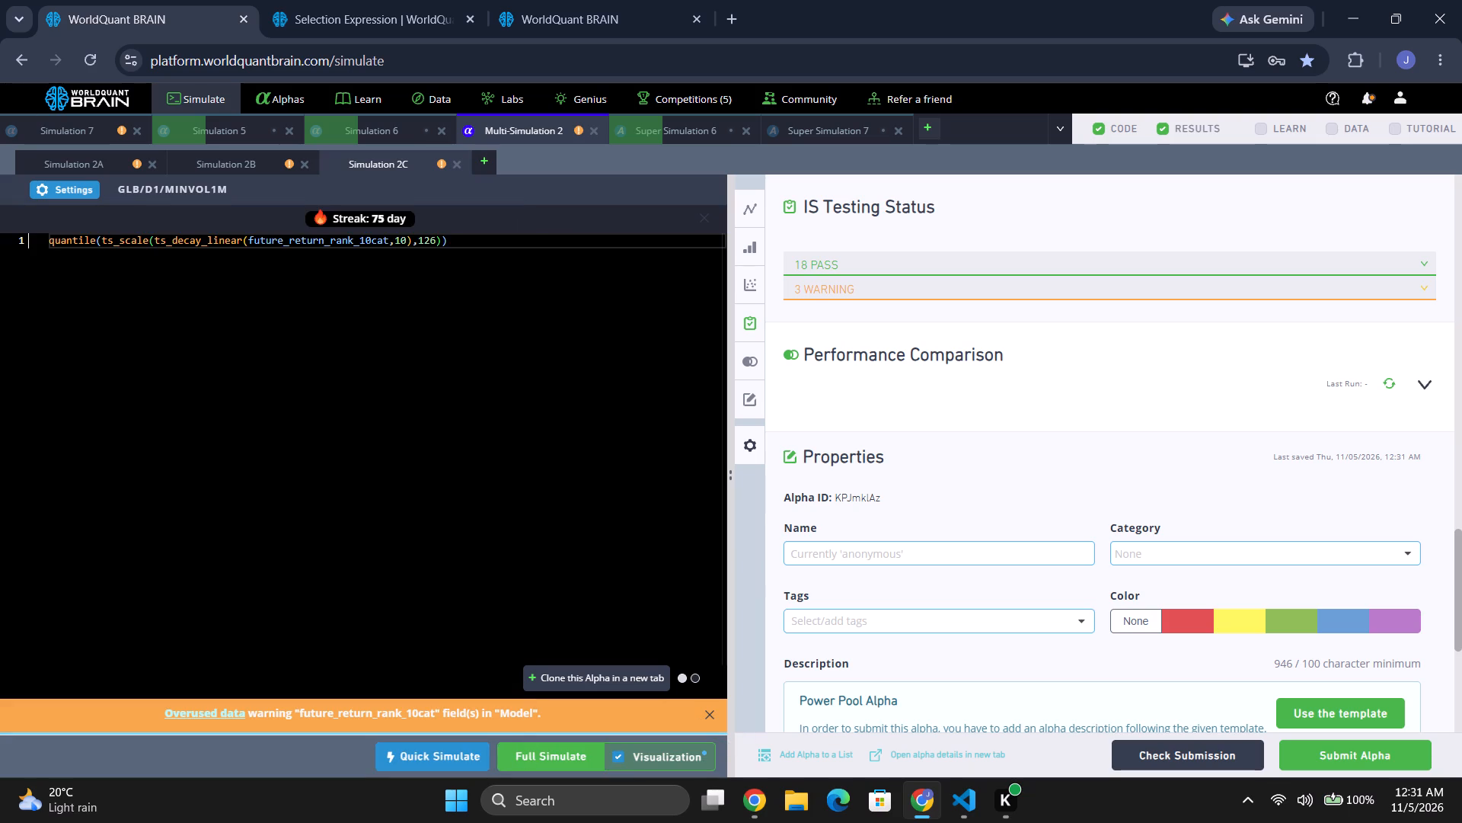
{"action": "left_click", "coordinate": [226, 161]}
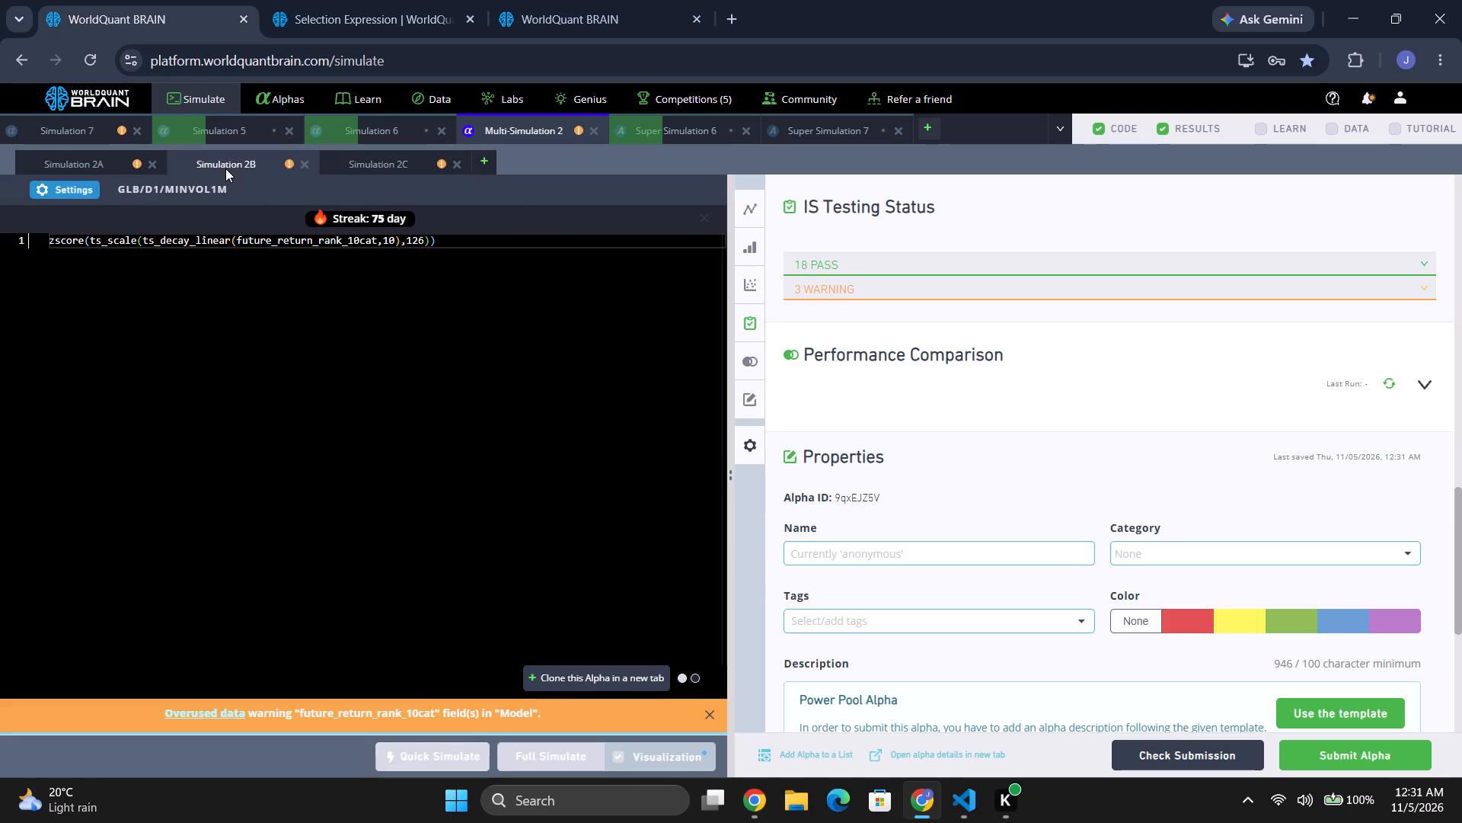
{"action": "left_click", "coordinate": [68, 194]}
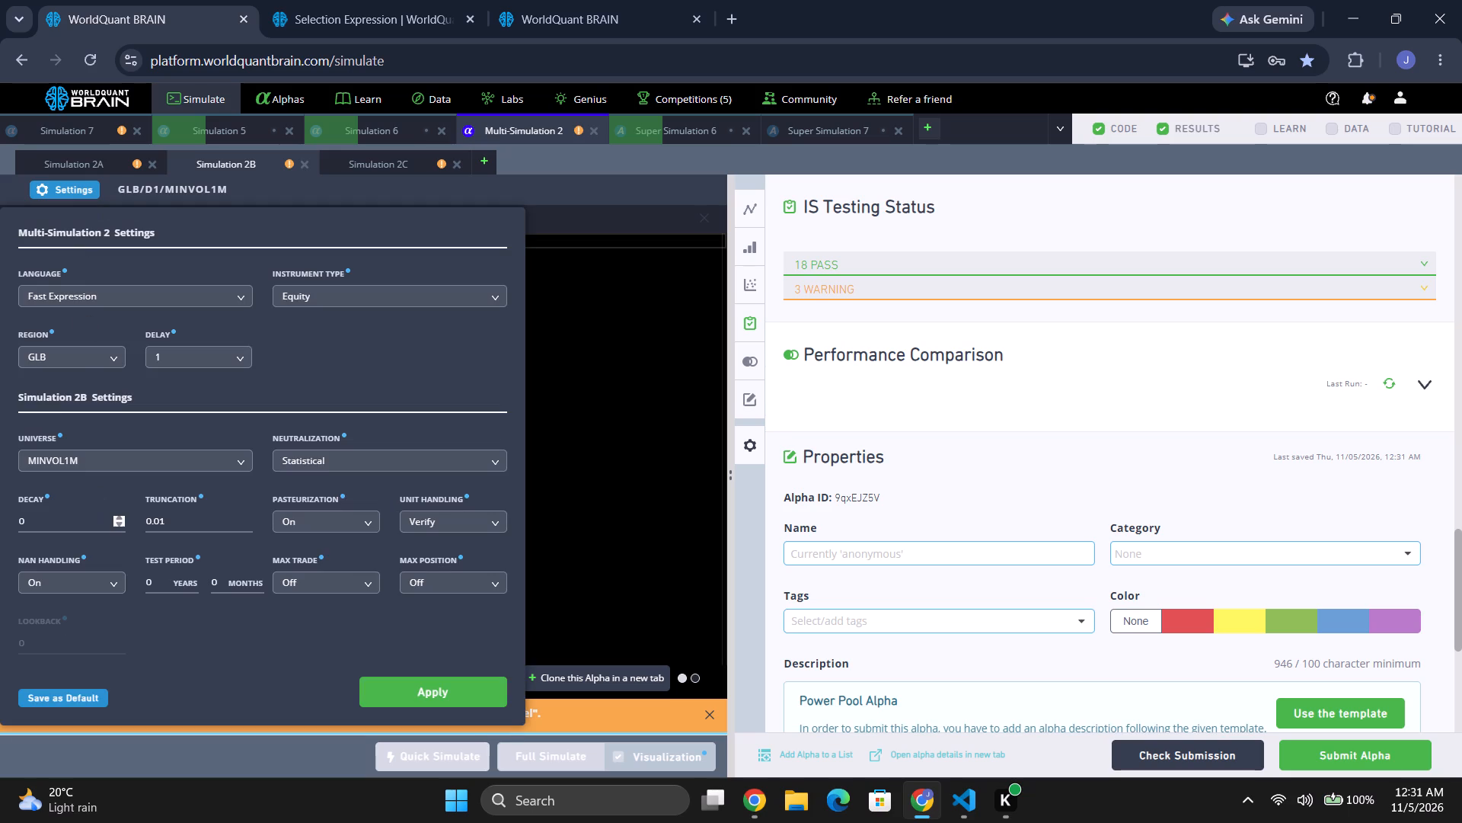
{"action": "left_click_drag", "start_coordinate": [59, 521], "coordinate": [0, 525]}
{"action": "key", "text": "2"}
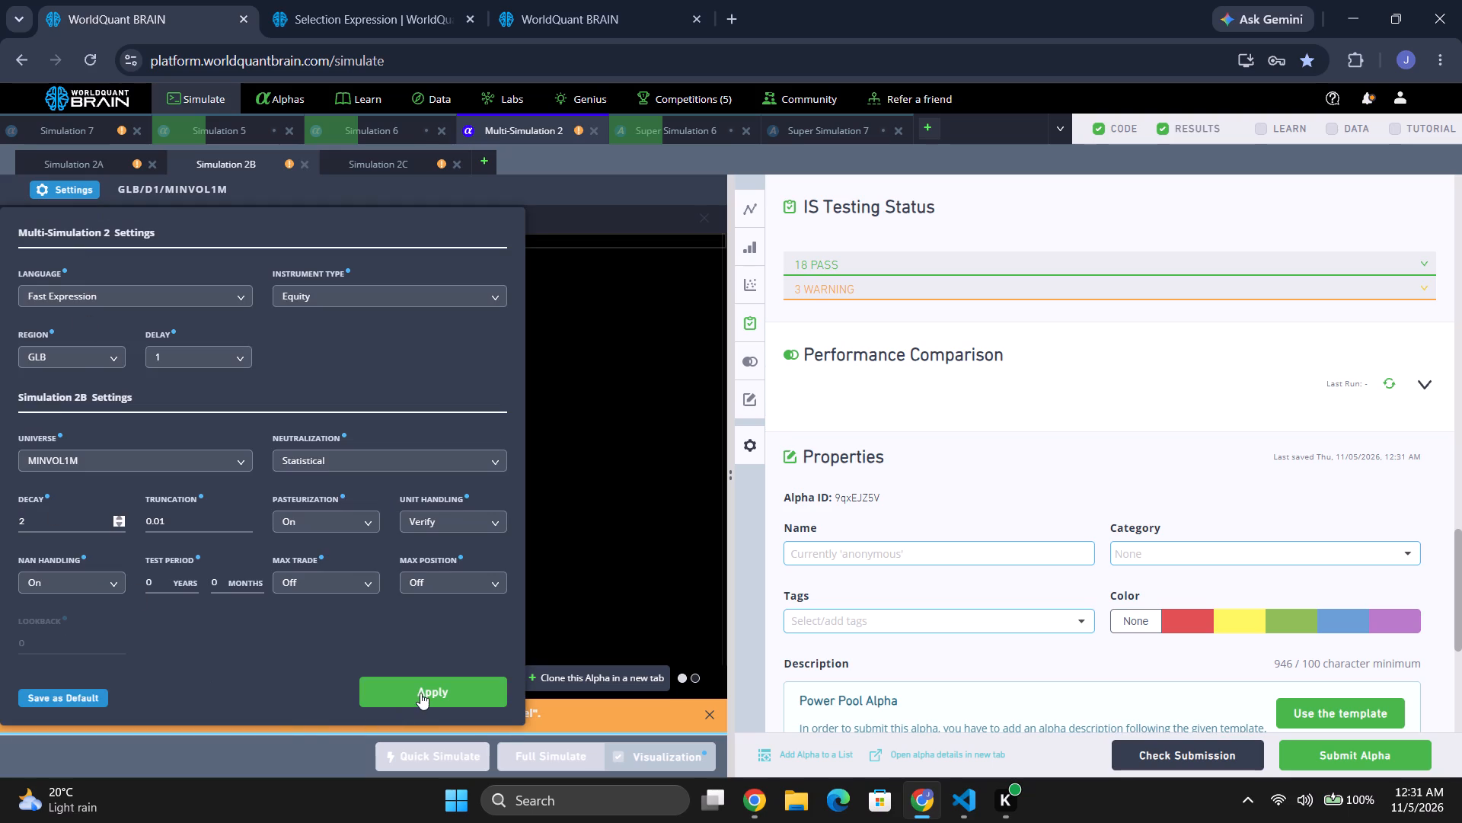
{"action": "left_click", "coordinate": [420, 693]}
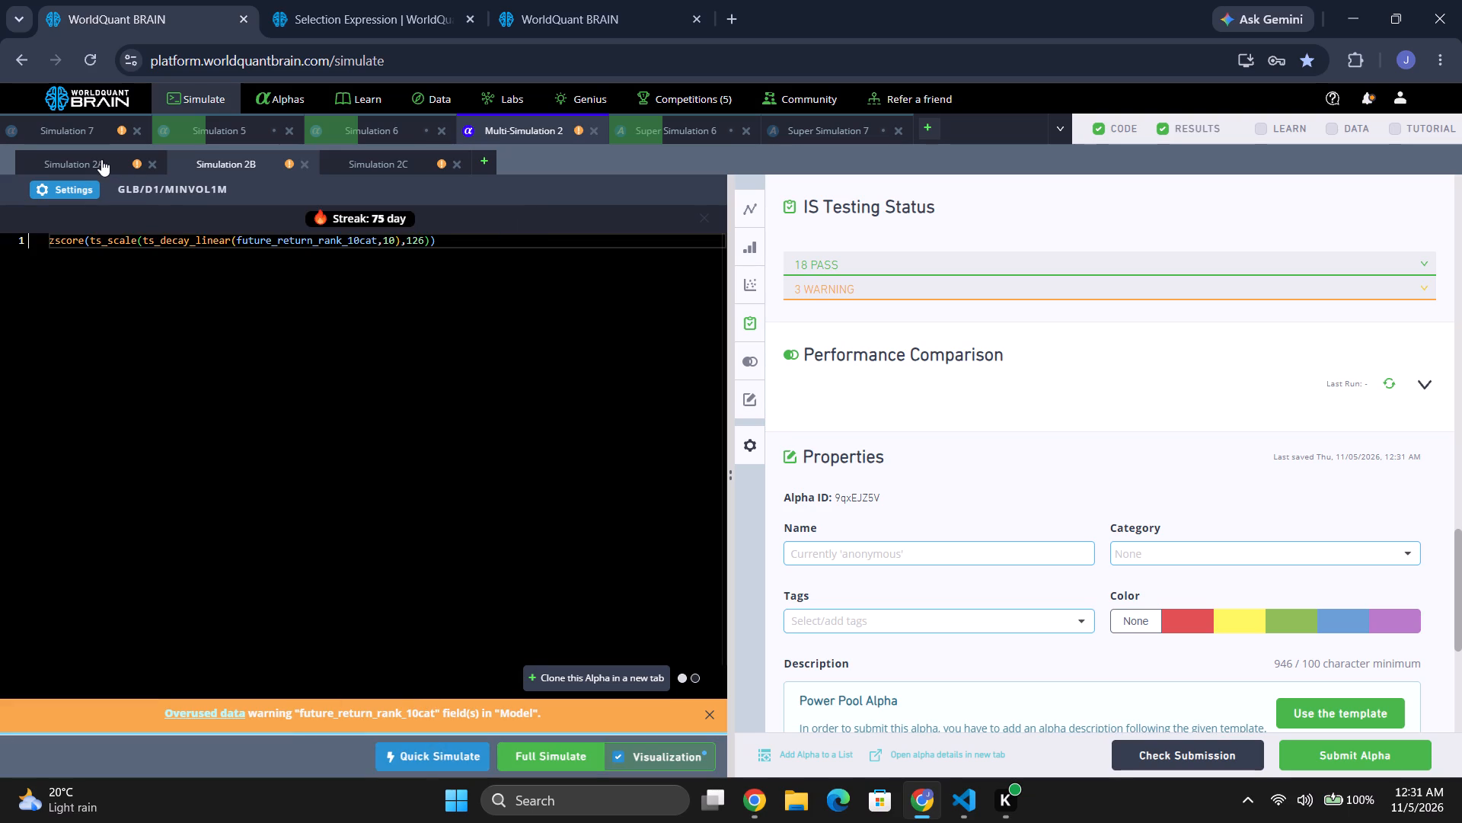
Set Simulation 2A's decay to 2 as well and start the full simulation of Multi-Simulation 2.
{"action": "left_click", "coordinate": [101, 159]}
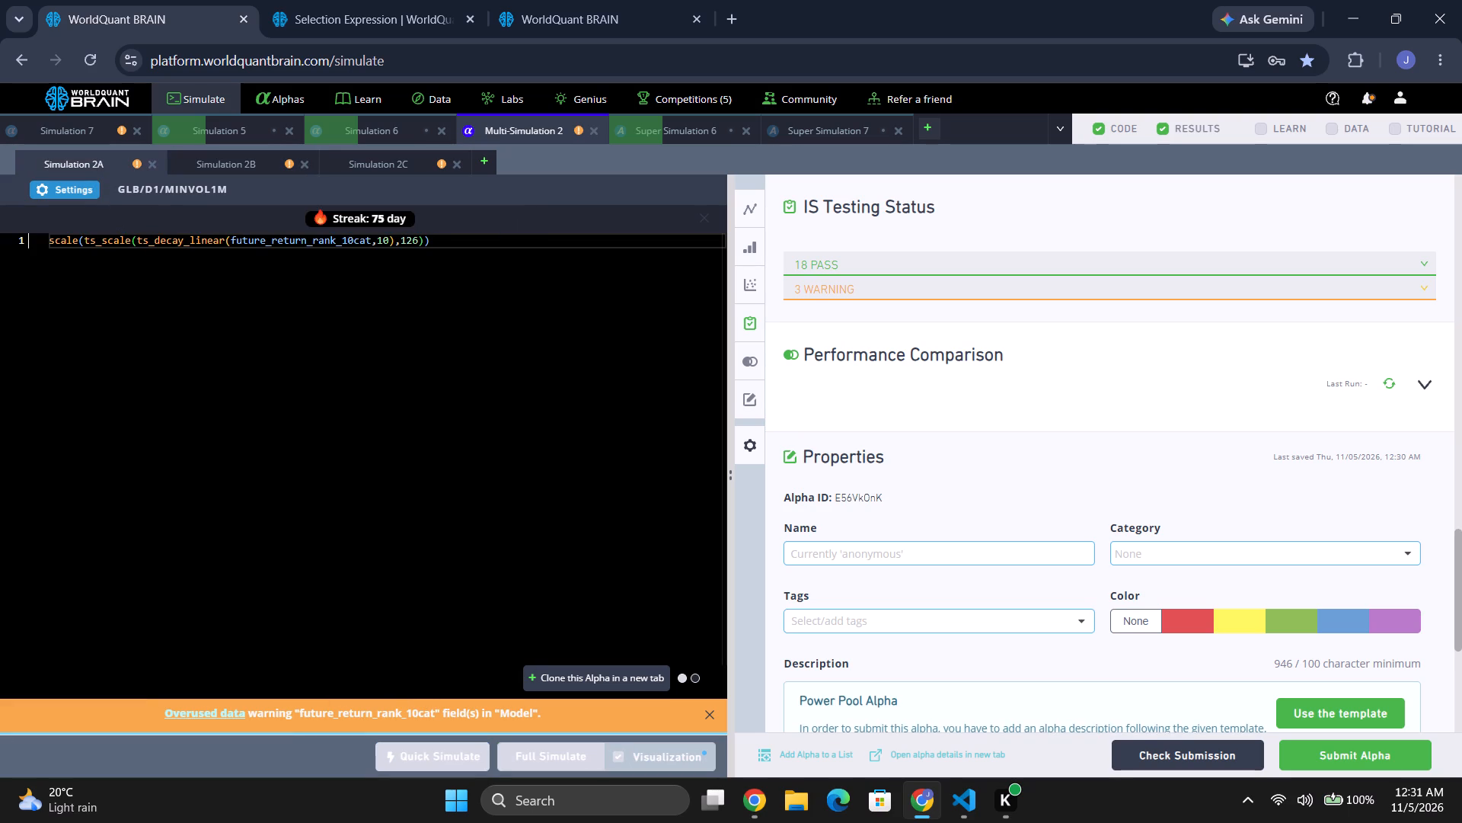
{"action": "left_click", "coordinate": [70, 187]}
{"action": "left_click_drag", "start_coordinate": [69, 522], "coordinate": [0, 523]}
{"action": "key", "text": "2"}
{"action": "left_click", "coordinate": [428, 693]}
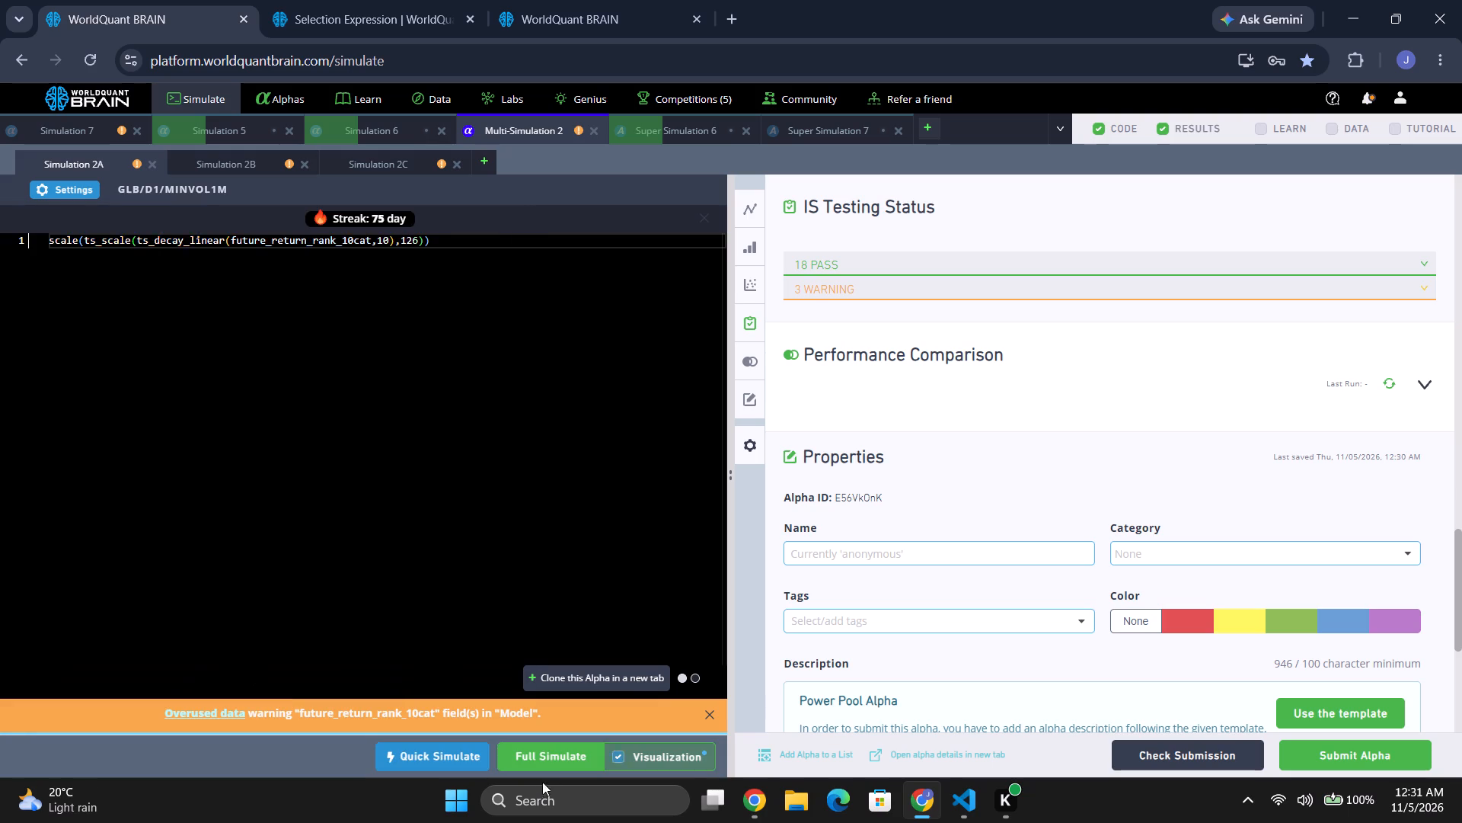
{"action": "left_click", "coordinate": [552, 769]}
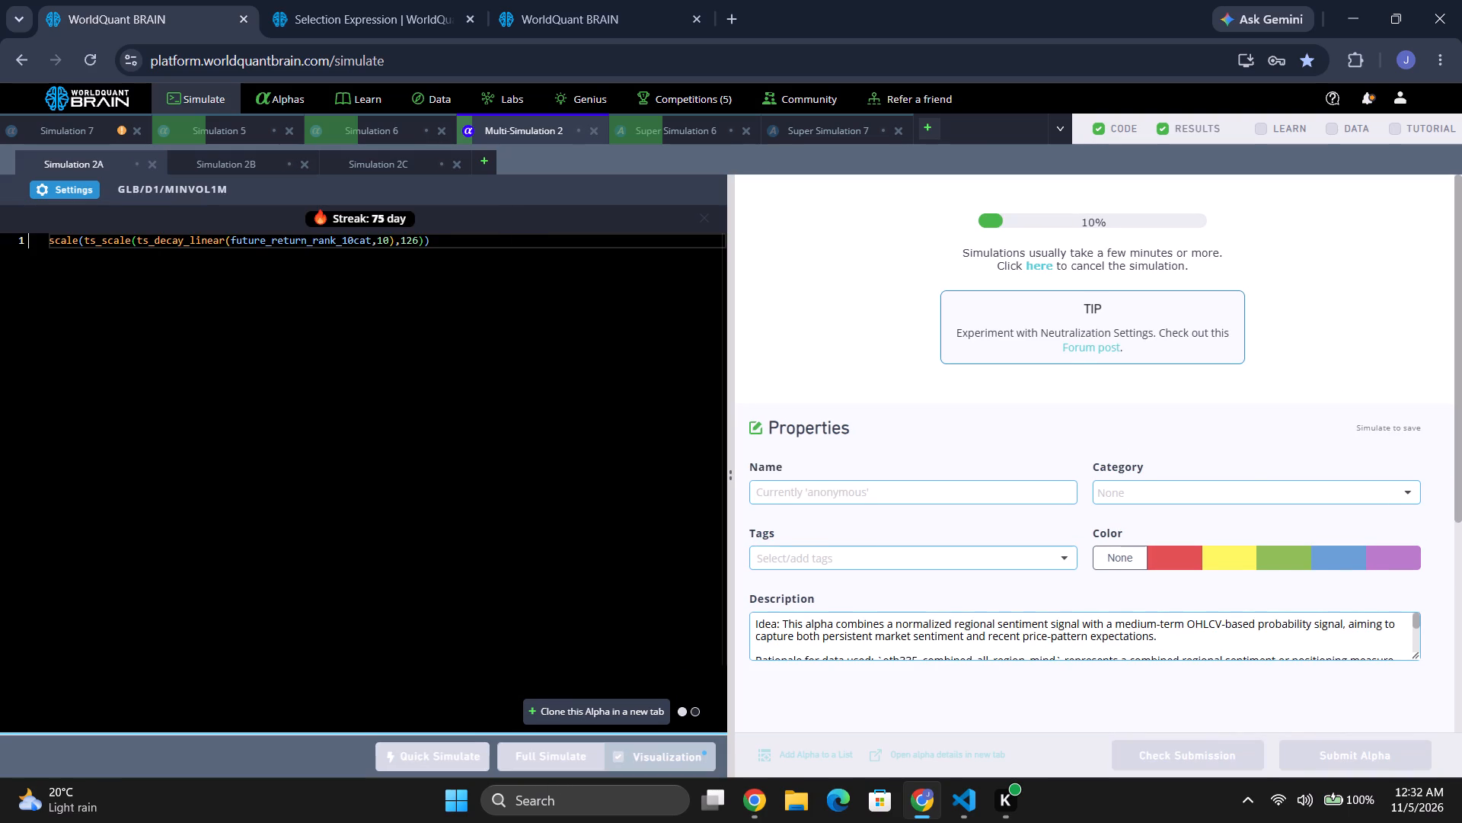